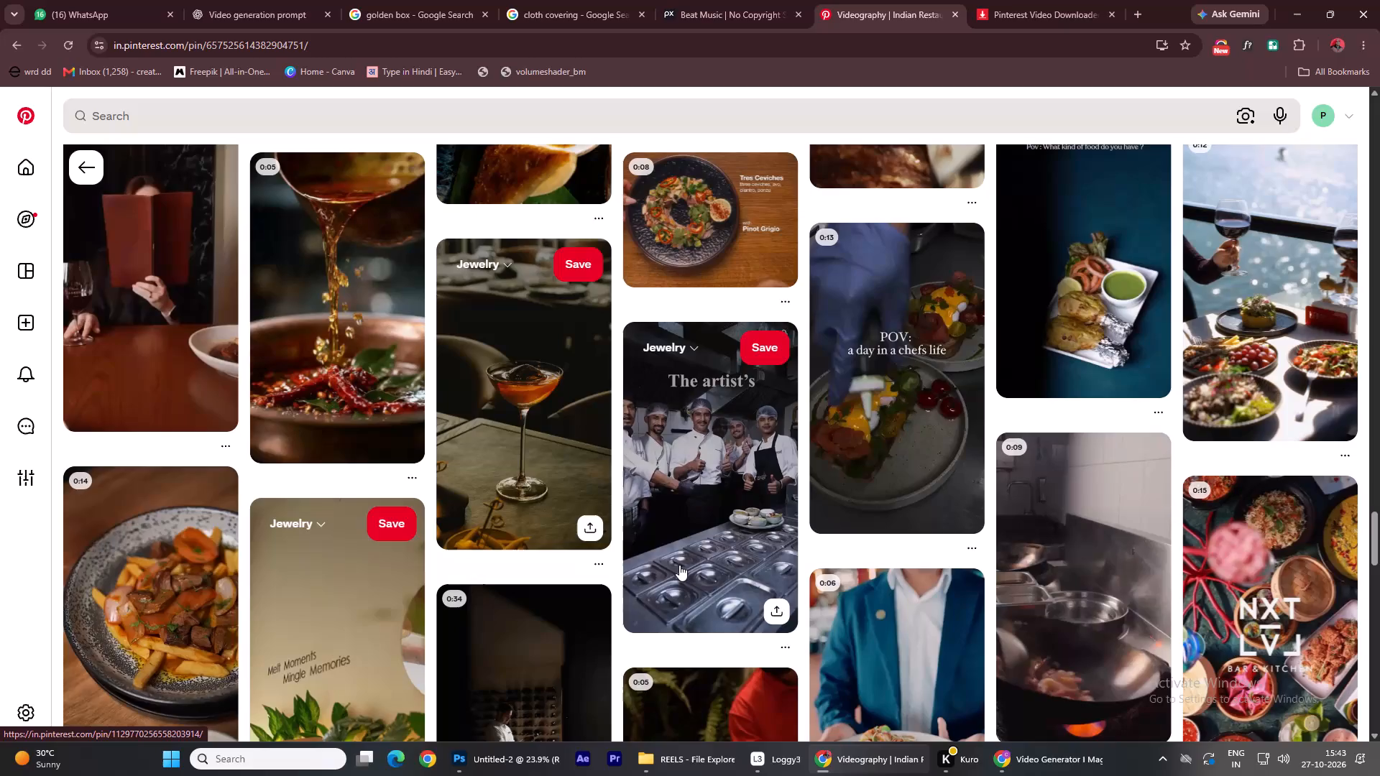
Browse the related restaurant and food videography pins for suitable reference videos.
scroll(679, 565, "down", 6)
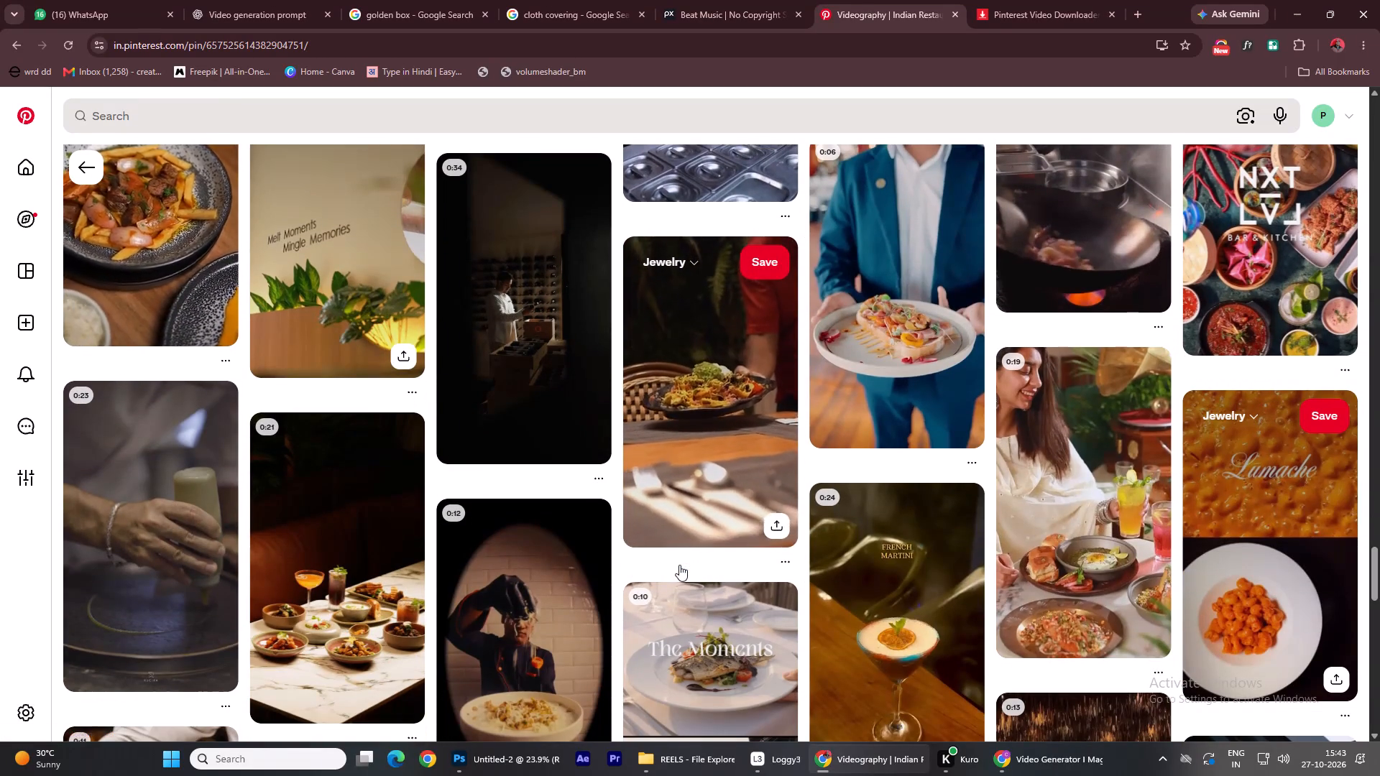
scroll(679, 565, "down", 5)
scroll(959, 448, "down", 4)
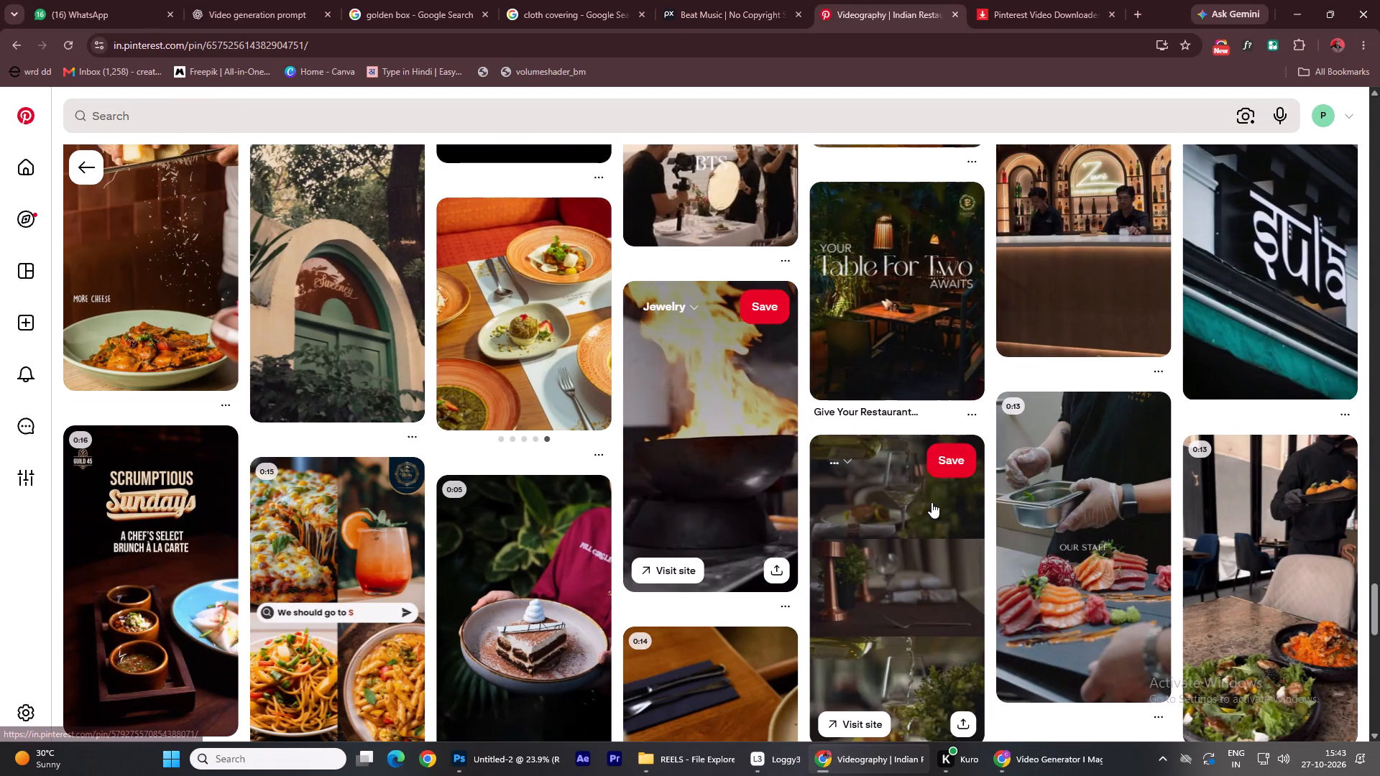
scroll(679, 560, "down", 13)
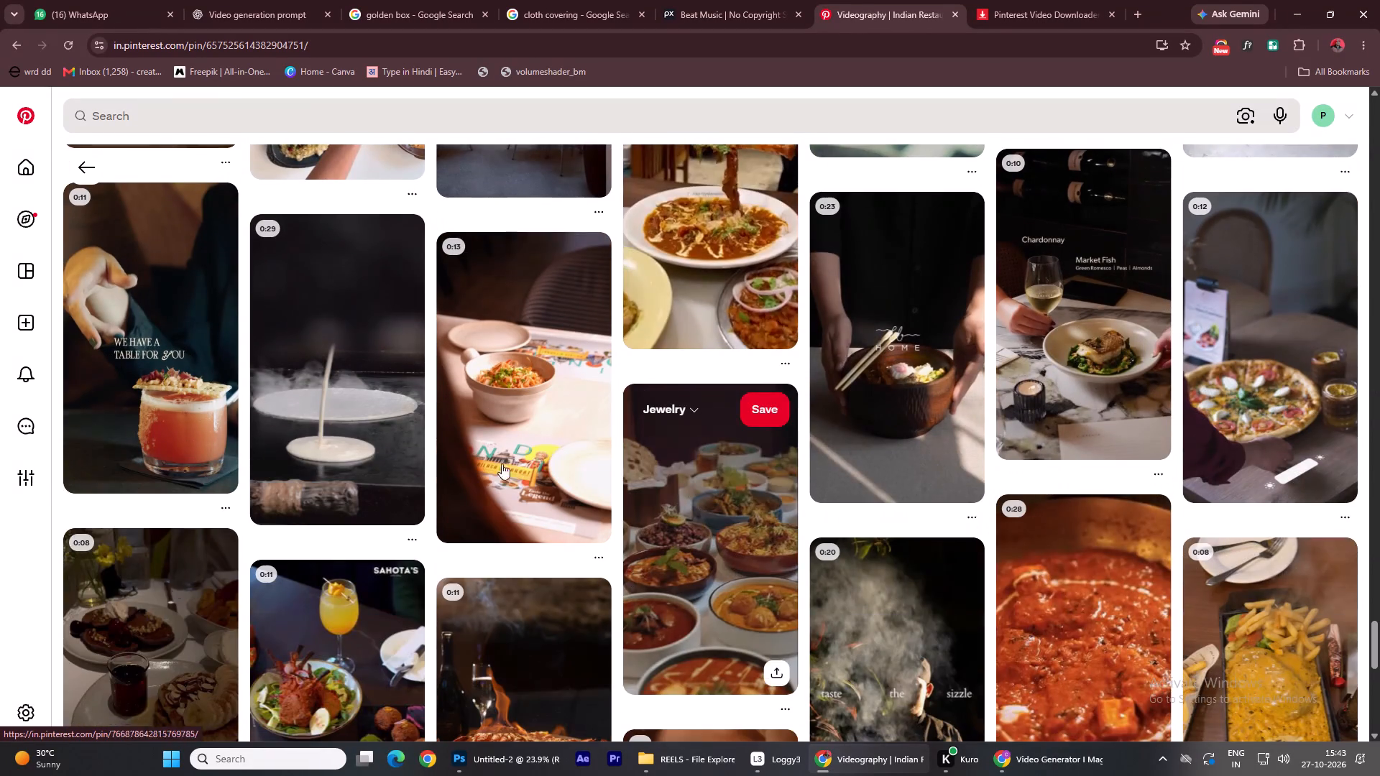
scroll(304, 515, "down", 6)
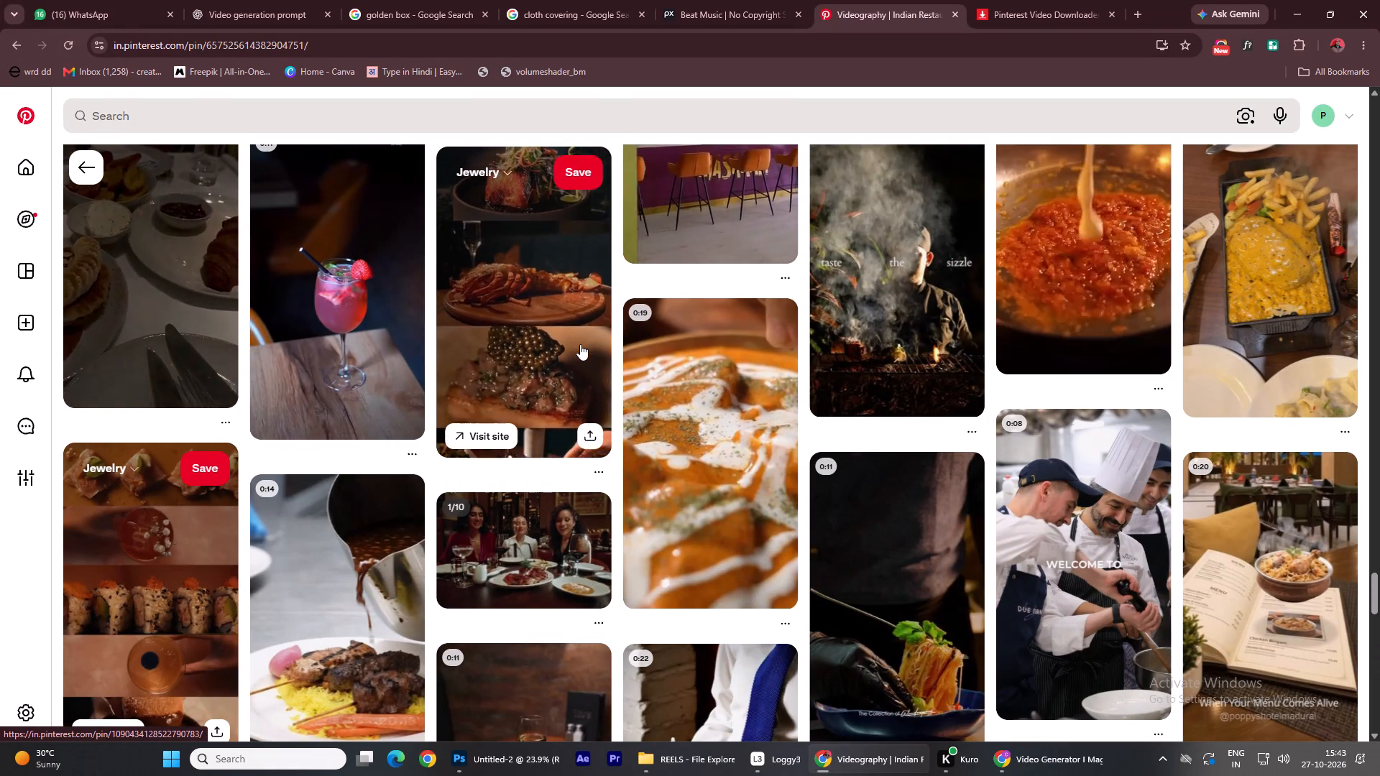
scroll(199, 458, "down", 3)
scroll(245, 530, "down", 5)
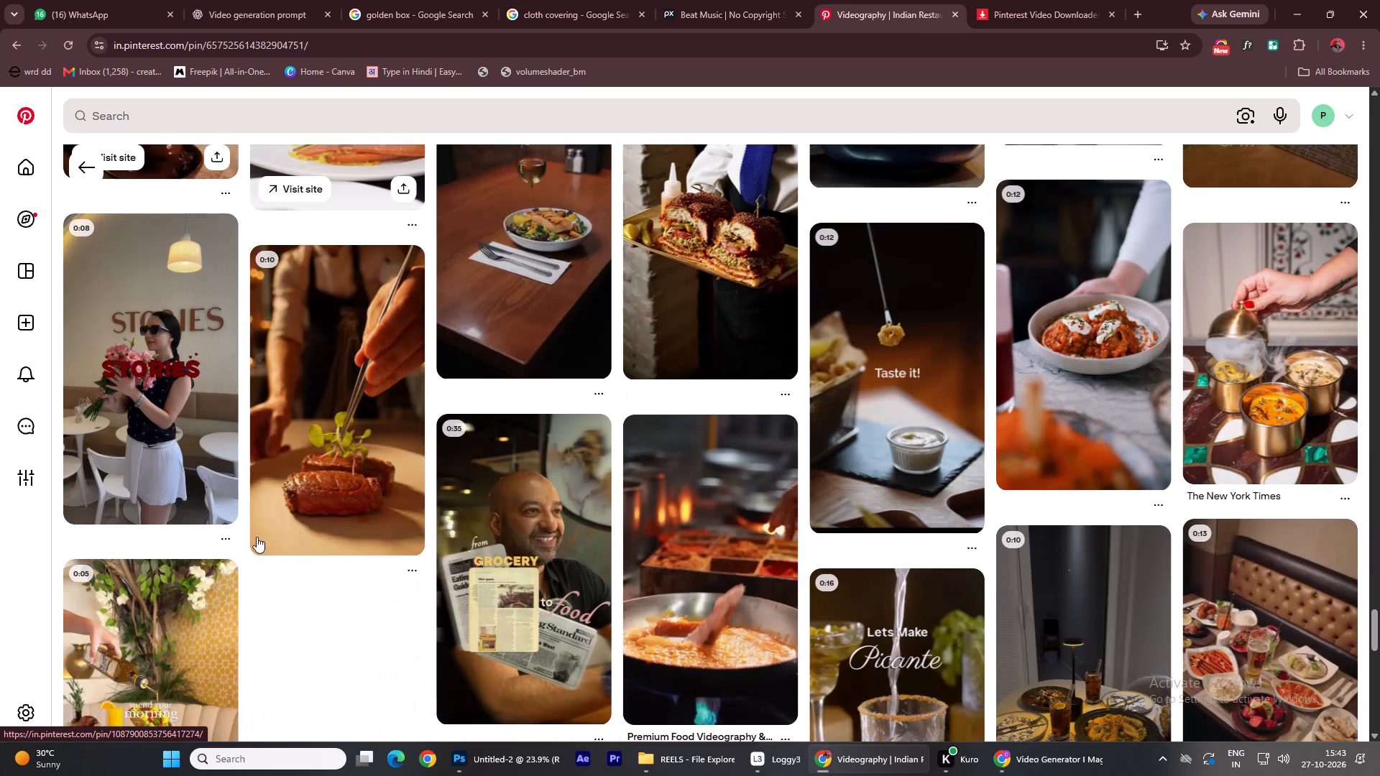
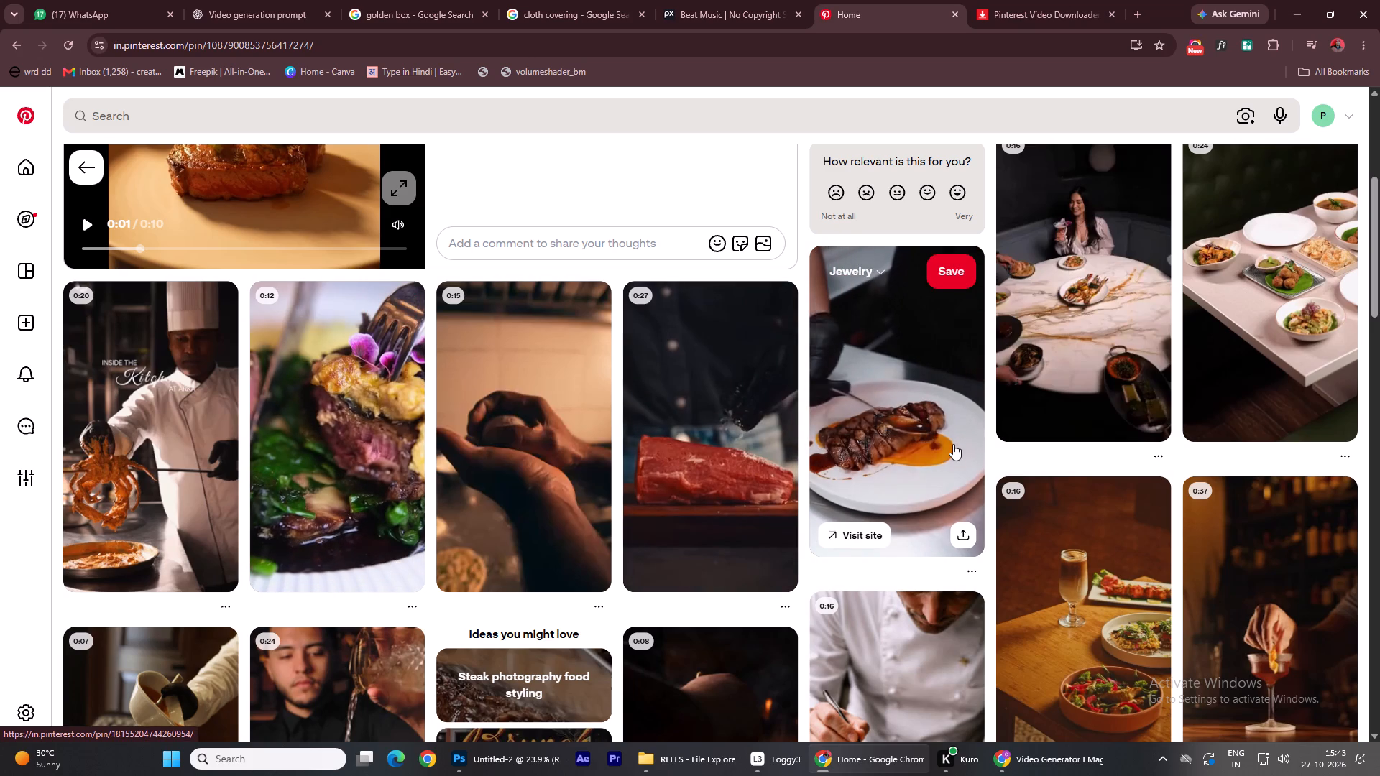
Browse the pins related to the steak video and watch the "Pure process." pasta video by Decadent Depictions.
scroll(1305, 581, "down", 2)
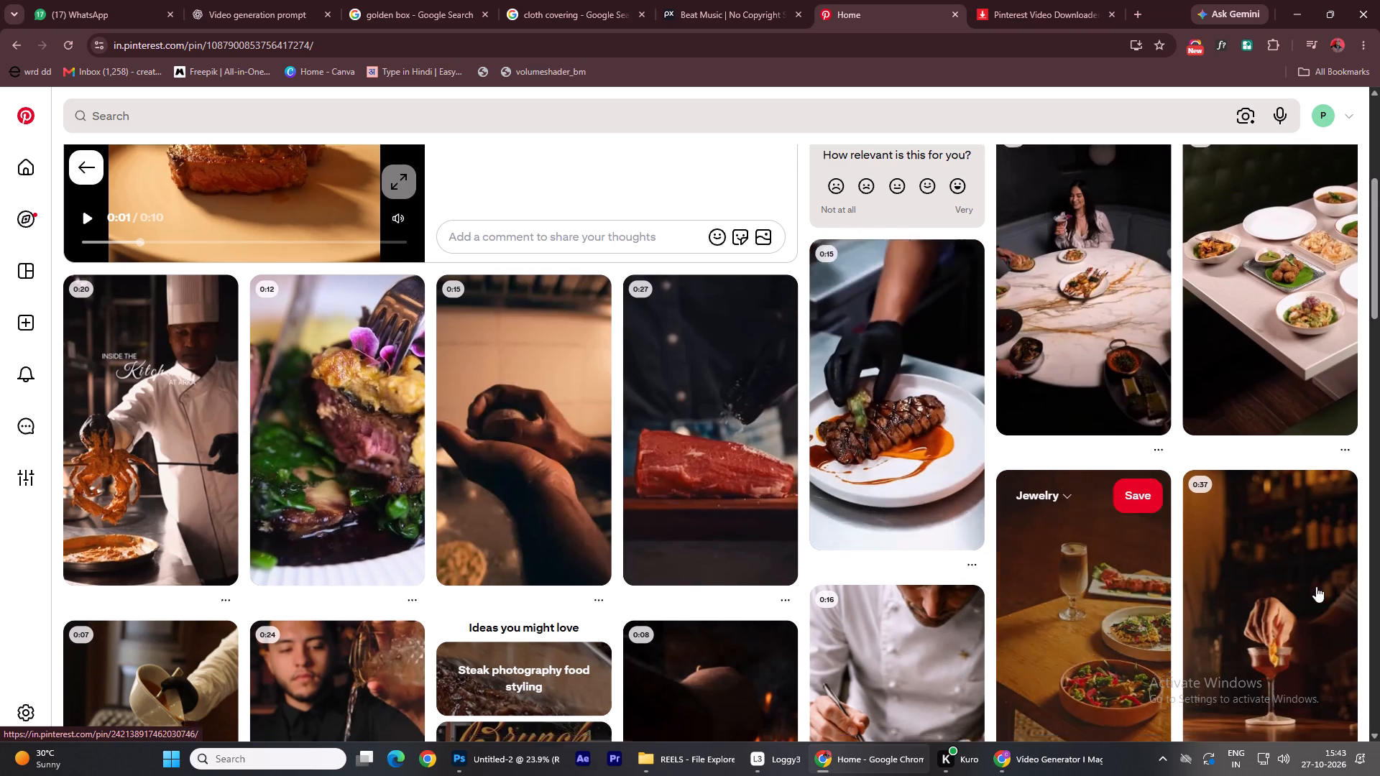
scroll(881, 568, "down", 3)
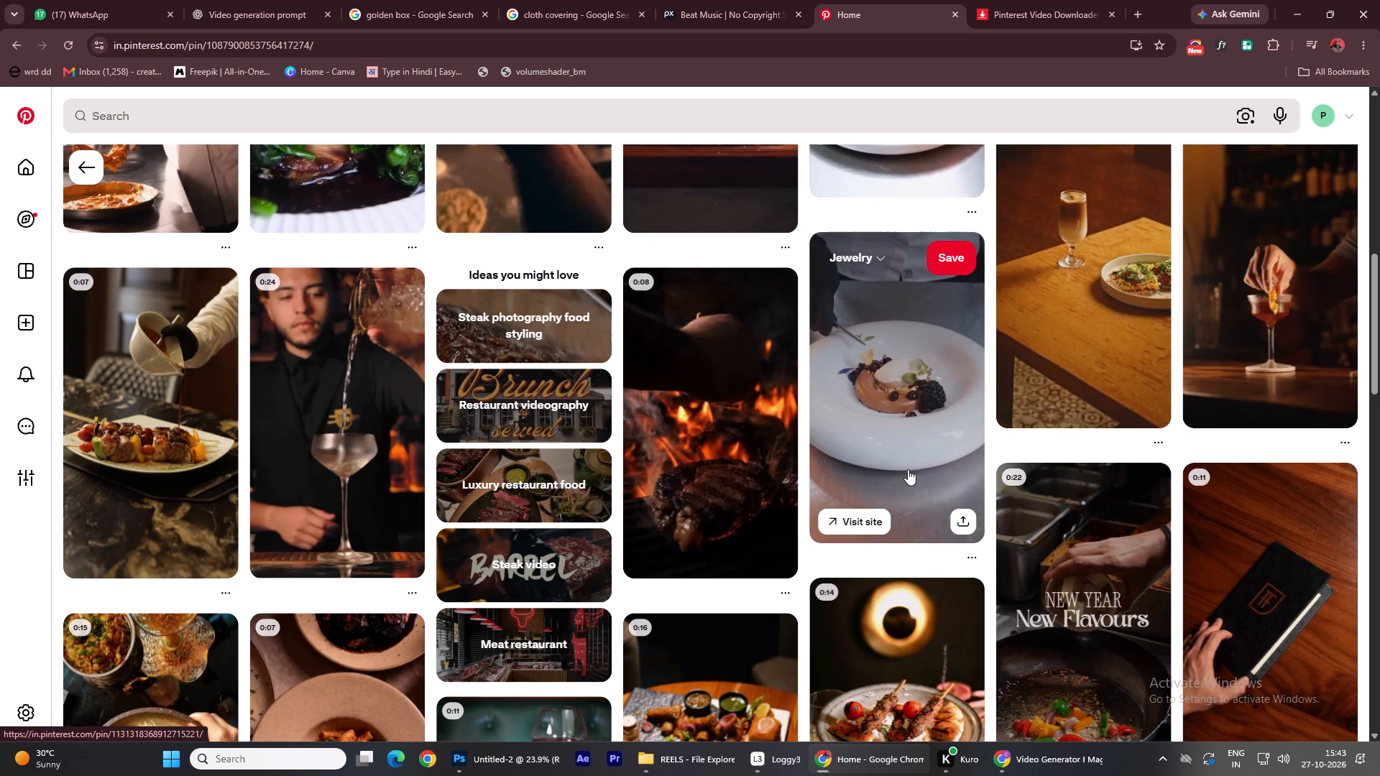
scroll(908, 469, "down", 4)
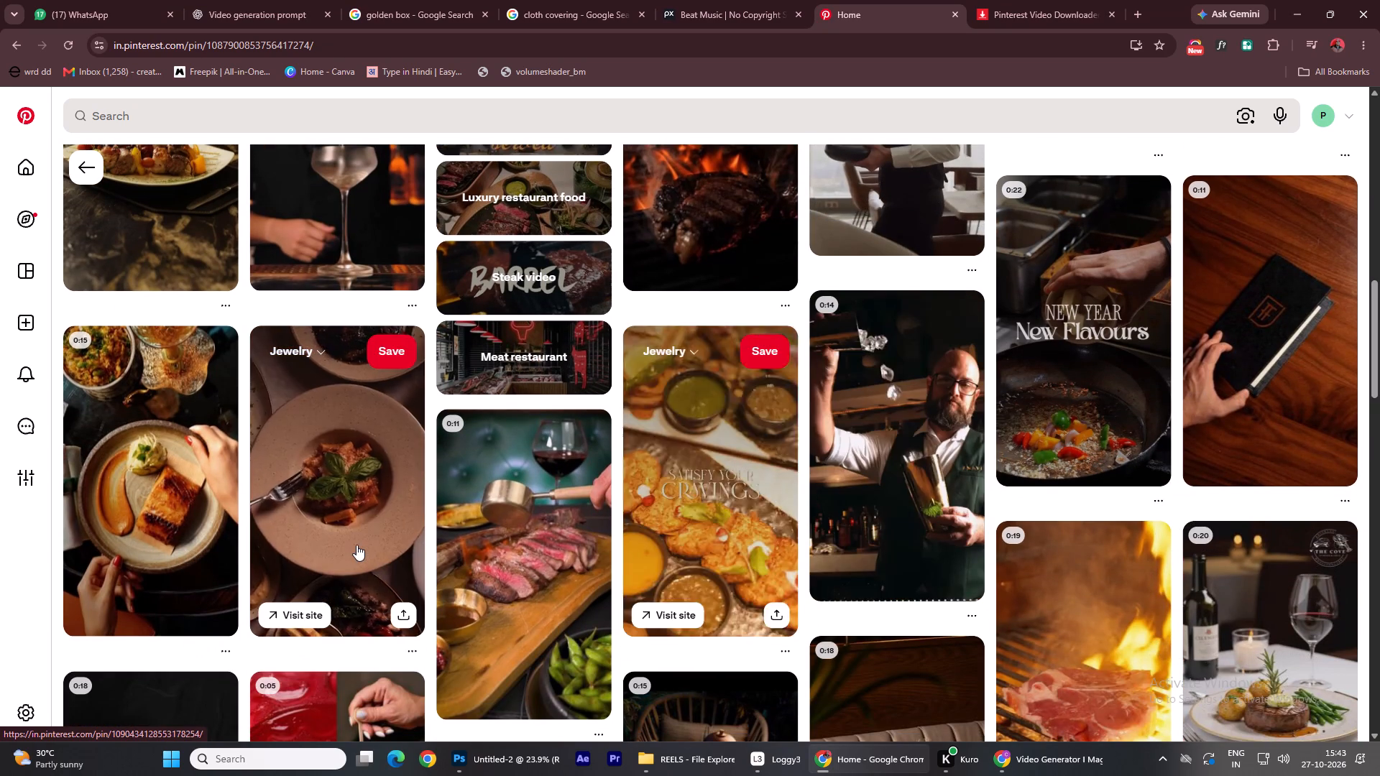
left_click(356, 545)
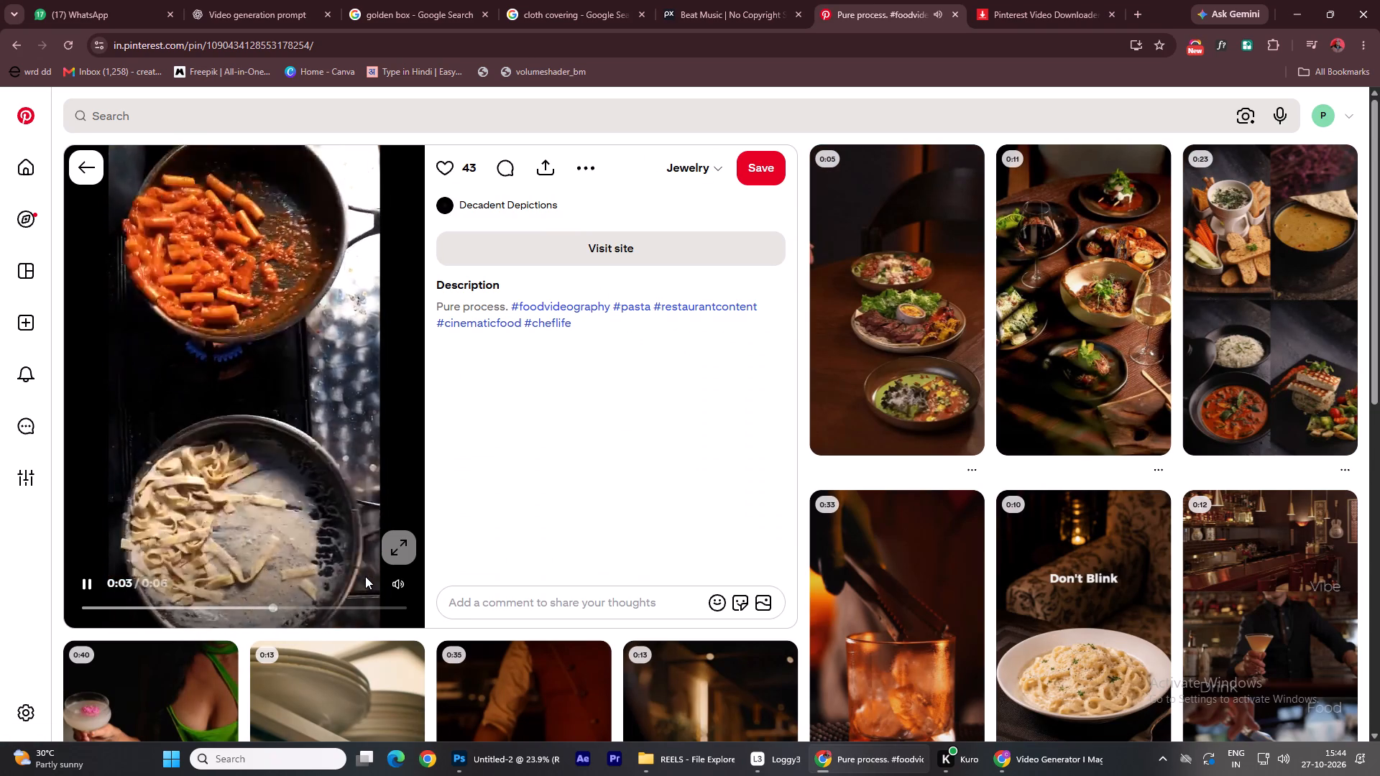
left_click(238, 403)
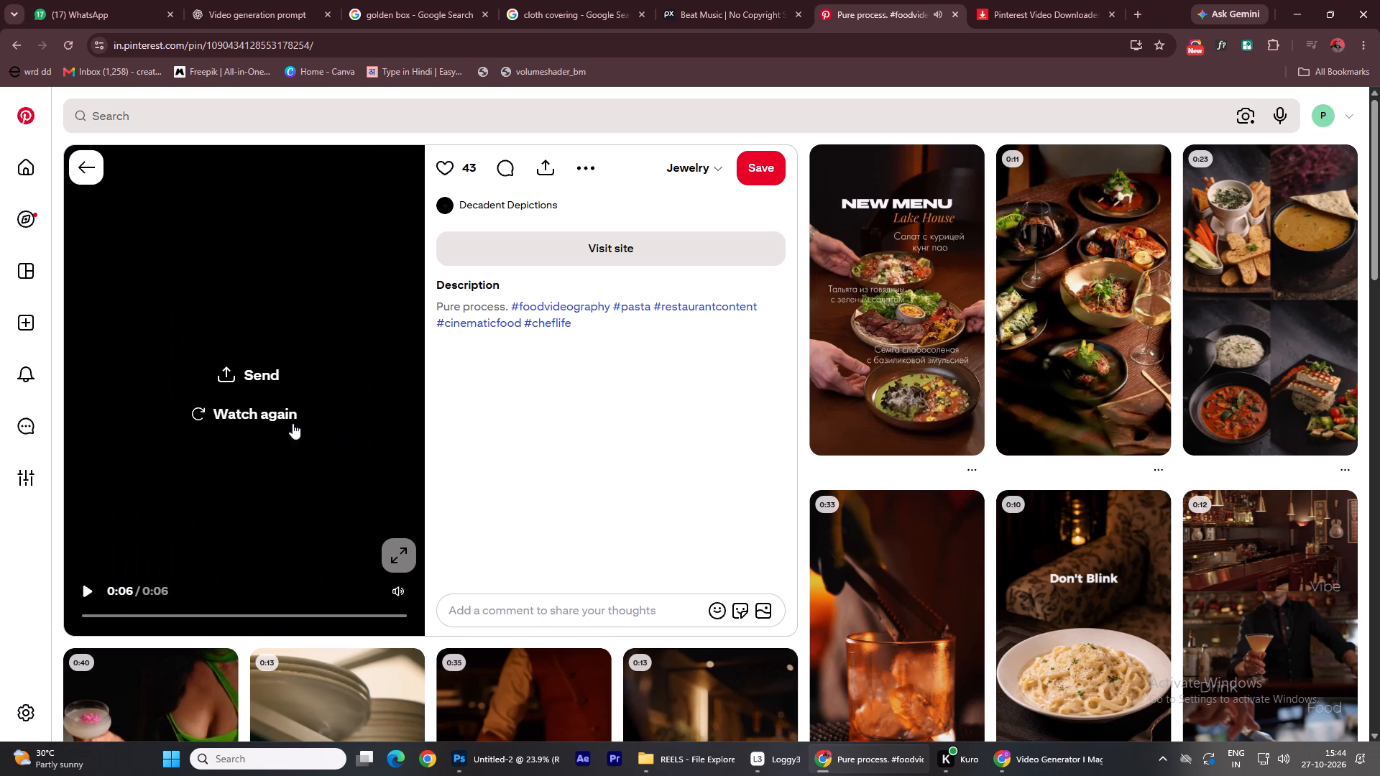
Examine the restaurant, food and drink video pins related to the pasta video for reel editing ideas.
scroll(302, 521, "down", 4)
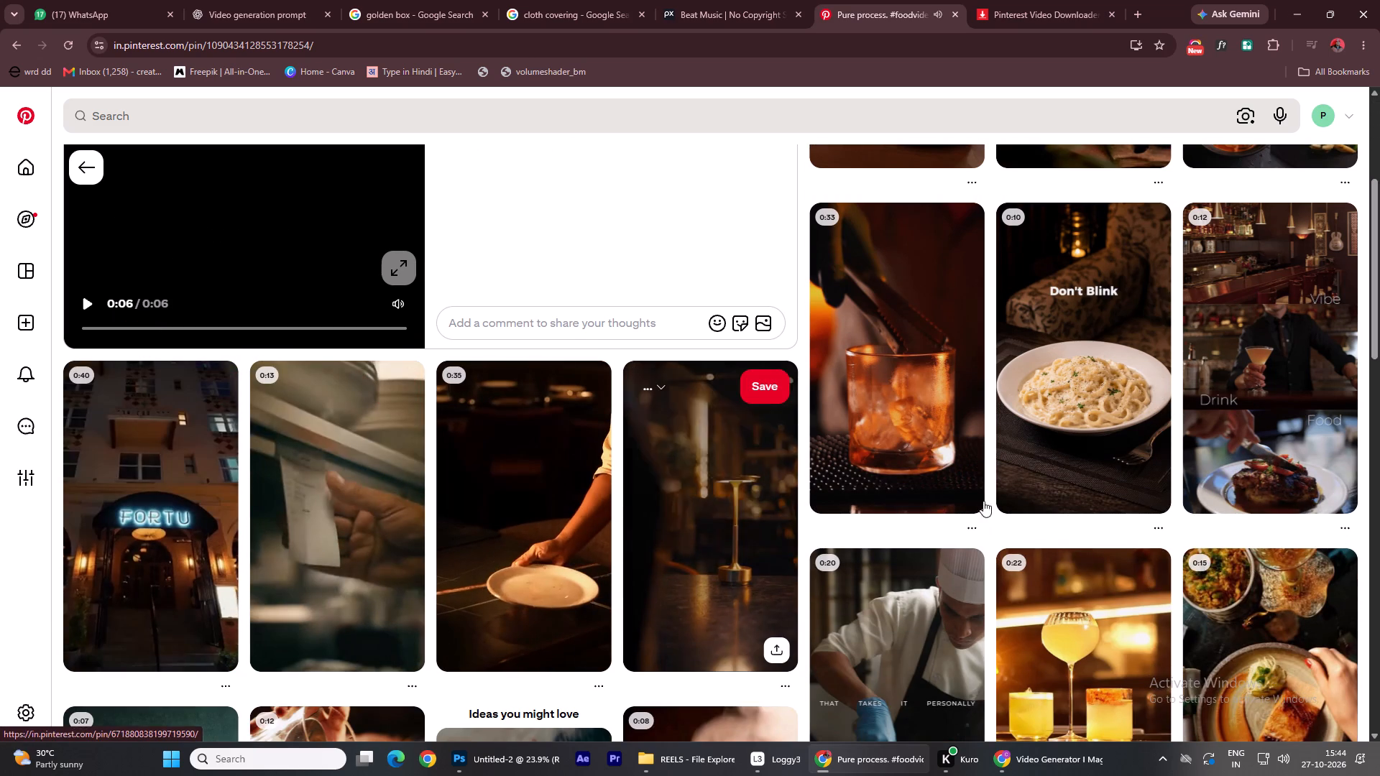
scroll(1283, 375, "down", 4)
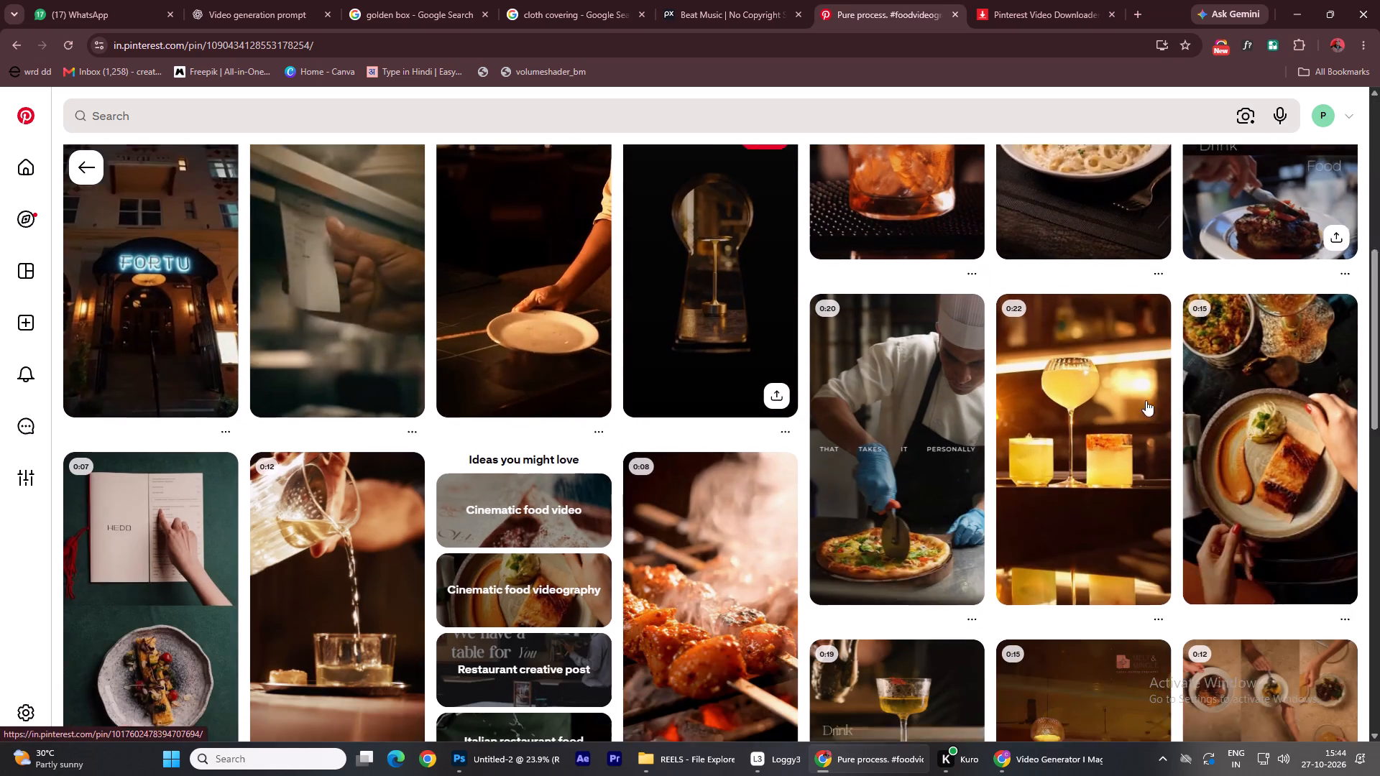
scroll(840, 507, "down", 4)
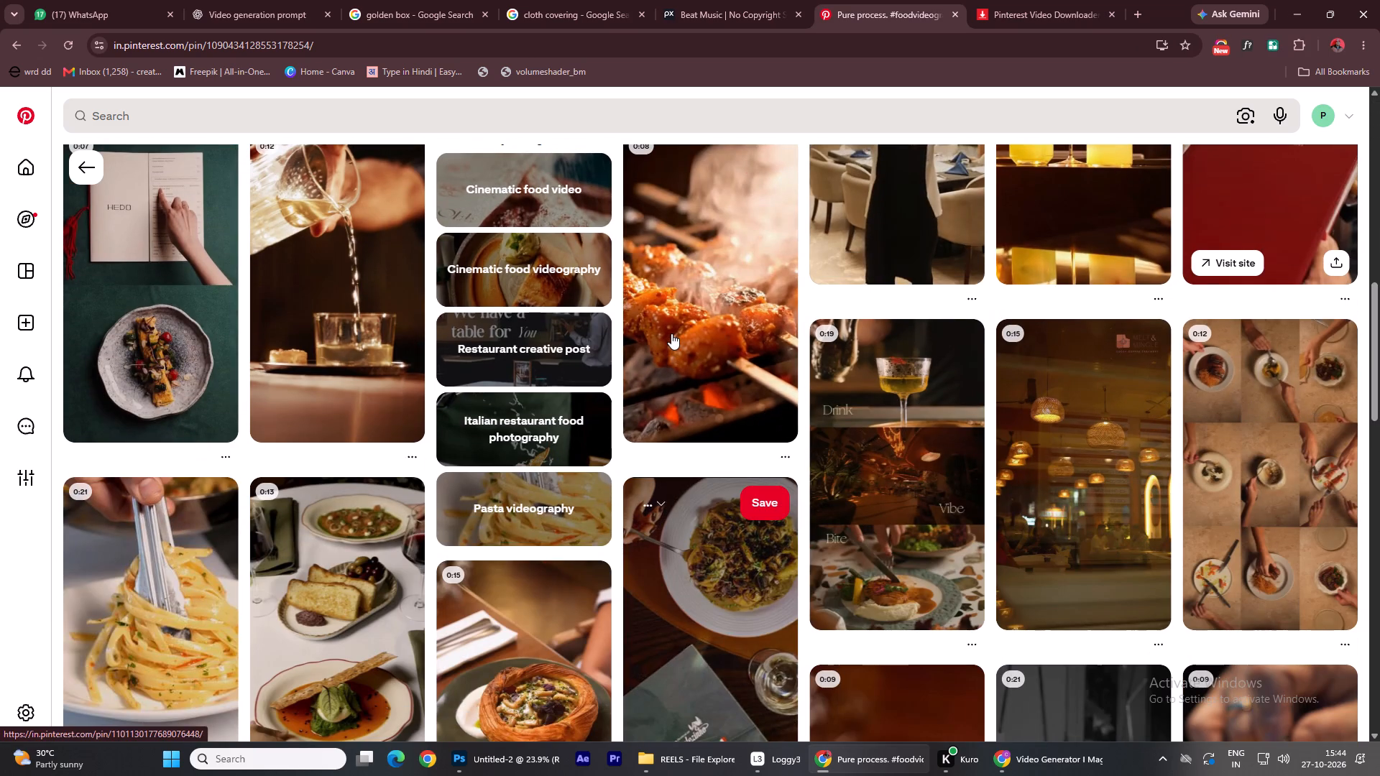
scroll(671, 333, "down", 4)
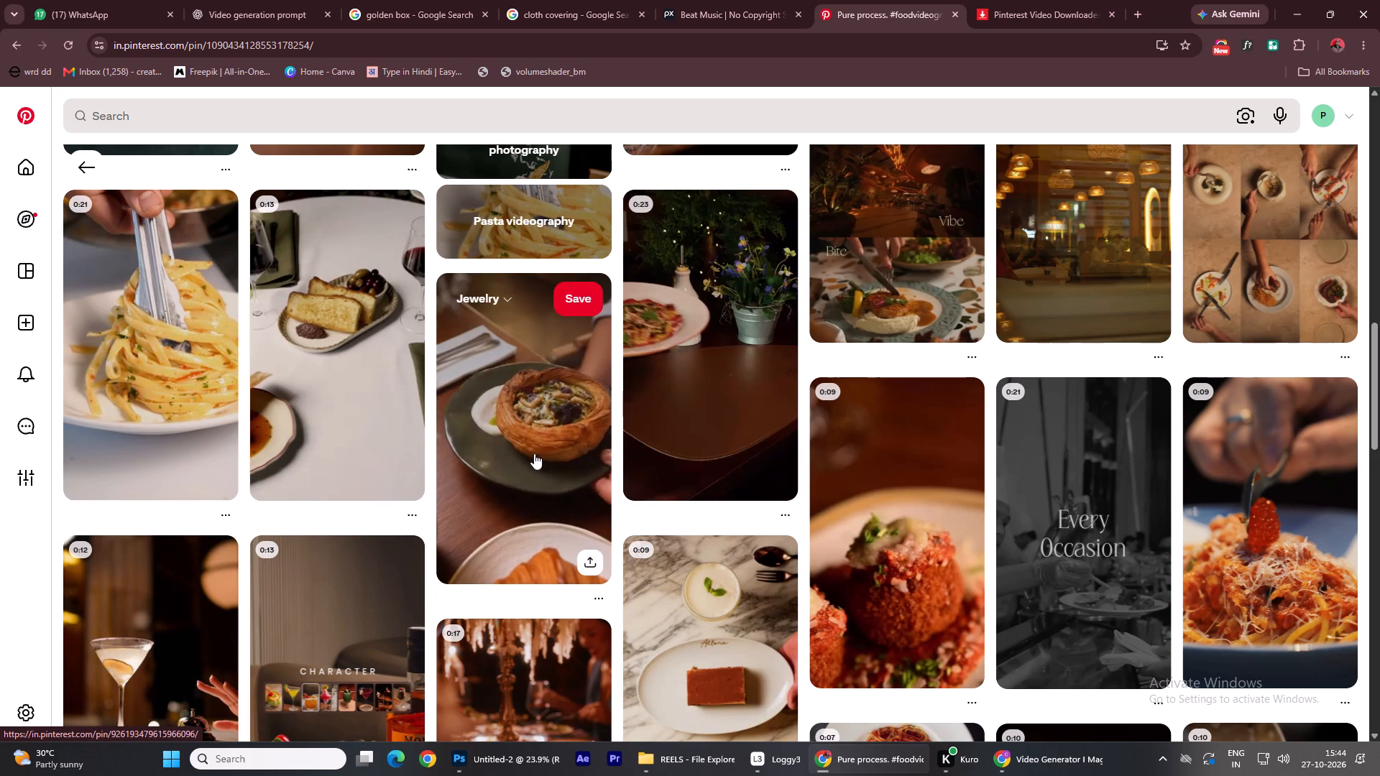
scroll(806, 521, "down", 3)
scroll(688, 561, "down", 4)
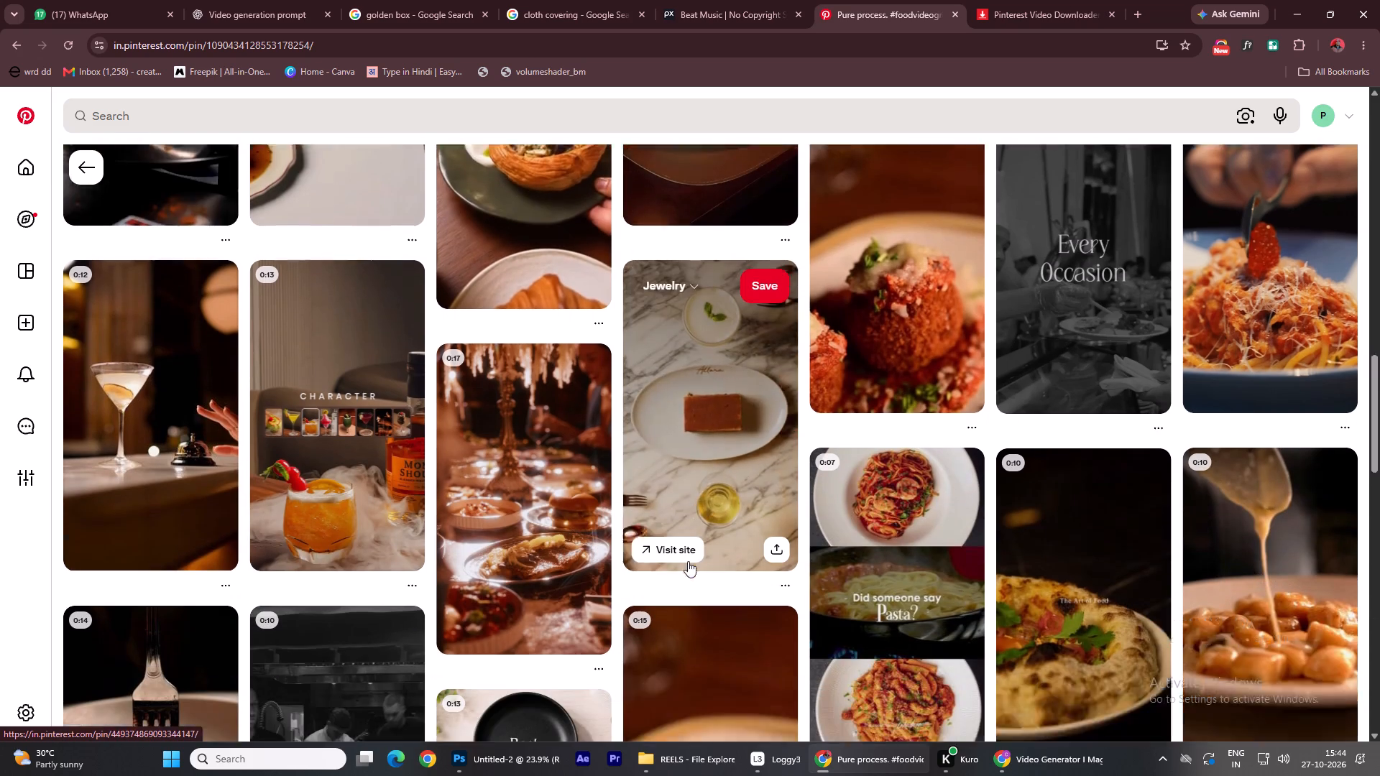
scroll(688, 561, "down", 2)
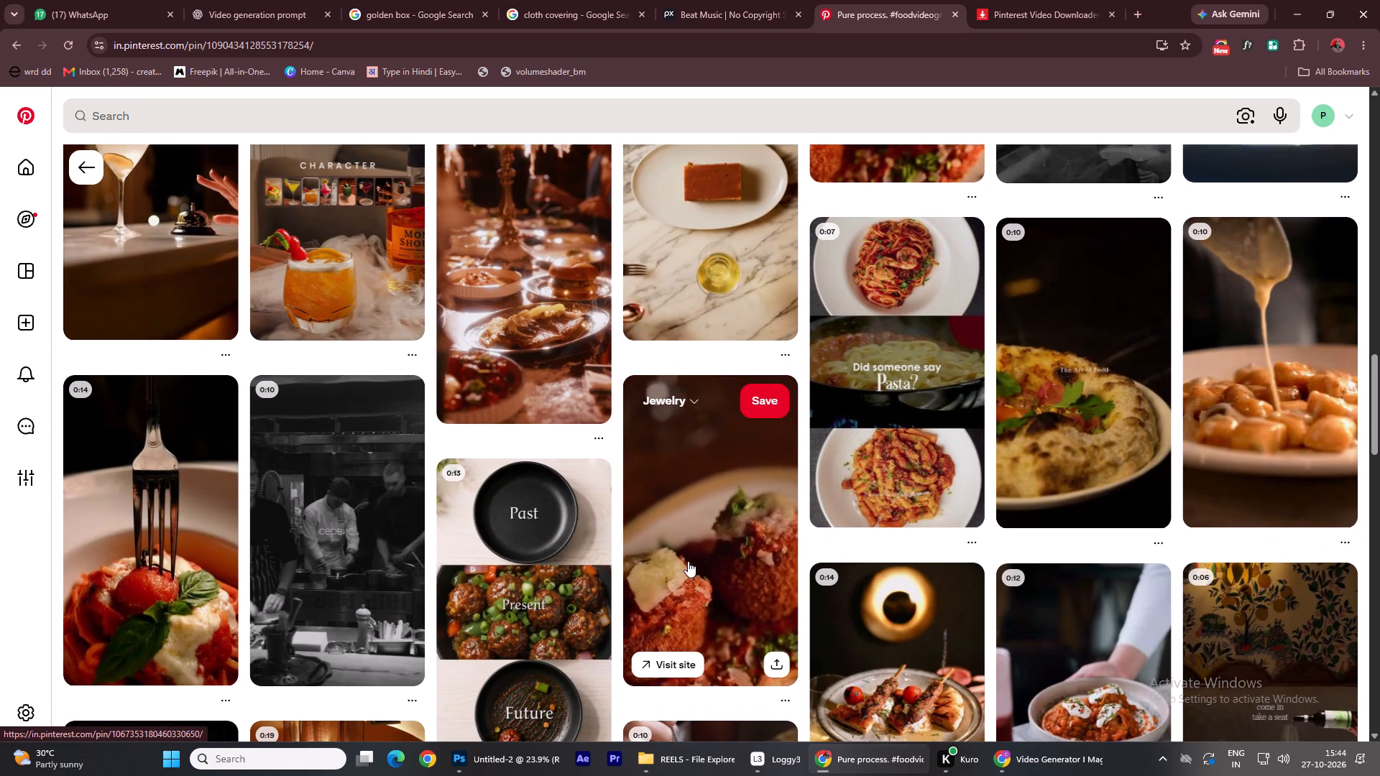
scroll(688, 561, "down", 3)
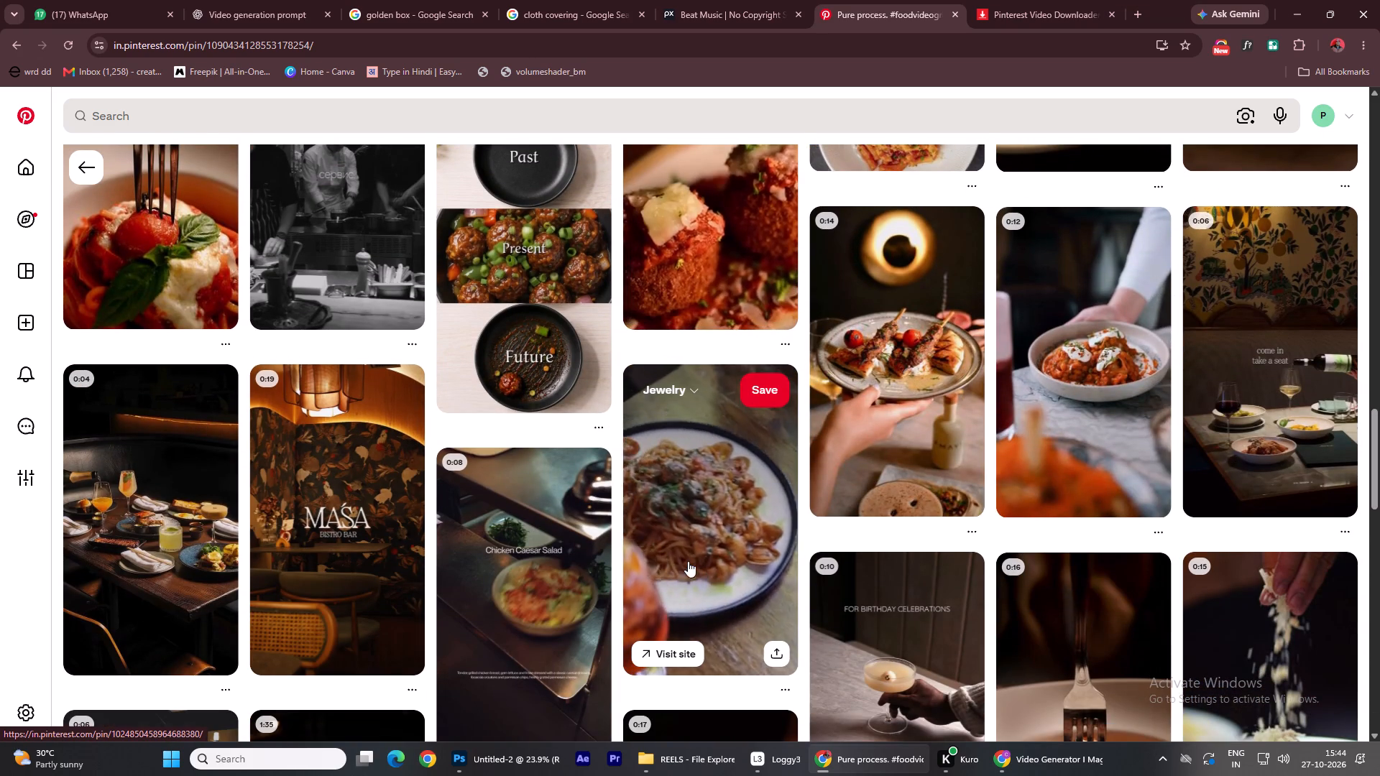
scroll(688, 561, "down", 7)
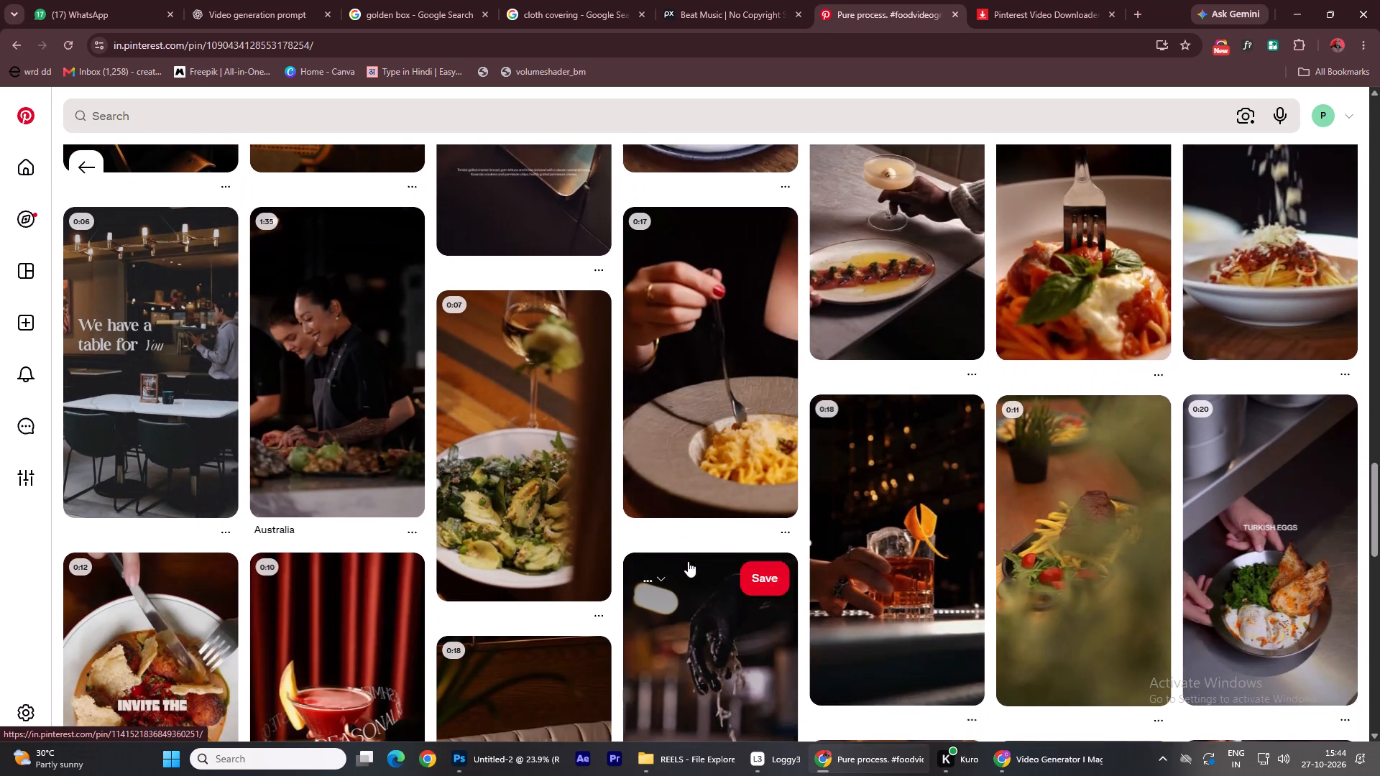
scroll(688, 561, "down", 4)
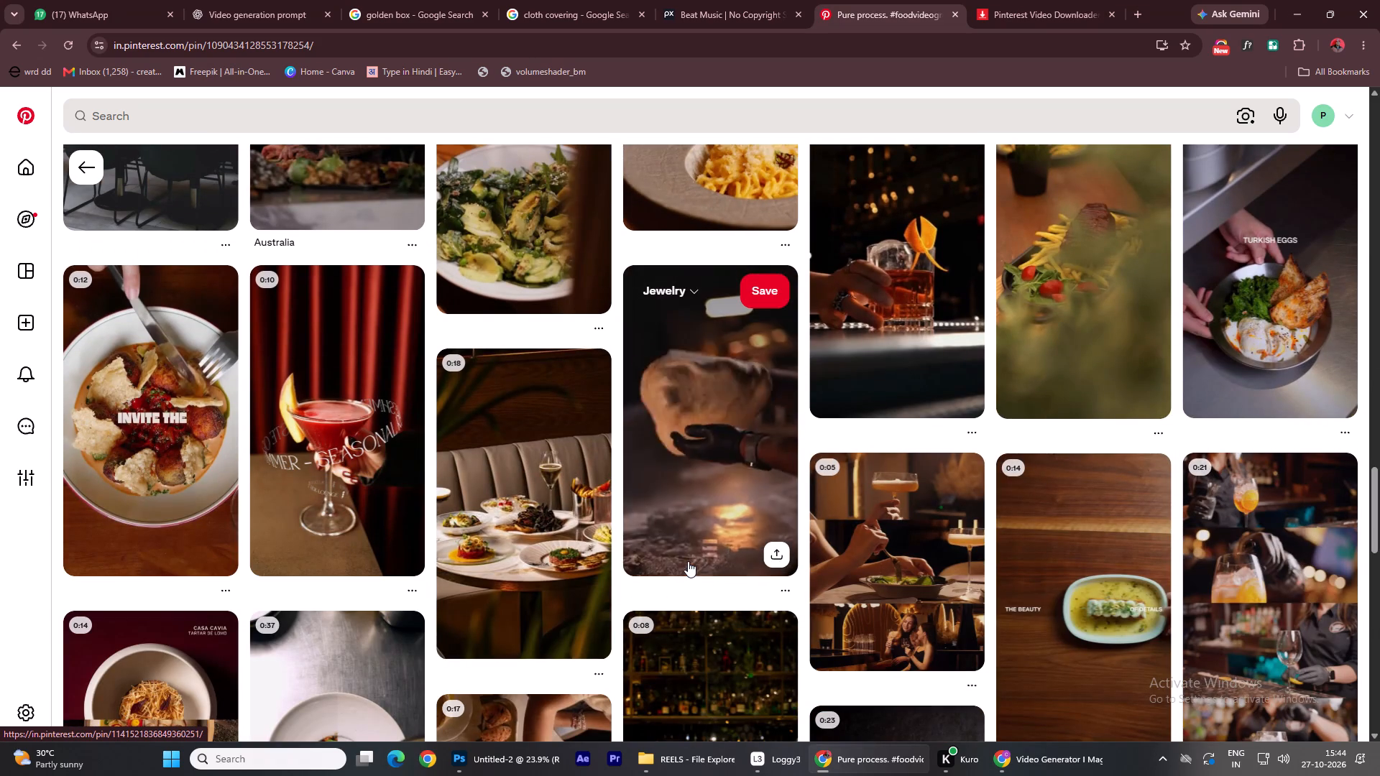
scroll(688, 561, "down", 5)
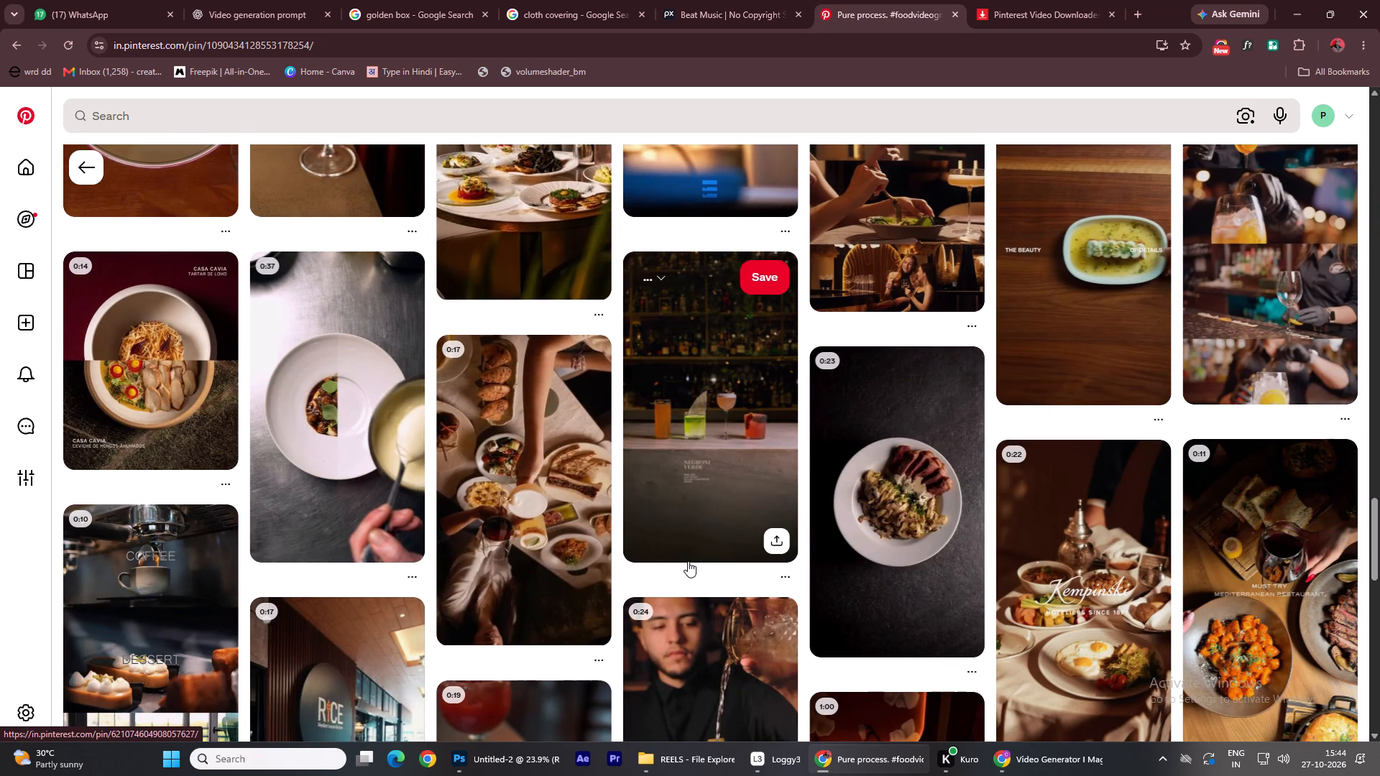
scroll(688, 561, "down", 8)
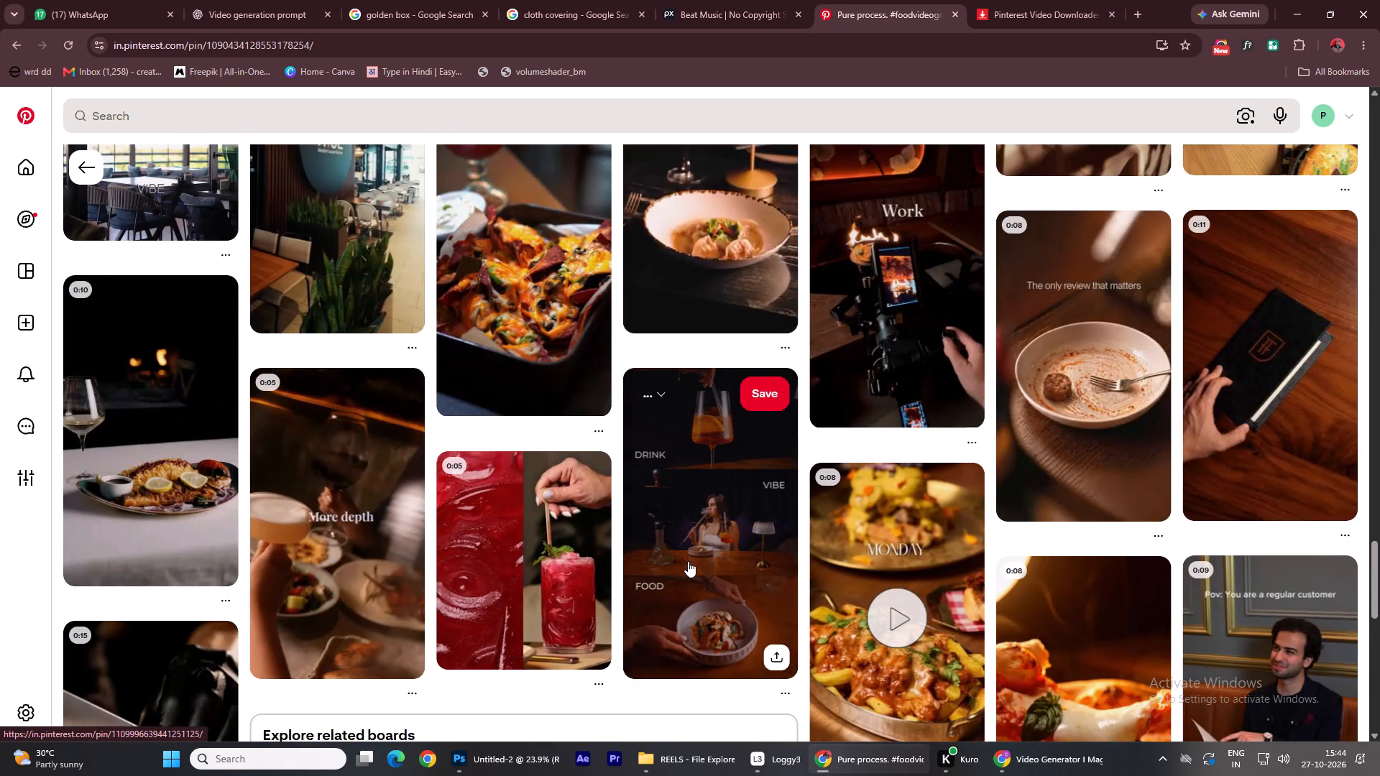
scroll(688, 561, "down", 12)
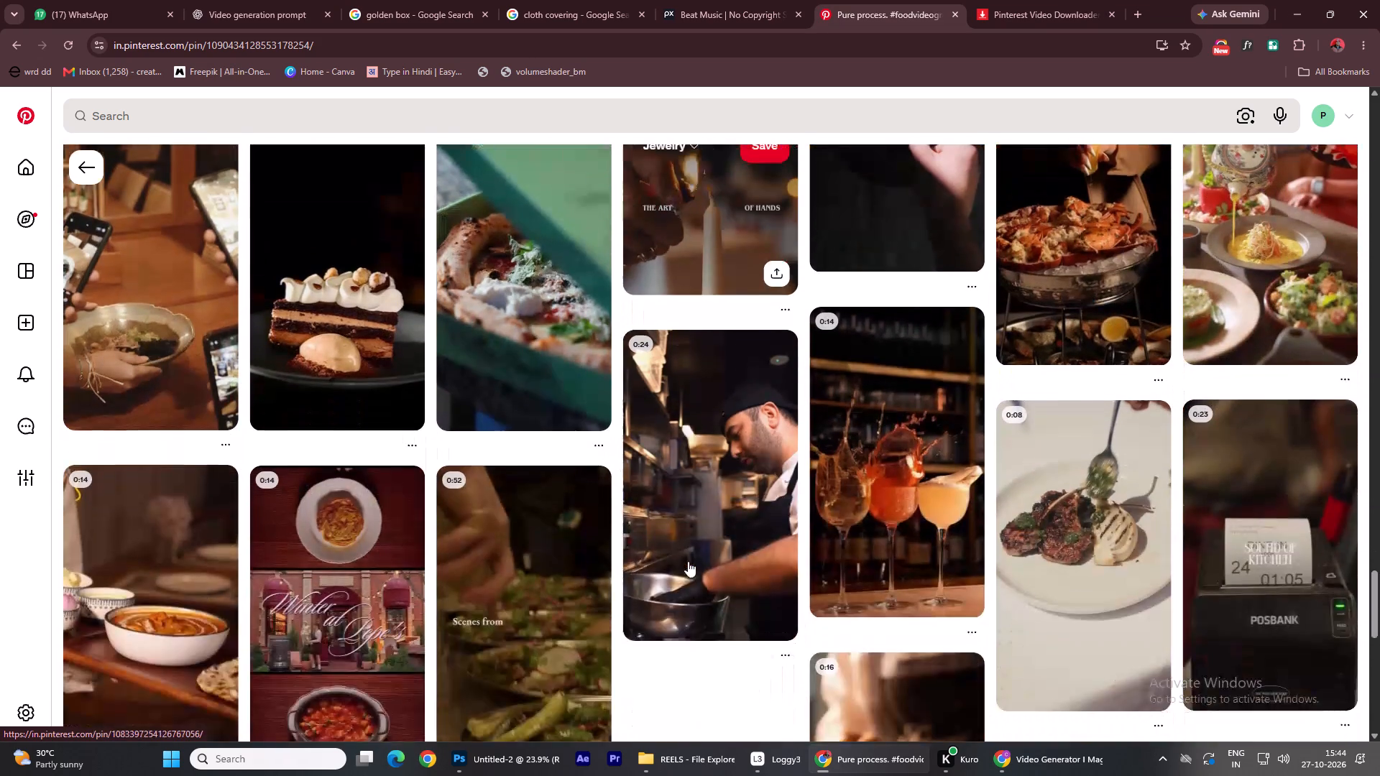
scroll(688, 561, "down", 7)
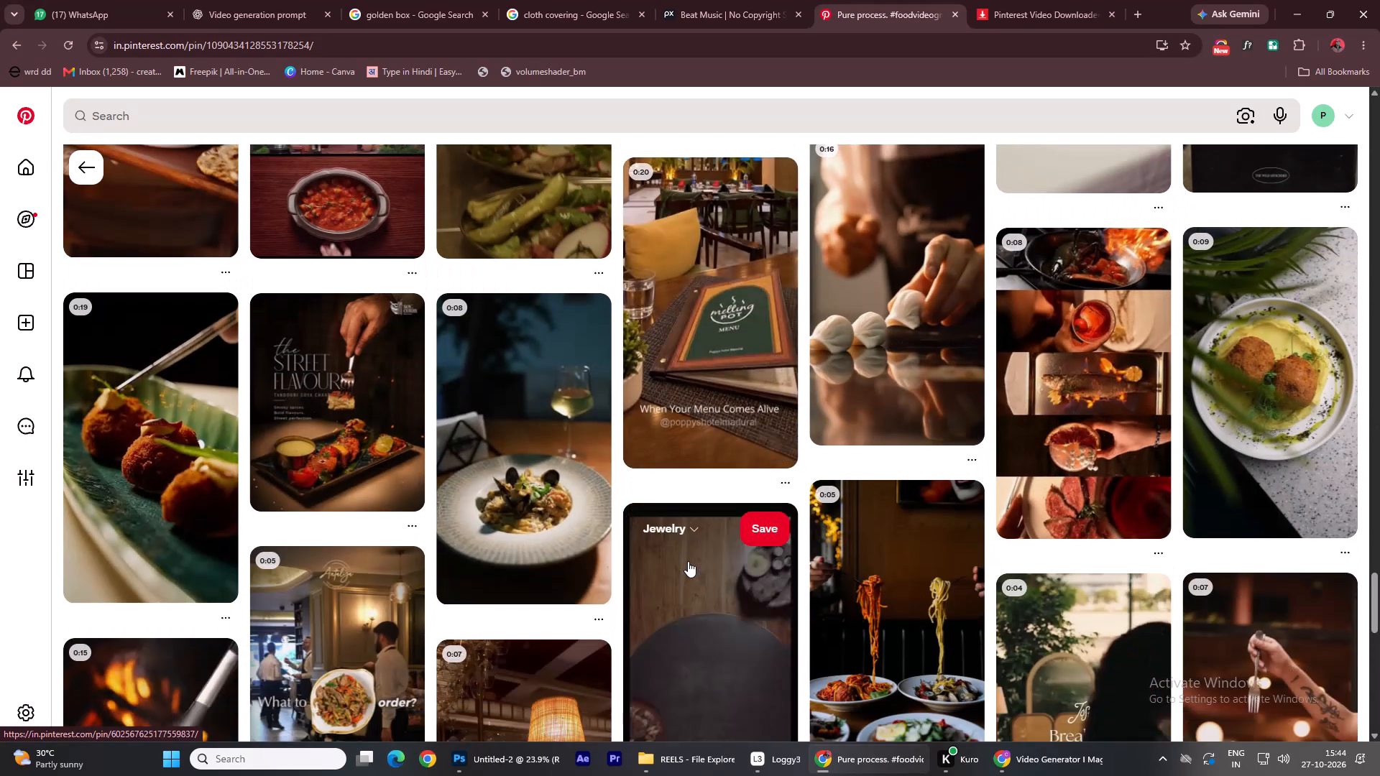
scroll(688, 561, "down", 4)
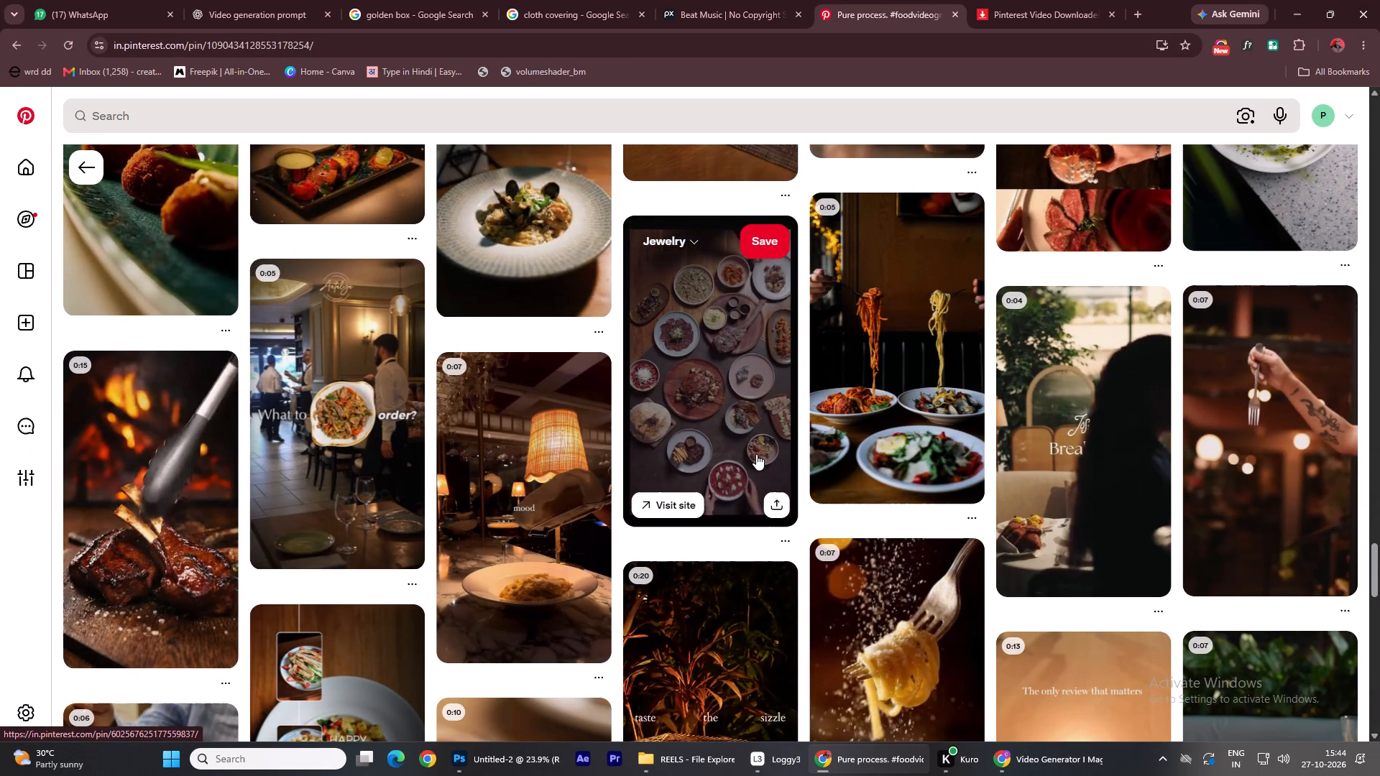
scroll(756, 454, "down", 5)
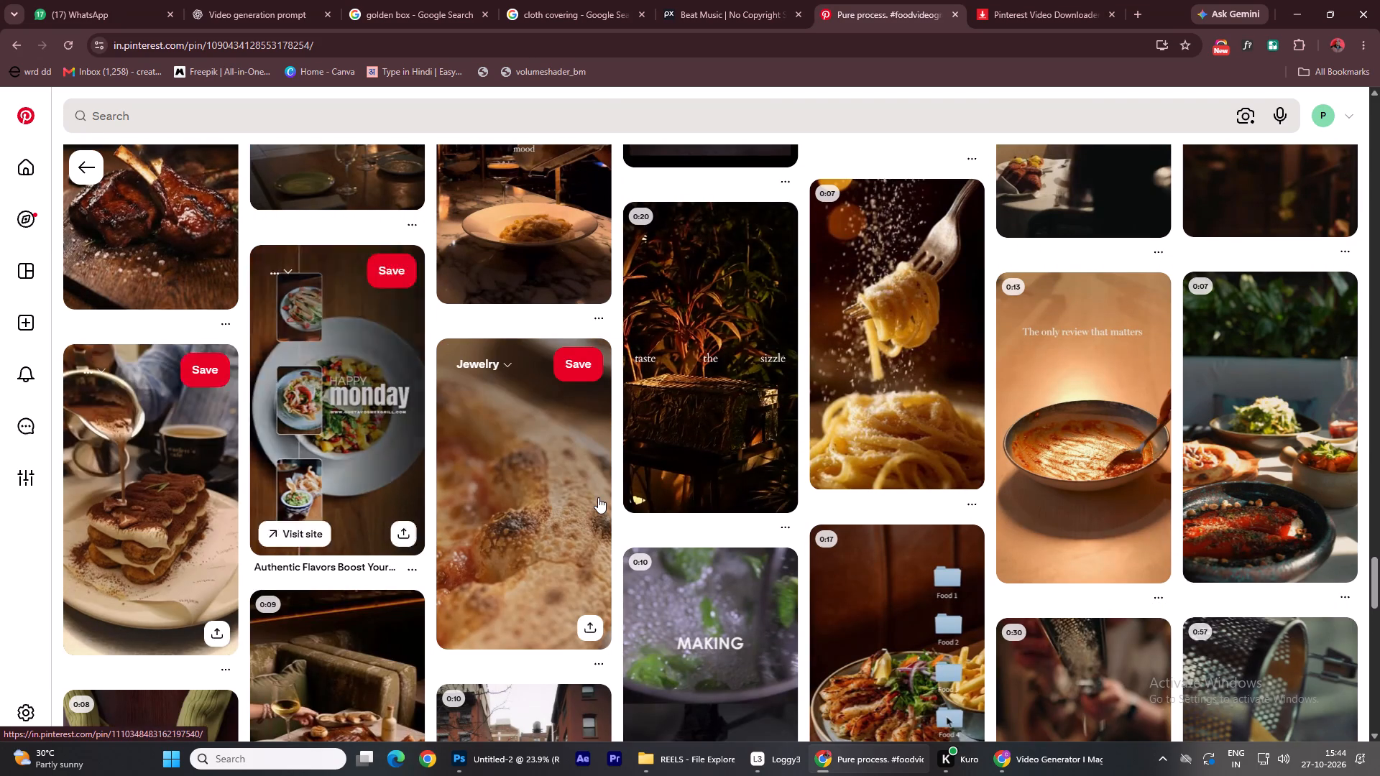
scroll(598, 498, "down", 4)
scroll(435, 457, "down", 2)
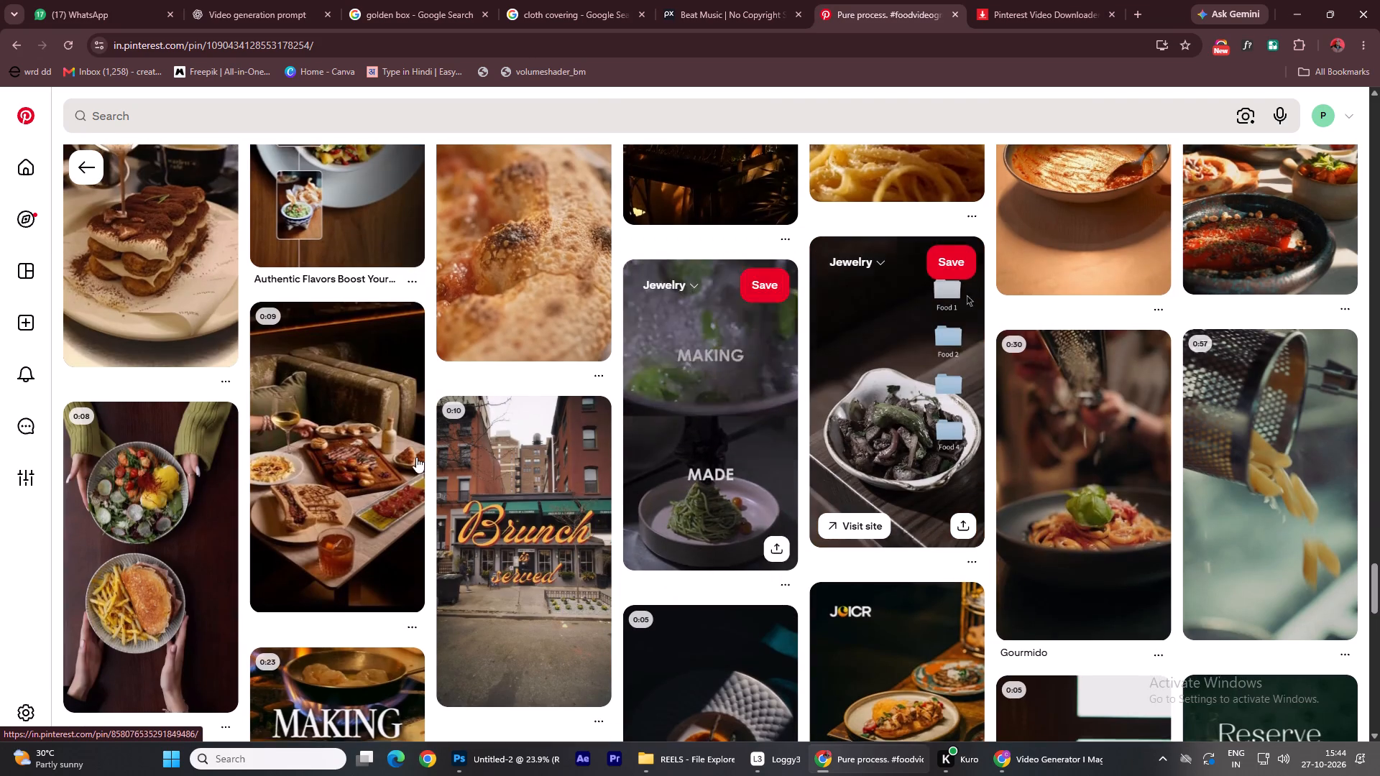
scroll(416, 457, "down", 1)
scroll(445, 354, "down", 4)
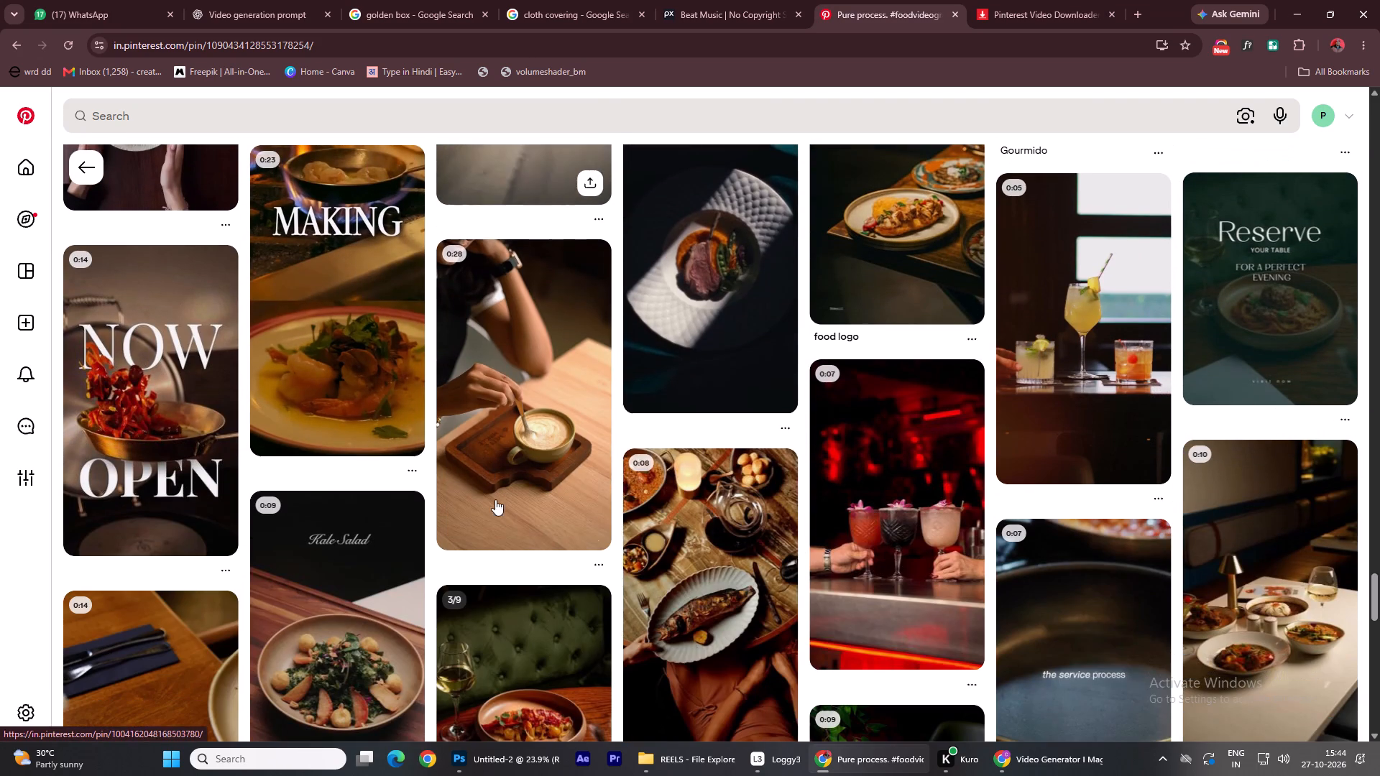
scroll(850, 475, "down", 4)
scroll(547, 430, "down", 4)
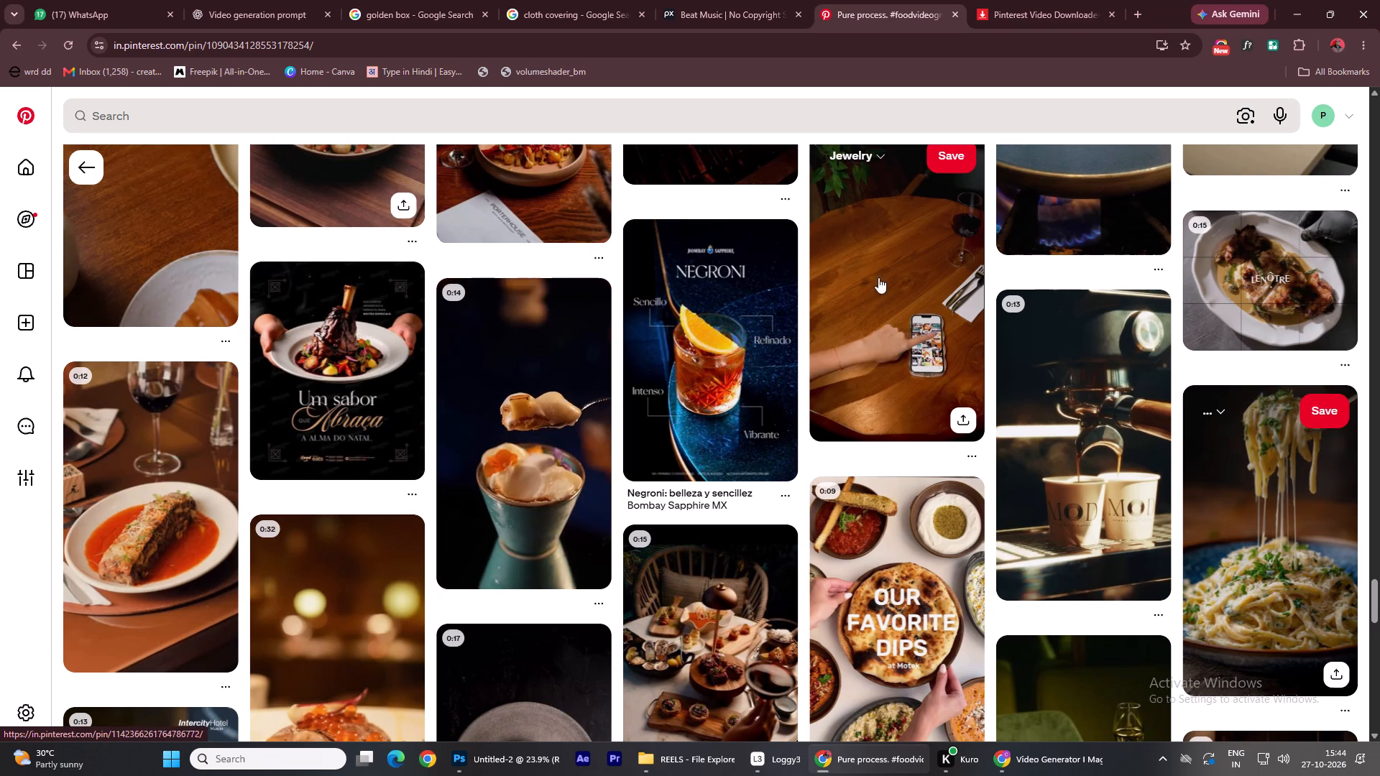
scroll(882, 521, "down", 4)
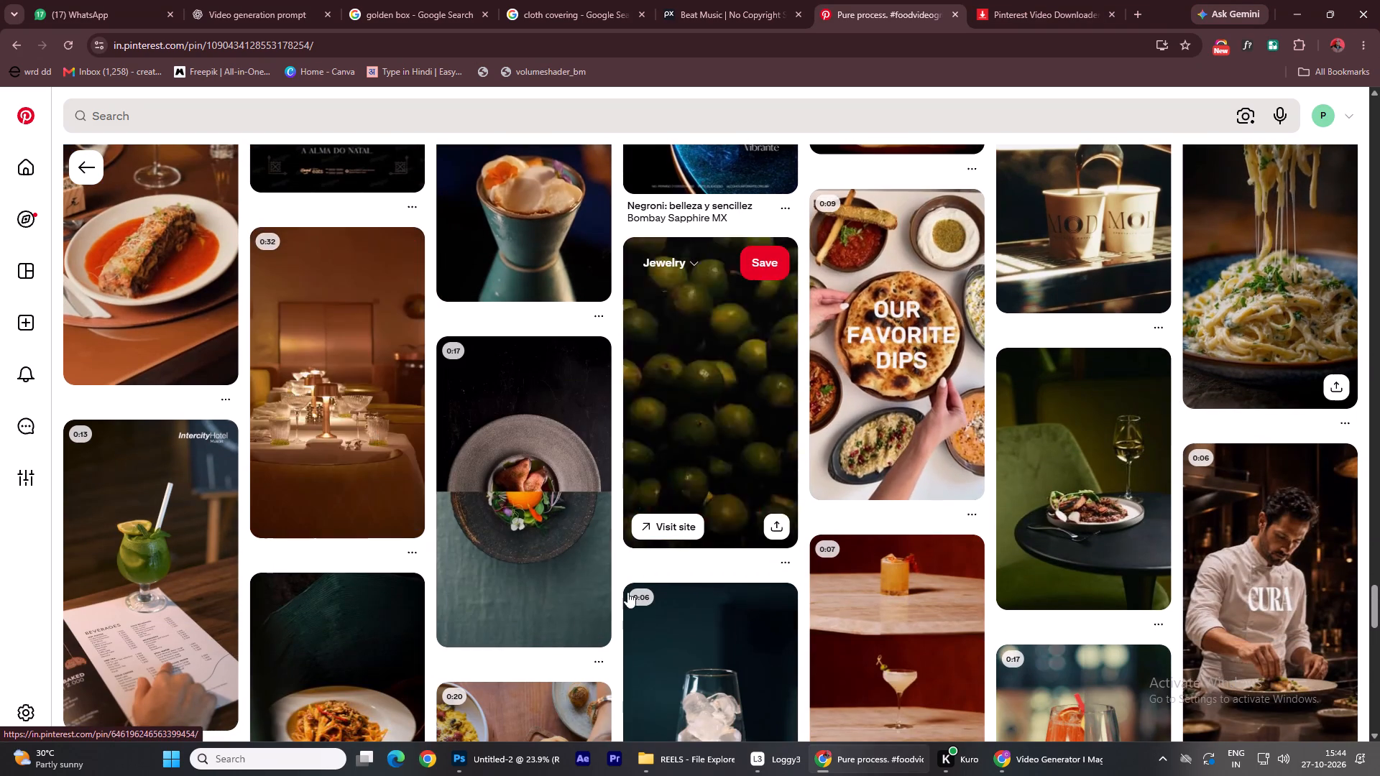
scroll(637, 617, "down", 3)
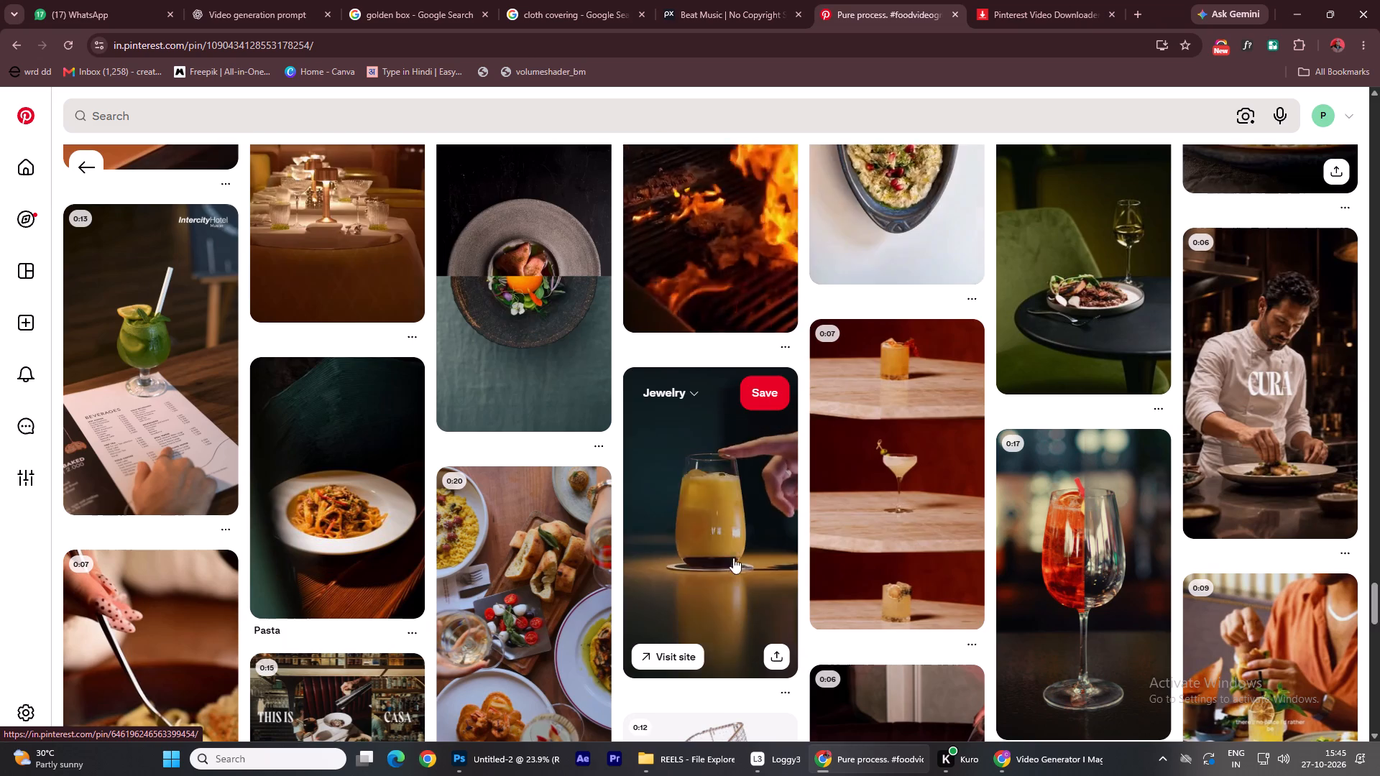
scroll(1142, 597, "down", 3)
scroll(906, 627, "down", 3)
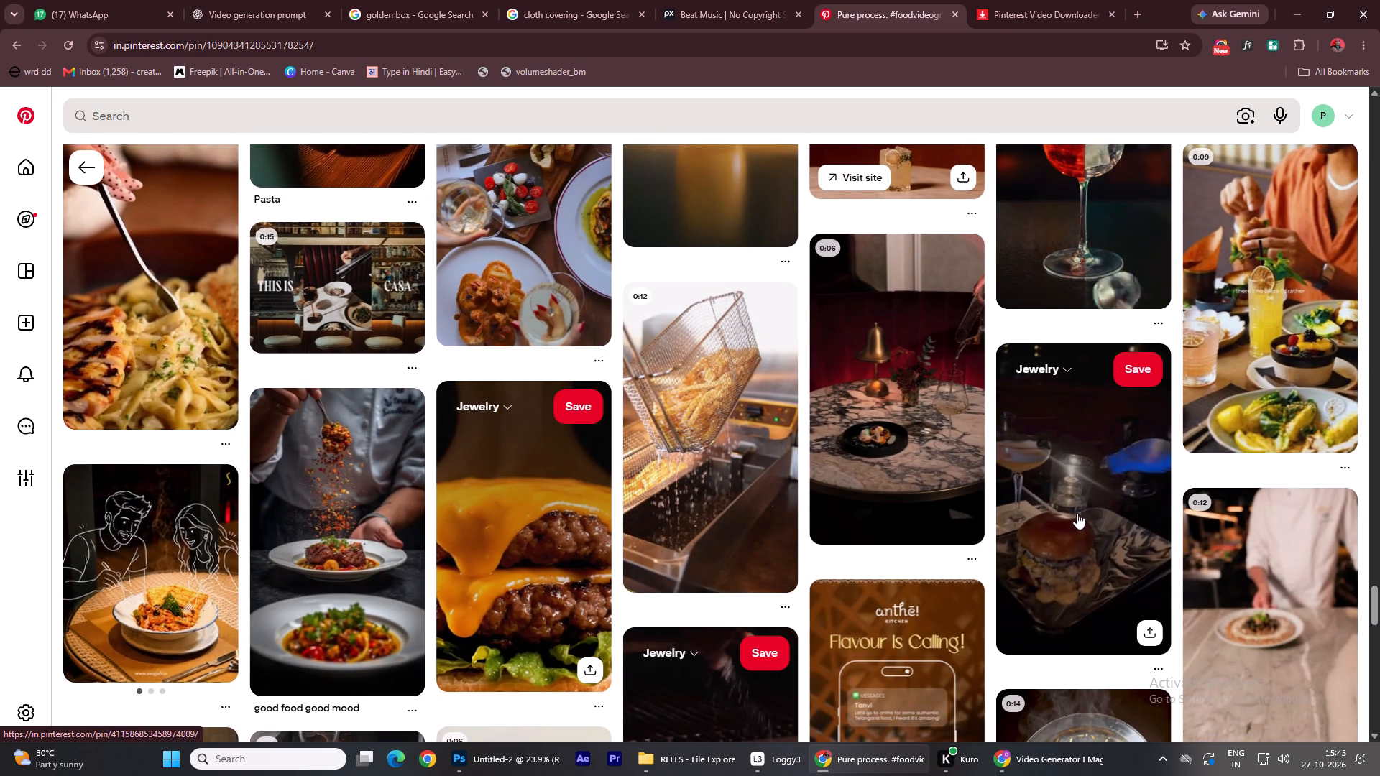
scroll(1077, 513, "down", 2)
scroll(919, 564, "down", 3)
scroll(553, 507, "down", 4)
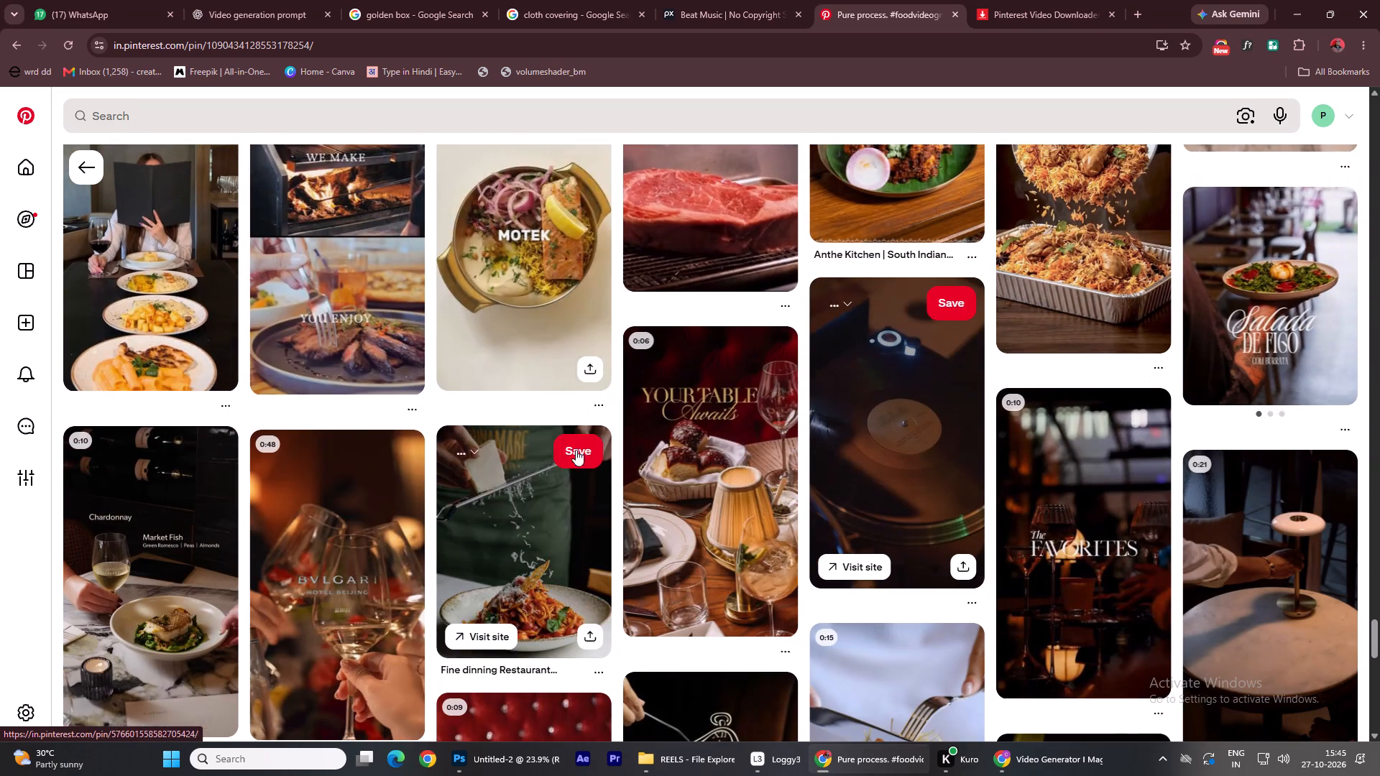
scroll(374, 484, "down", 3)
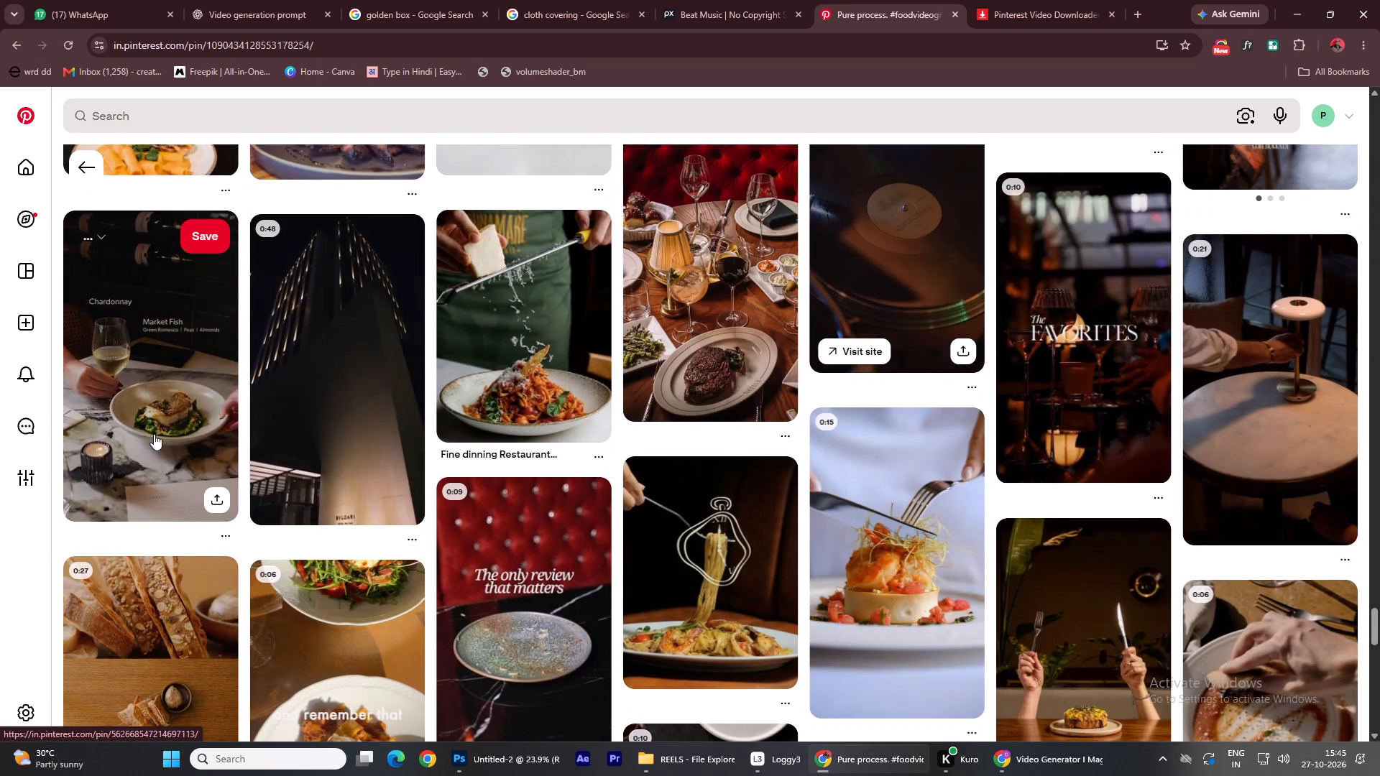
scroll(154, 434, "down", 4)
scroll(476, 474, "down", 3)
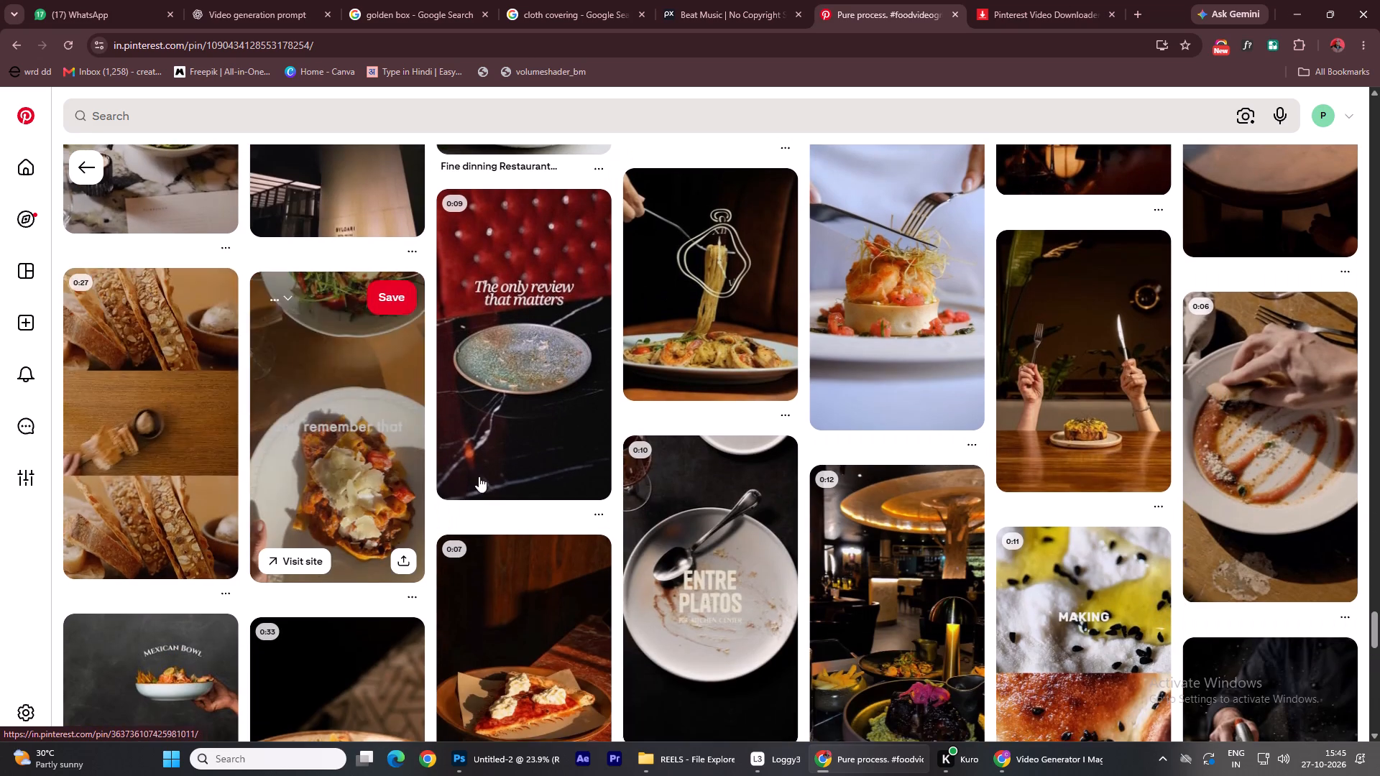
scroll(479, 476, "down", 1)
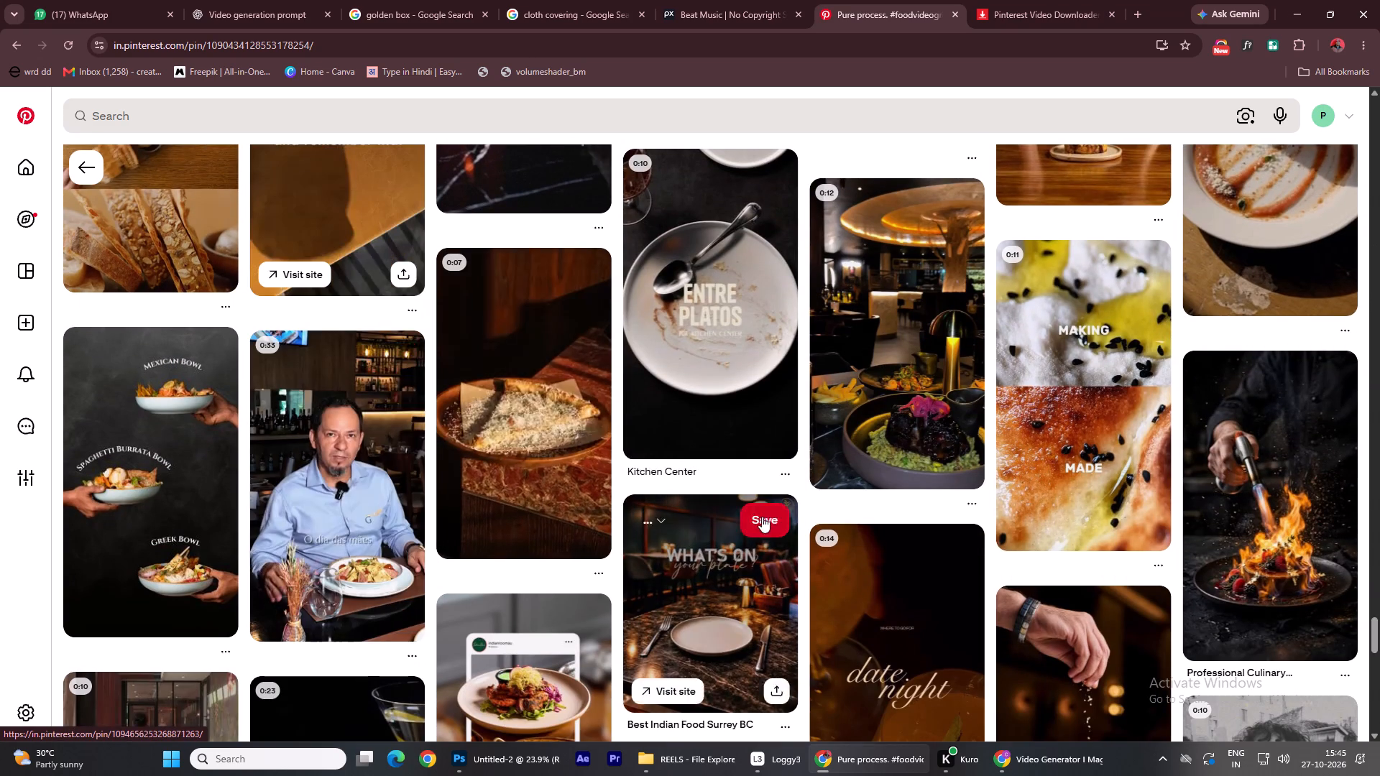
Launch Adobe Premiere and switch to its window.
left_click(1009, 0)
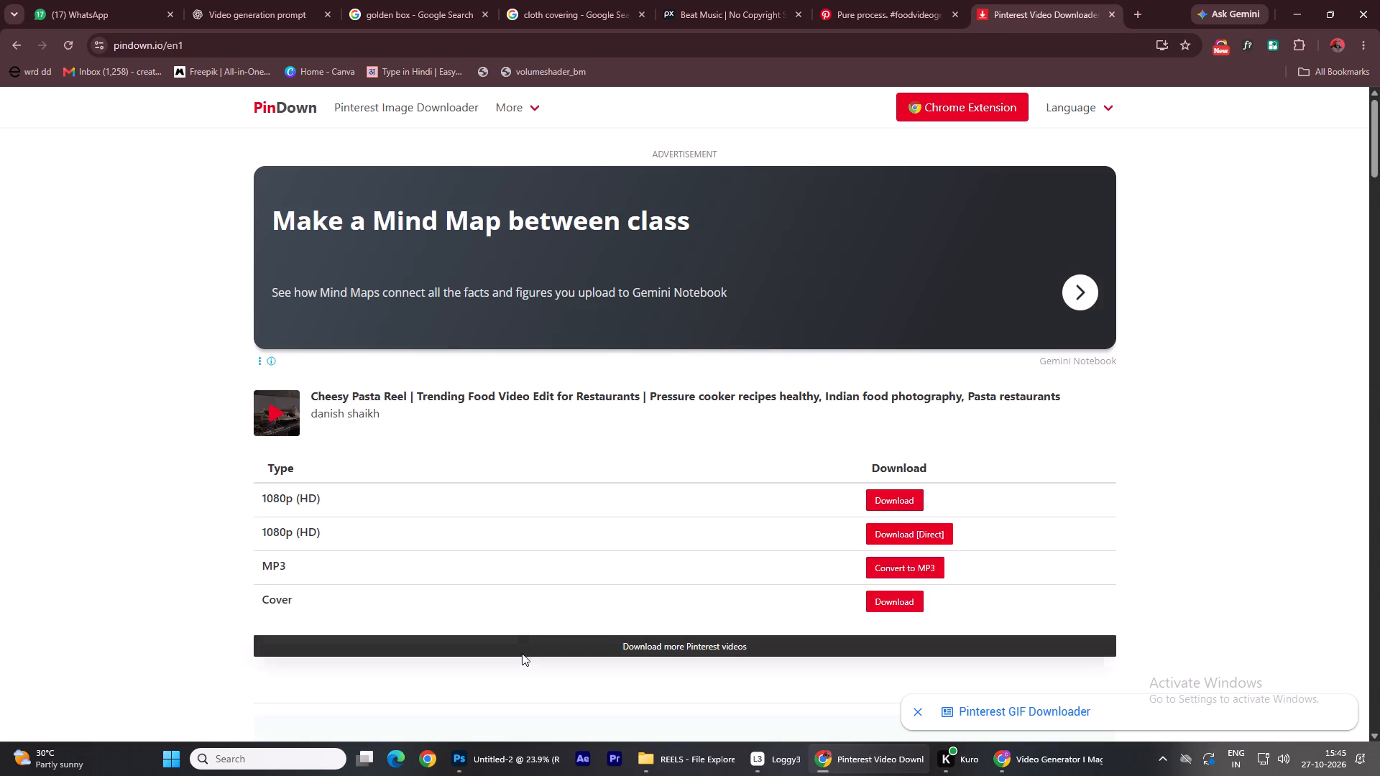
left_click(508, 774)
left_click(618, 759)
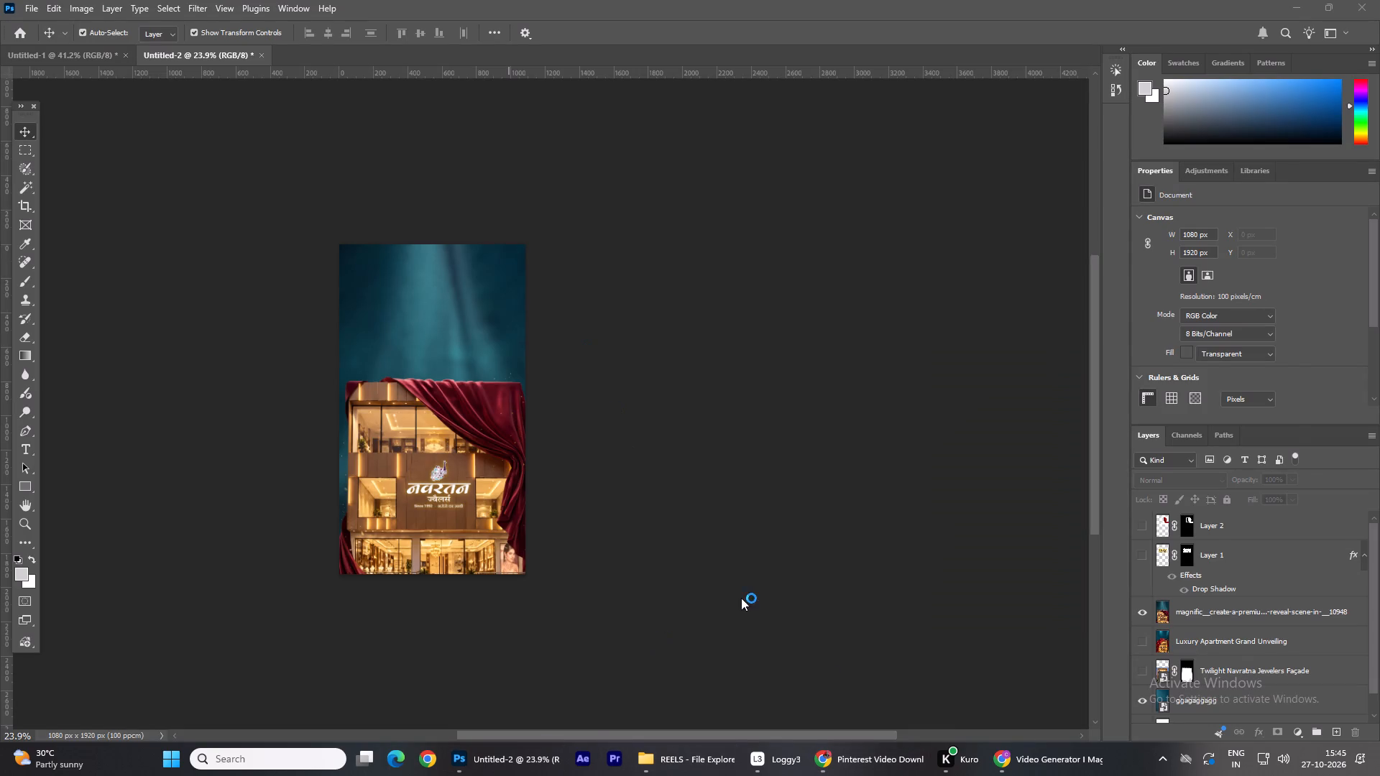
left_click(845, 757)
left_click(701, 0)
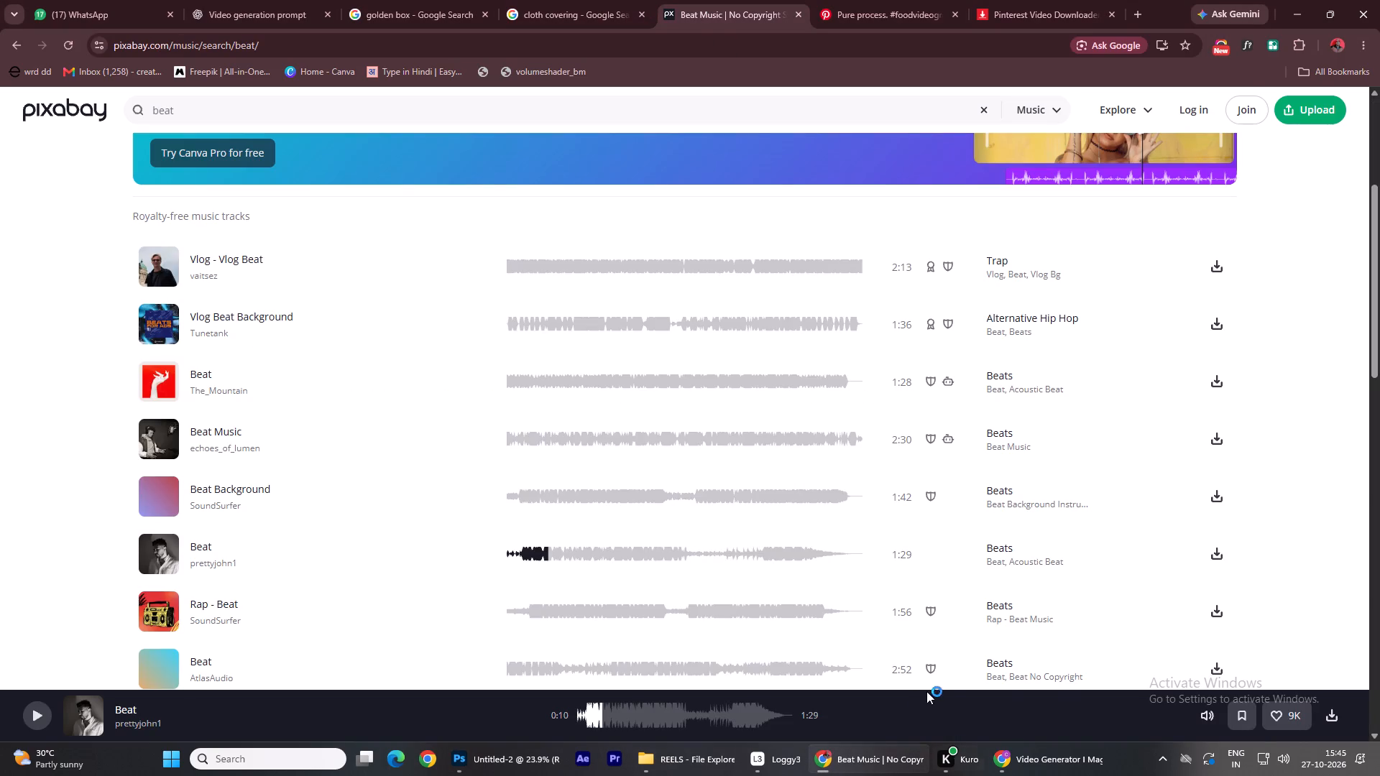
left_click(1036, 762)
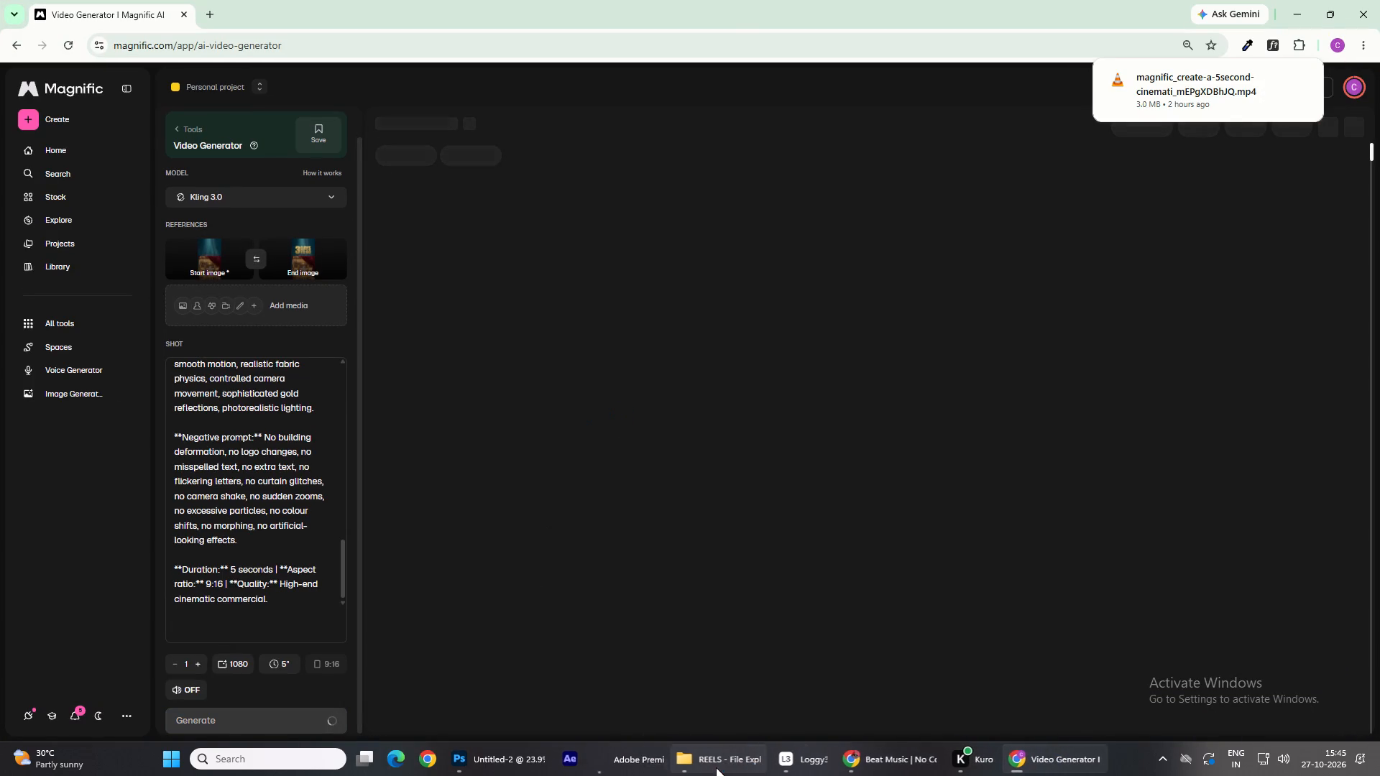
left_click(632, 687)
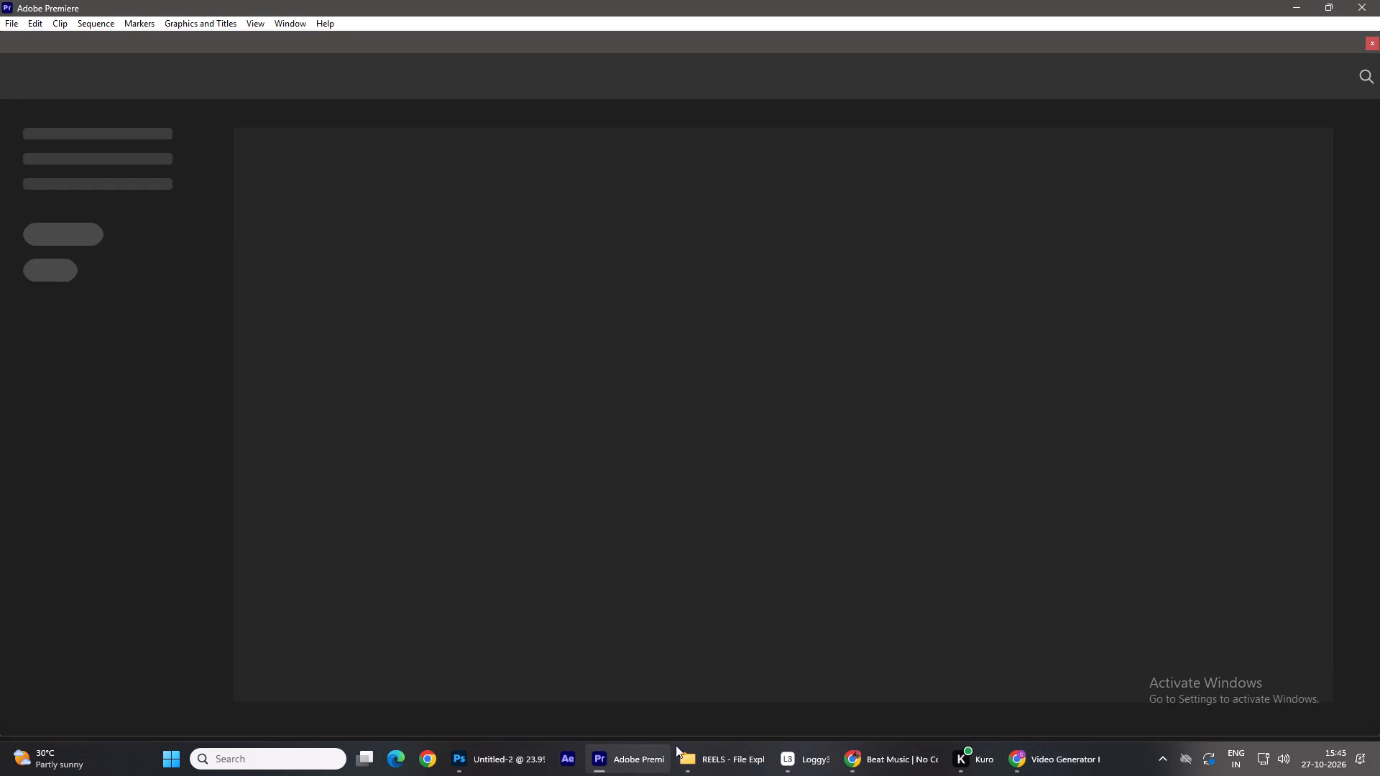
Switch to Chrome, look back through the pasta video's related Pinterest pins and watch part of The Aroma Bistro video.
left_click(880, 759)
left_click(1026, 0)
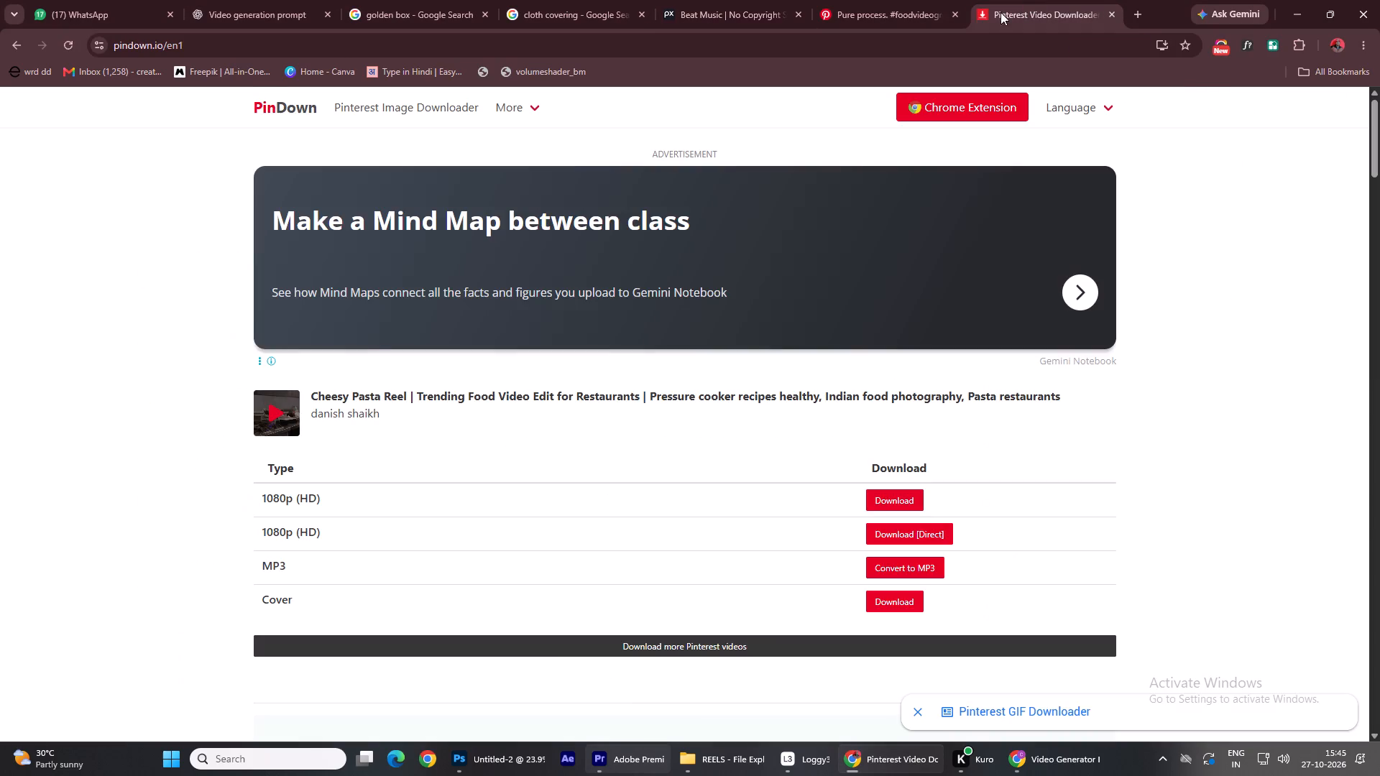
left_click(901, 0)
scroll(601, 433, "up", 20)
scroll(601, 433, "up", 6)
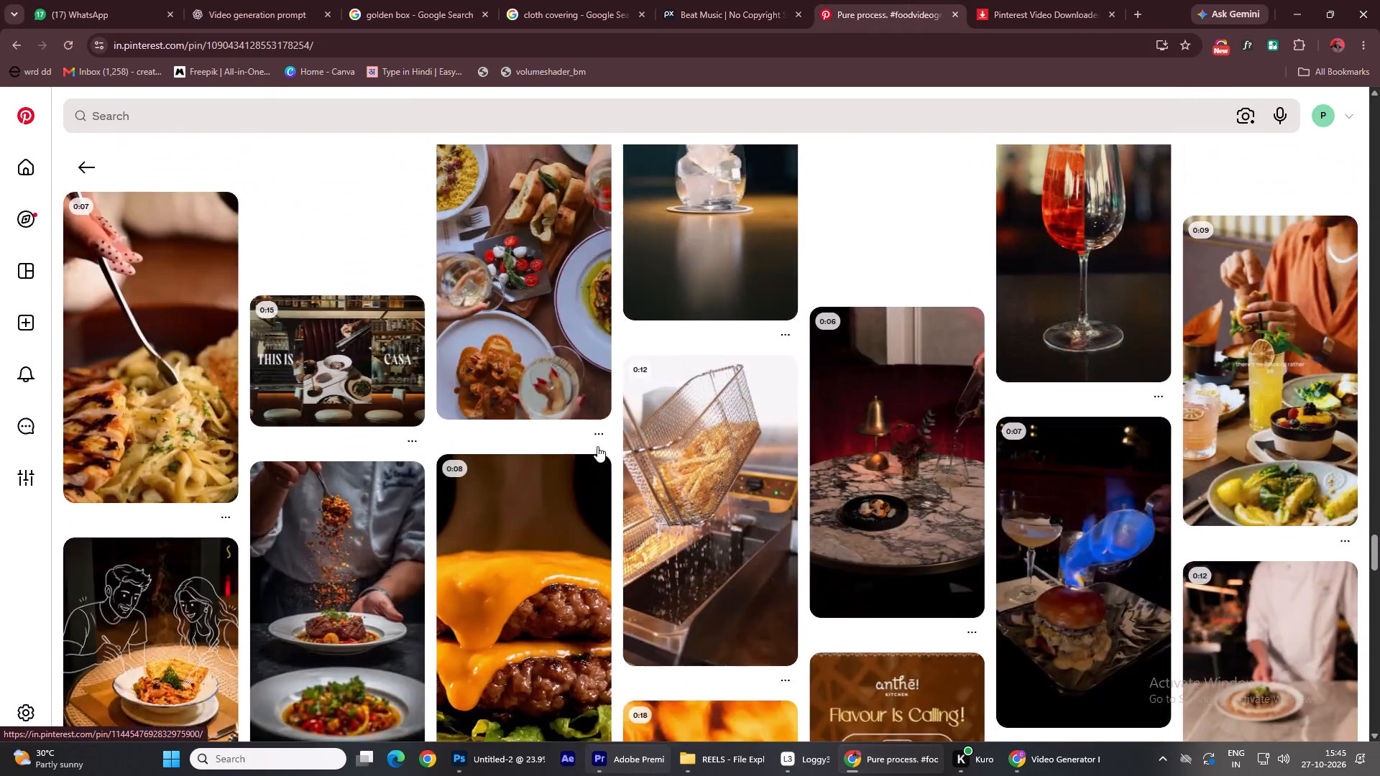
scroll(597, 446, "up", 20)
scroll(597, 446, "up", 17)
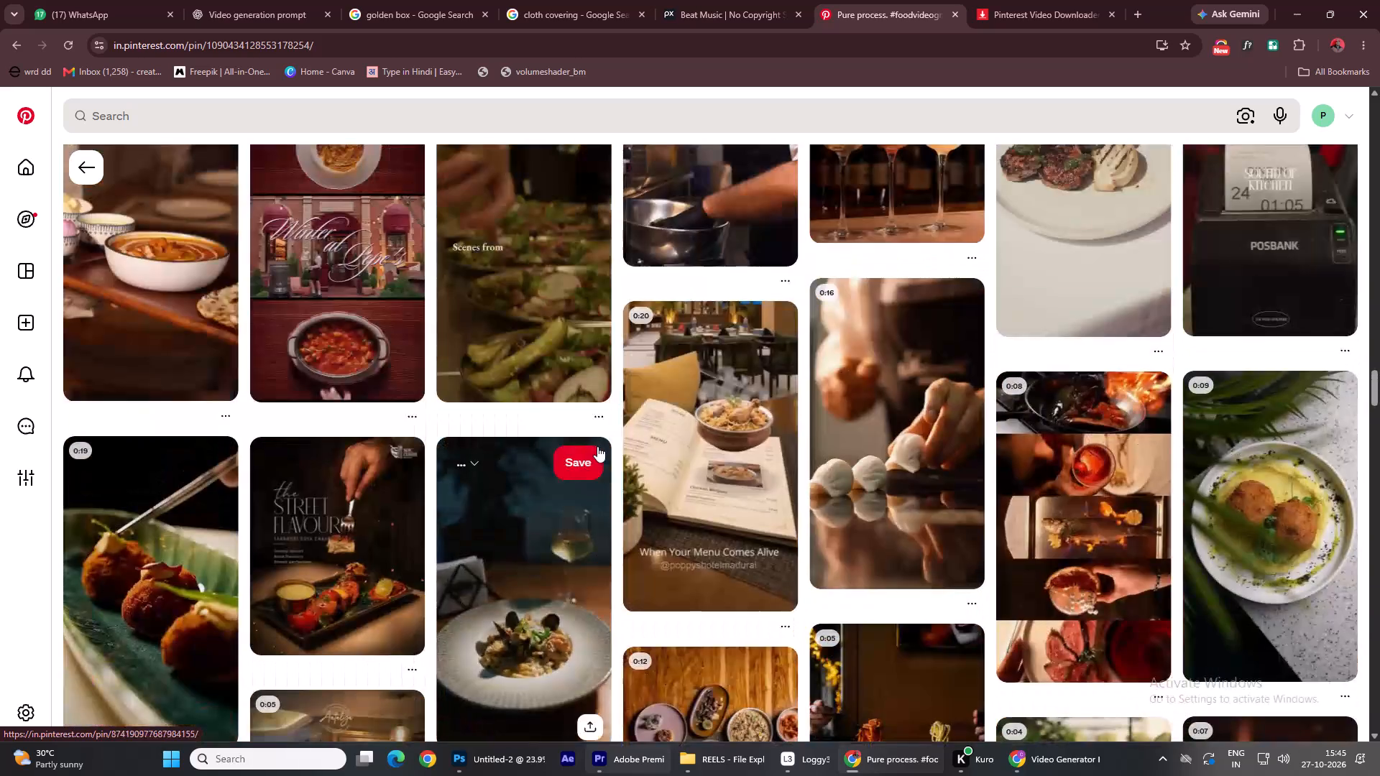
scroll(597, 446, "up", 9)
scroll(387, 573, "up", 5)
scroll(167, 583, "up", 4)
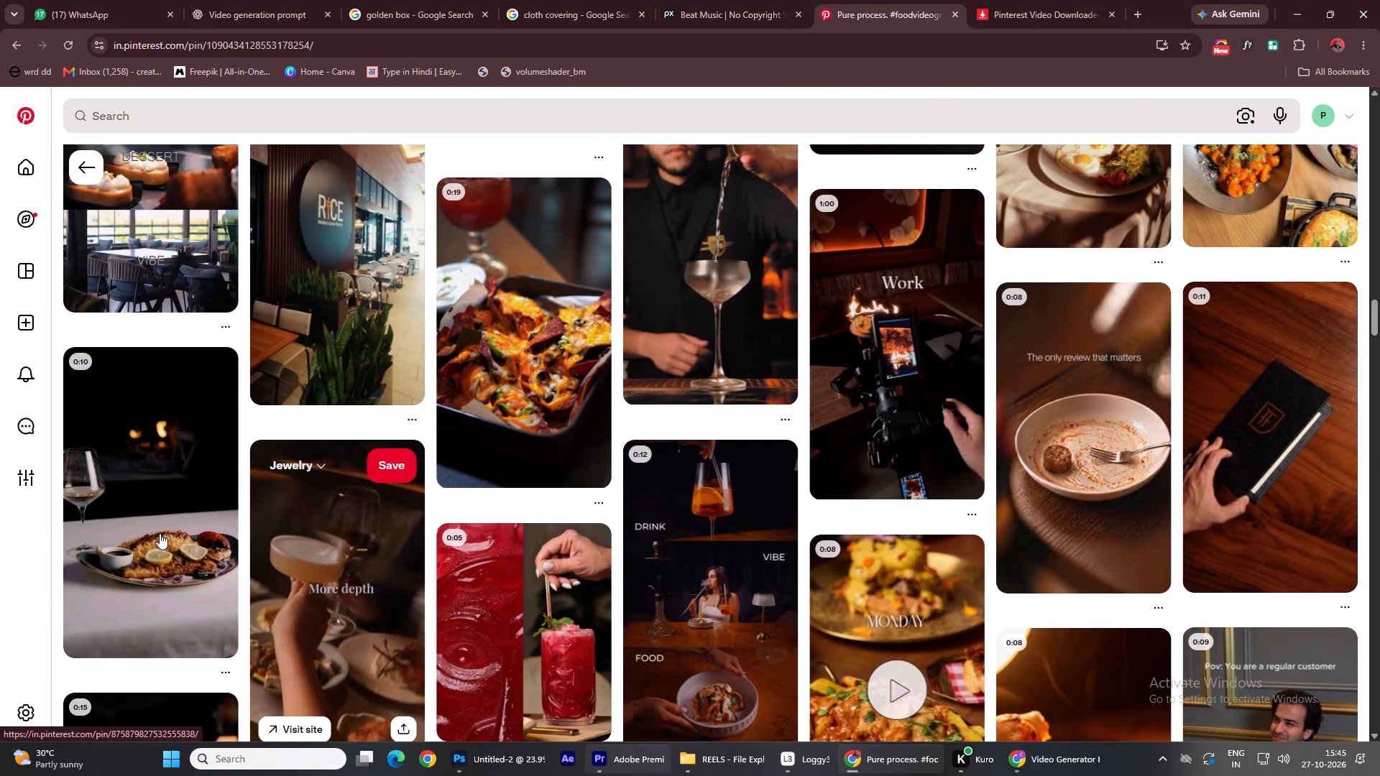
scroll(487, 593, "up", 4)
left_click(491, 593)
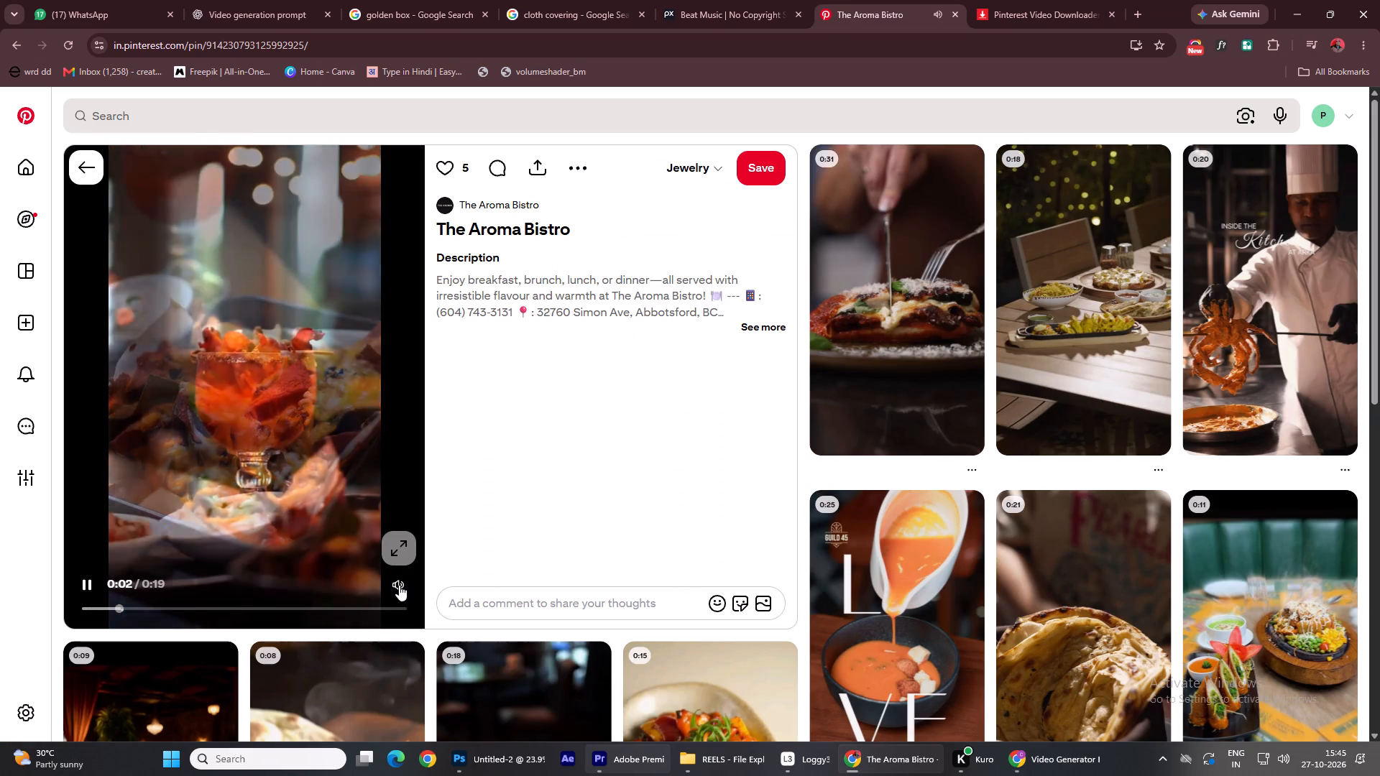
left_click(309, 436)
Check the pins related to The Aroma Bistro video and watch the start of the "Parmesan Chicken" video with sound.
scroll(297, 520, "down", 4)
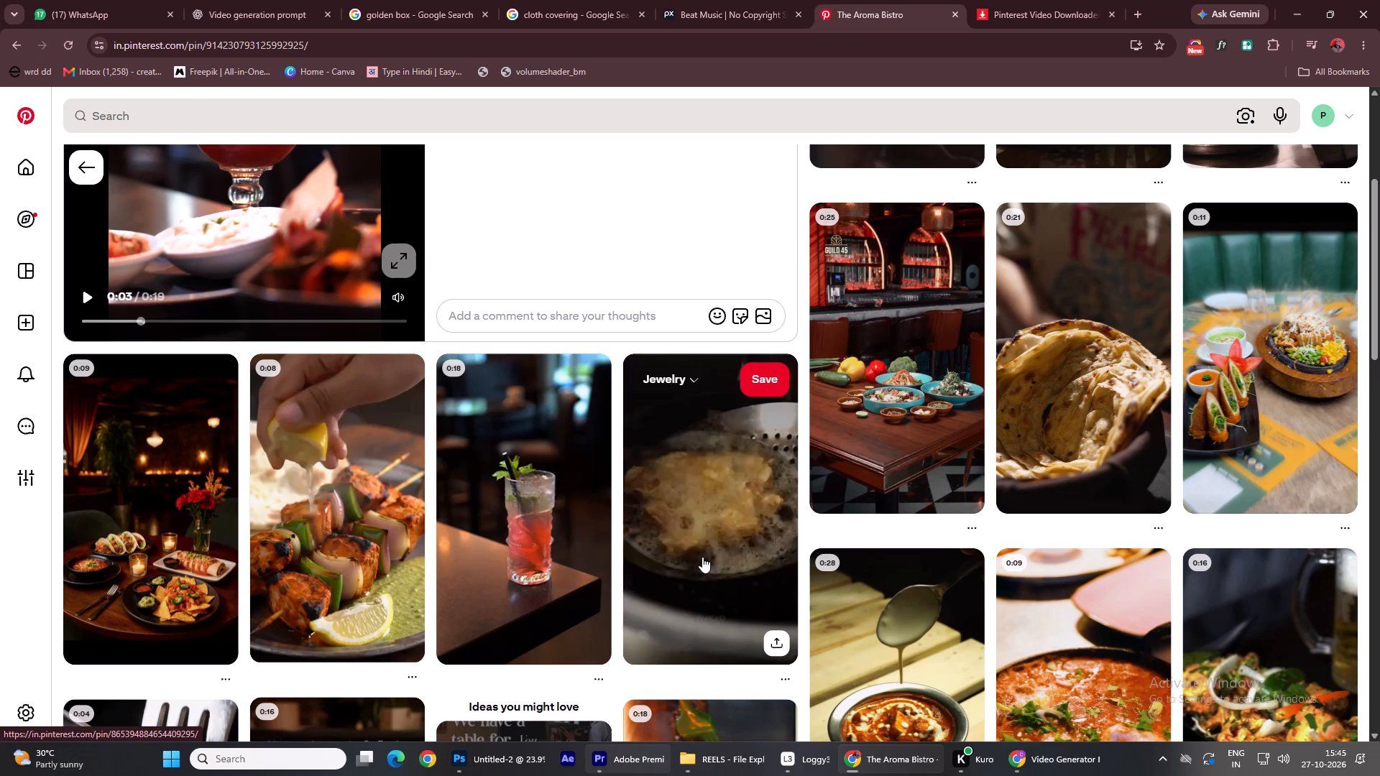
scroll(828, 542, "up", 4)
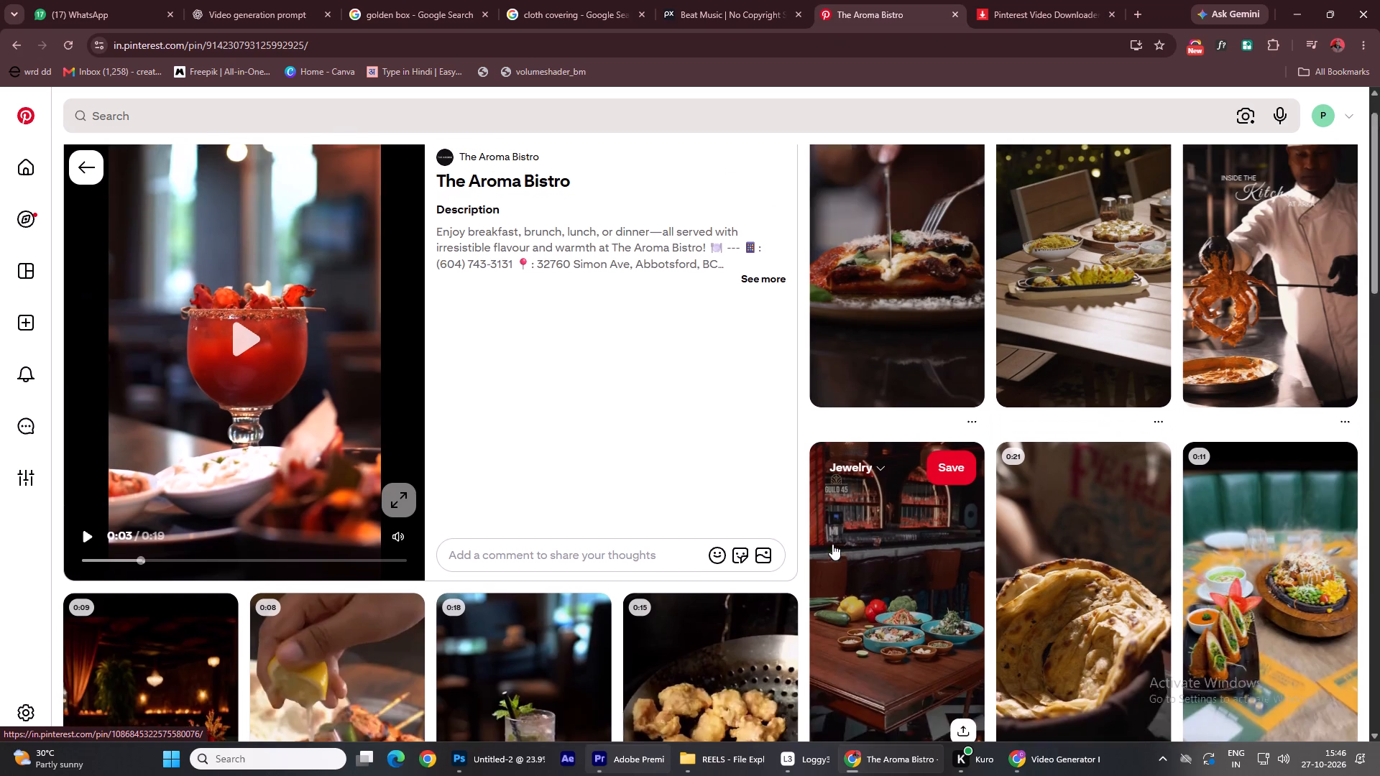
scroll(832, 544, "up", 3)
left_click(886, 347)
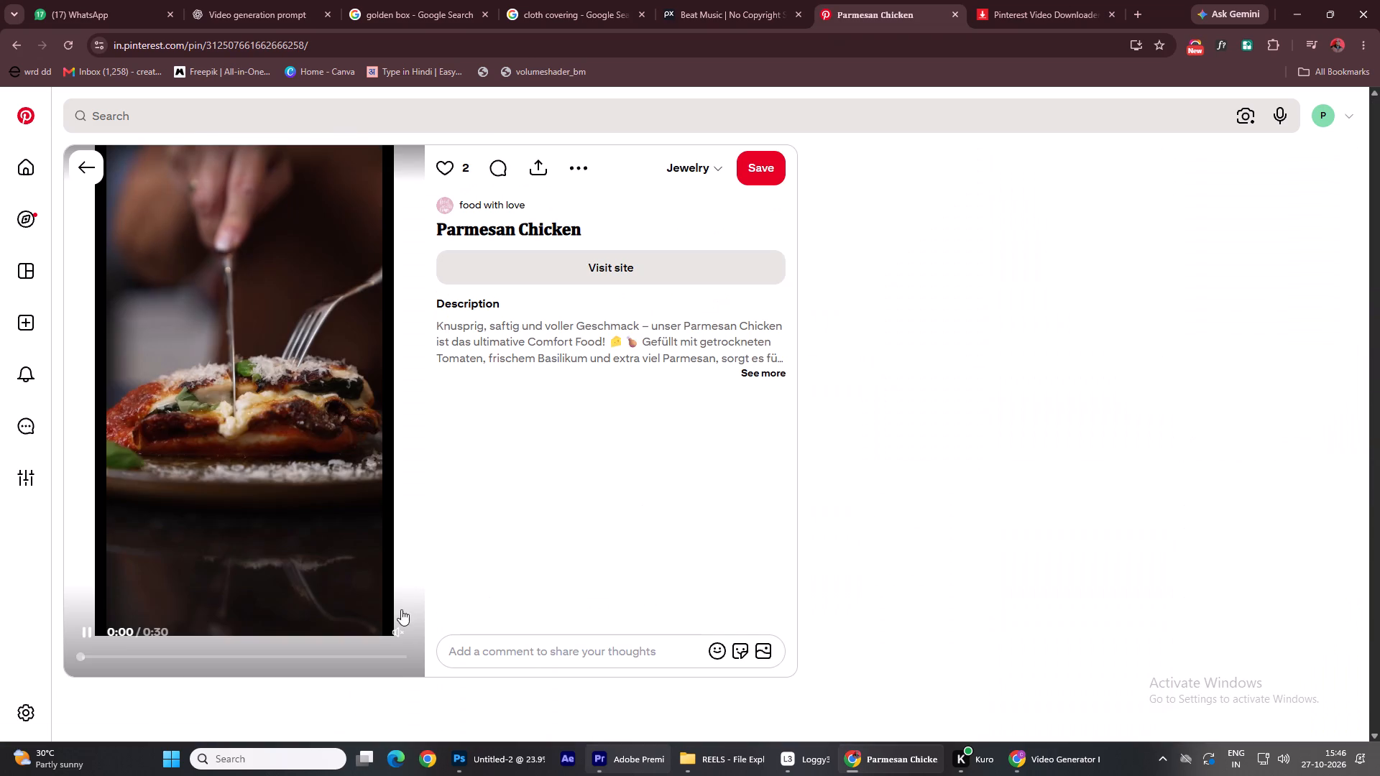
left_click(395, 630)
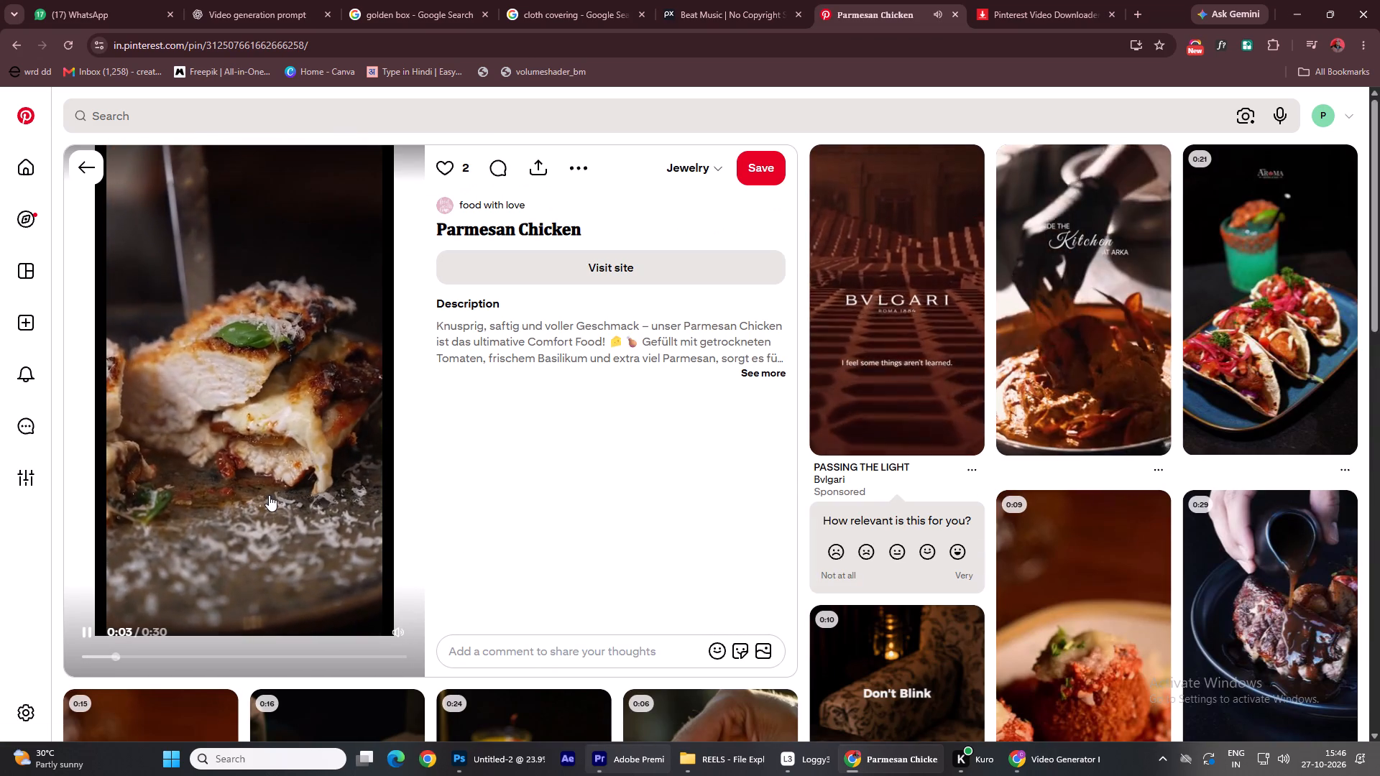
left_click(269, 495)
Examine the food and restaurant video pins related to the Parmesan Chicken video for shot, text and layout ideas.
scroll(1379, 433, "down", 3)
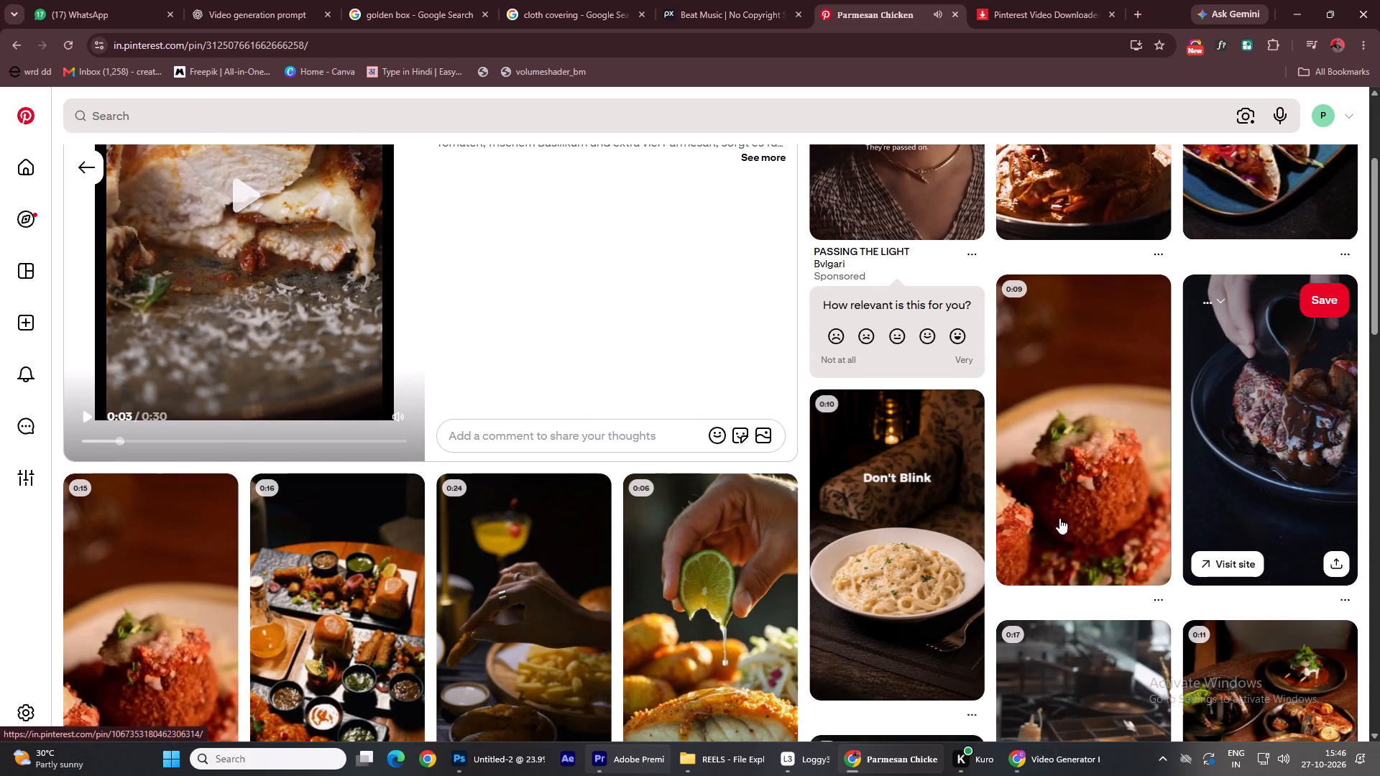
scroll(939, 552, "down", 4)
scroll(390, 463, "down", 4)
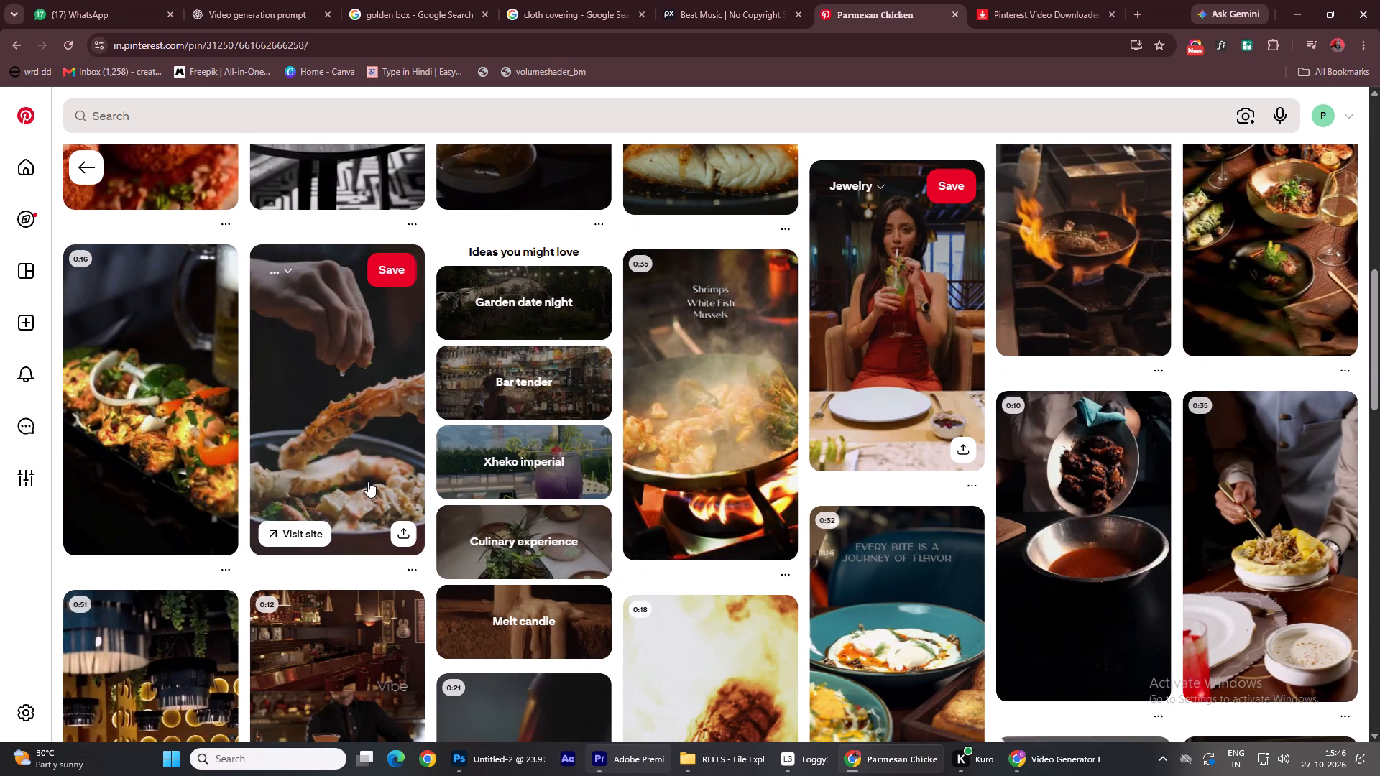
scroll(349, 486, "down", 4)
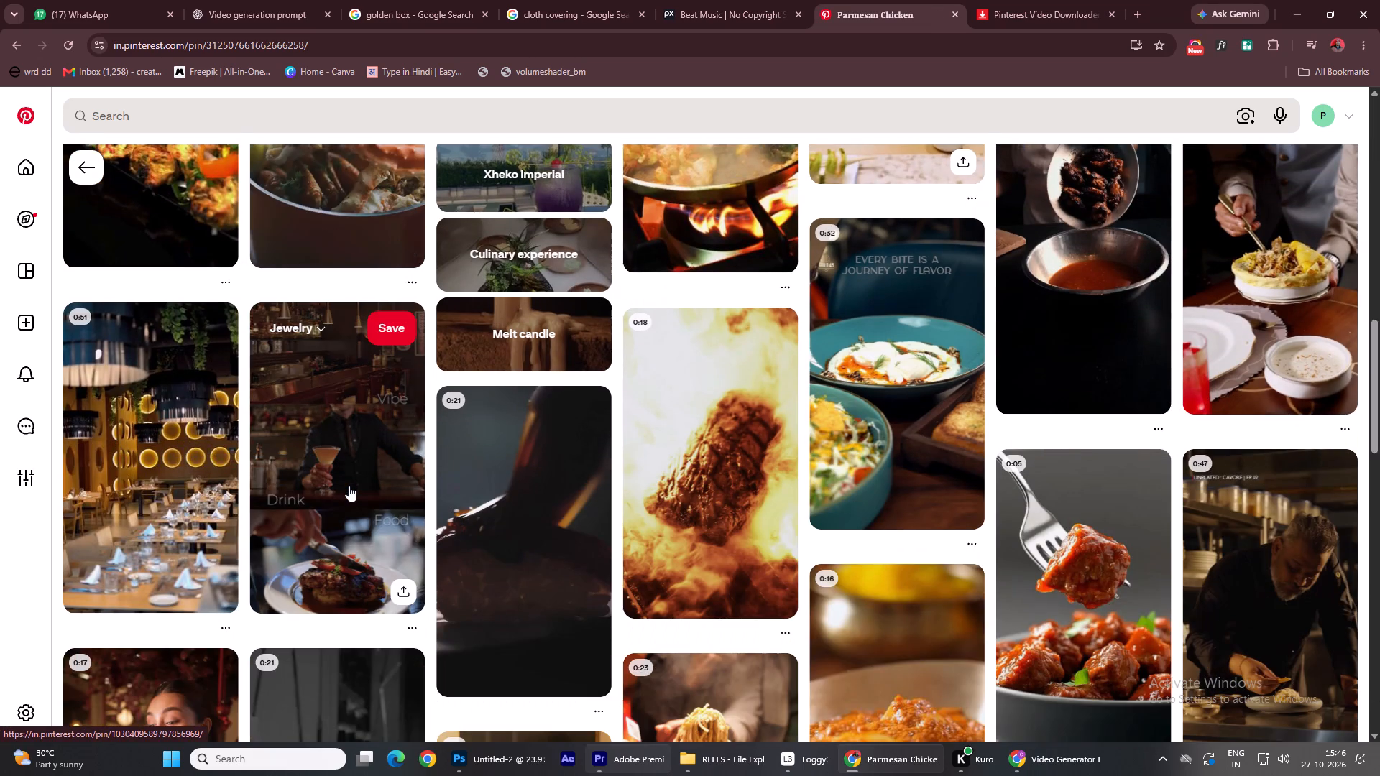
scroll(754, 516, "down", 7)
scroll(299, 608, "down", 2)
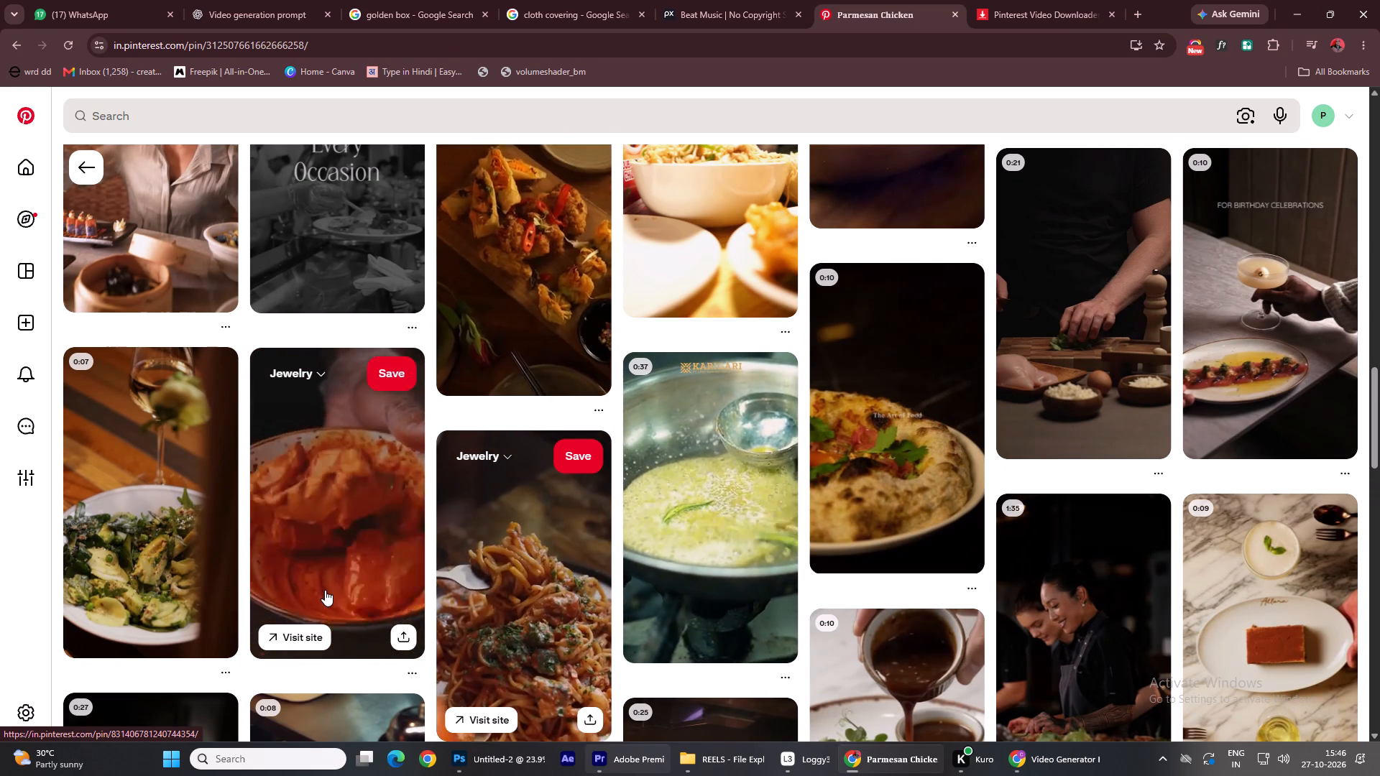
scroll(325, 590, "down", 3)
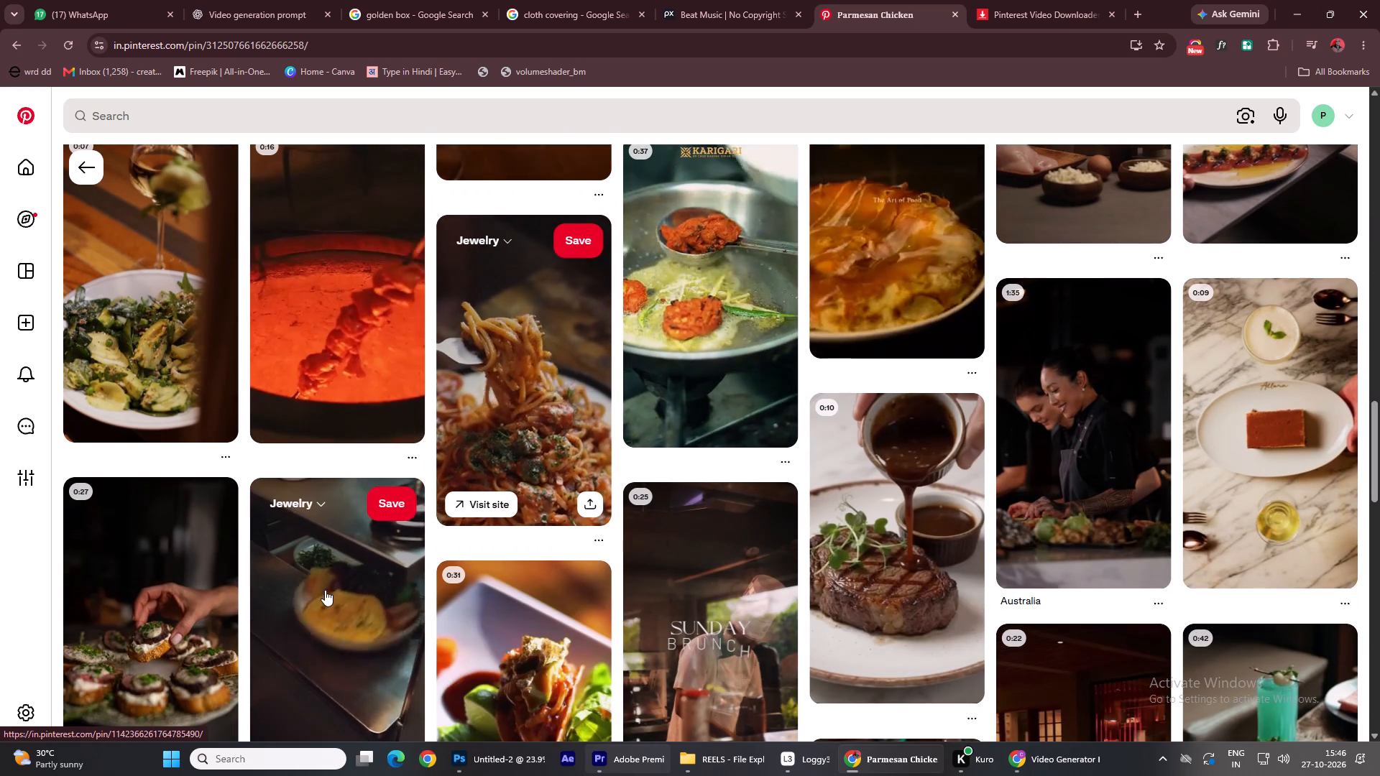
scroll(325, 590, "down", 2)
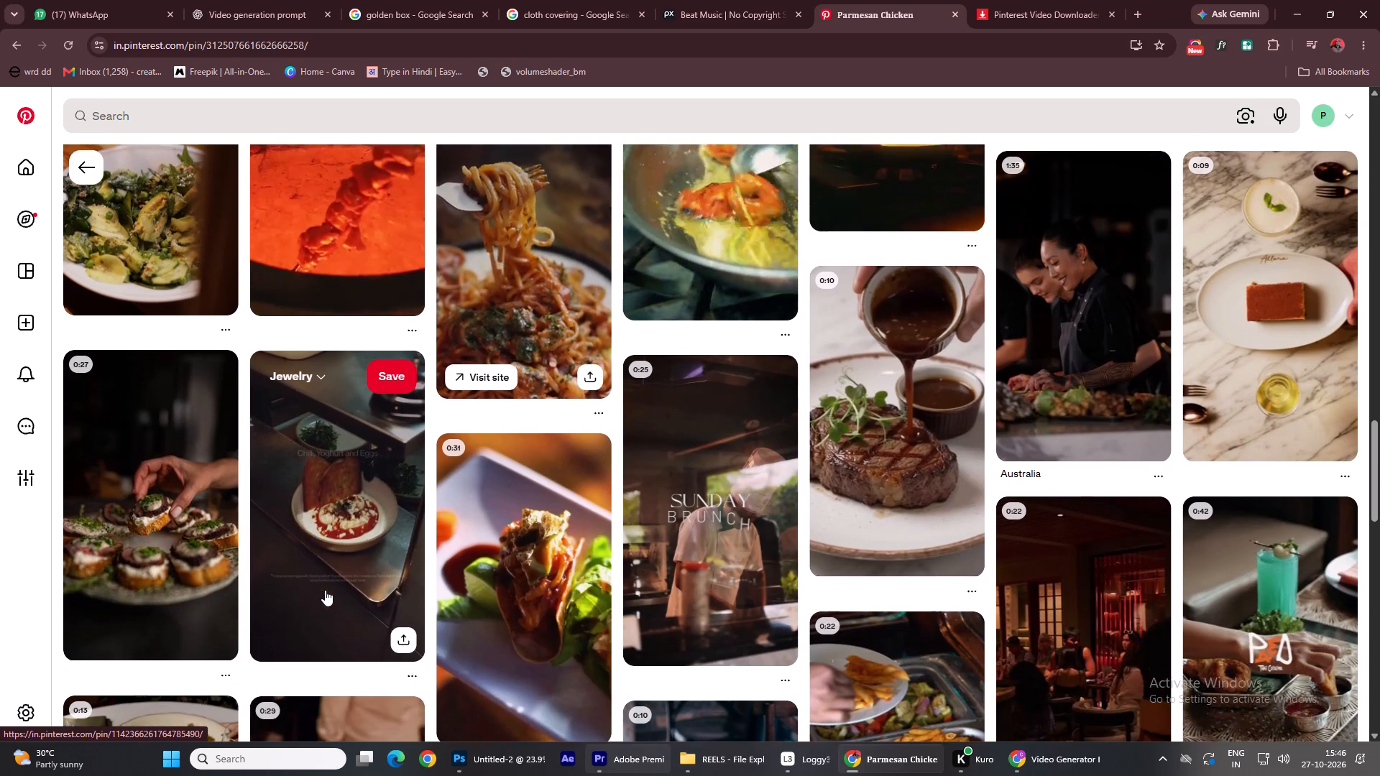
scroll(518, 547, "down", 2)
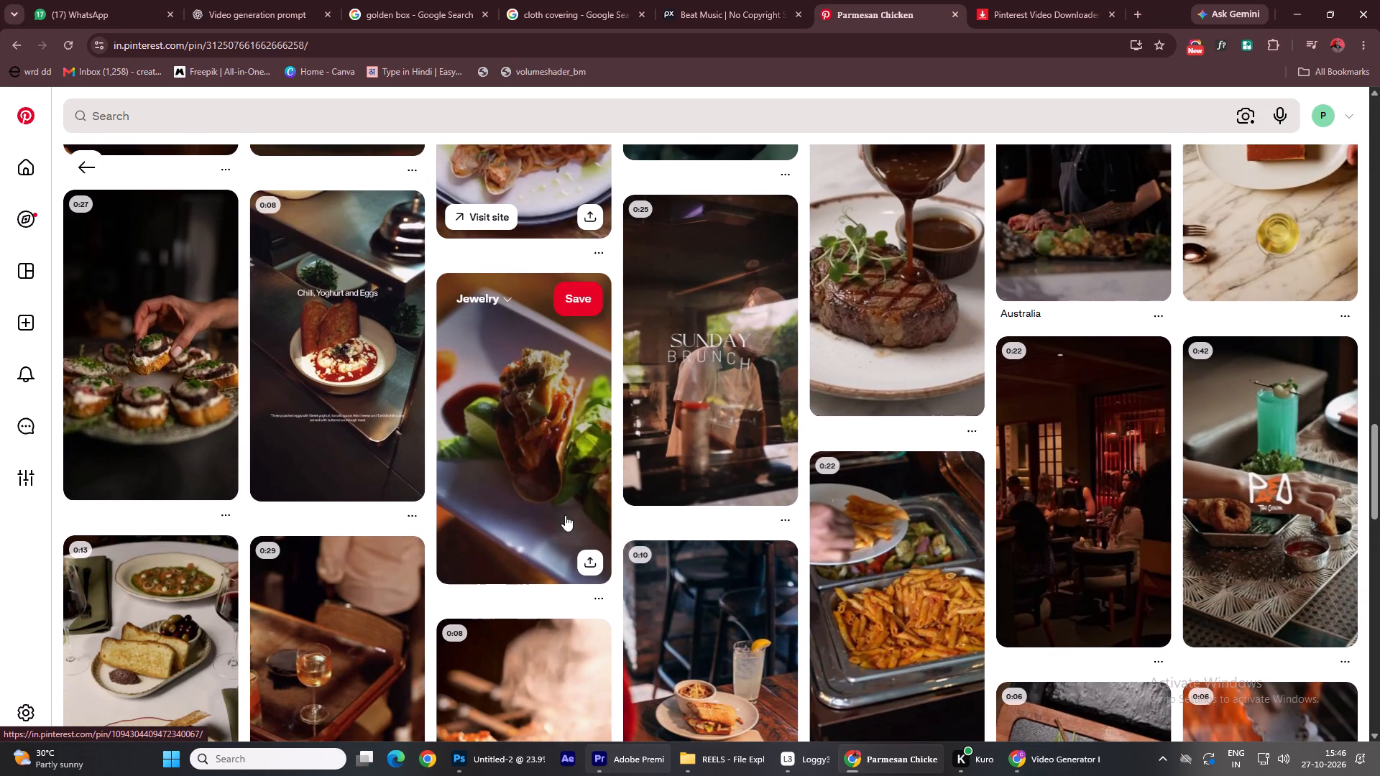
scroll(480, 502, "down", 3)
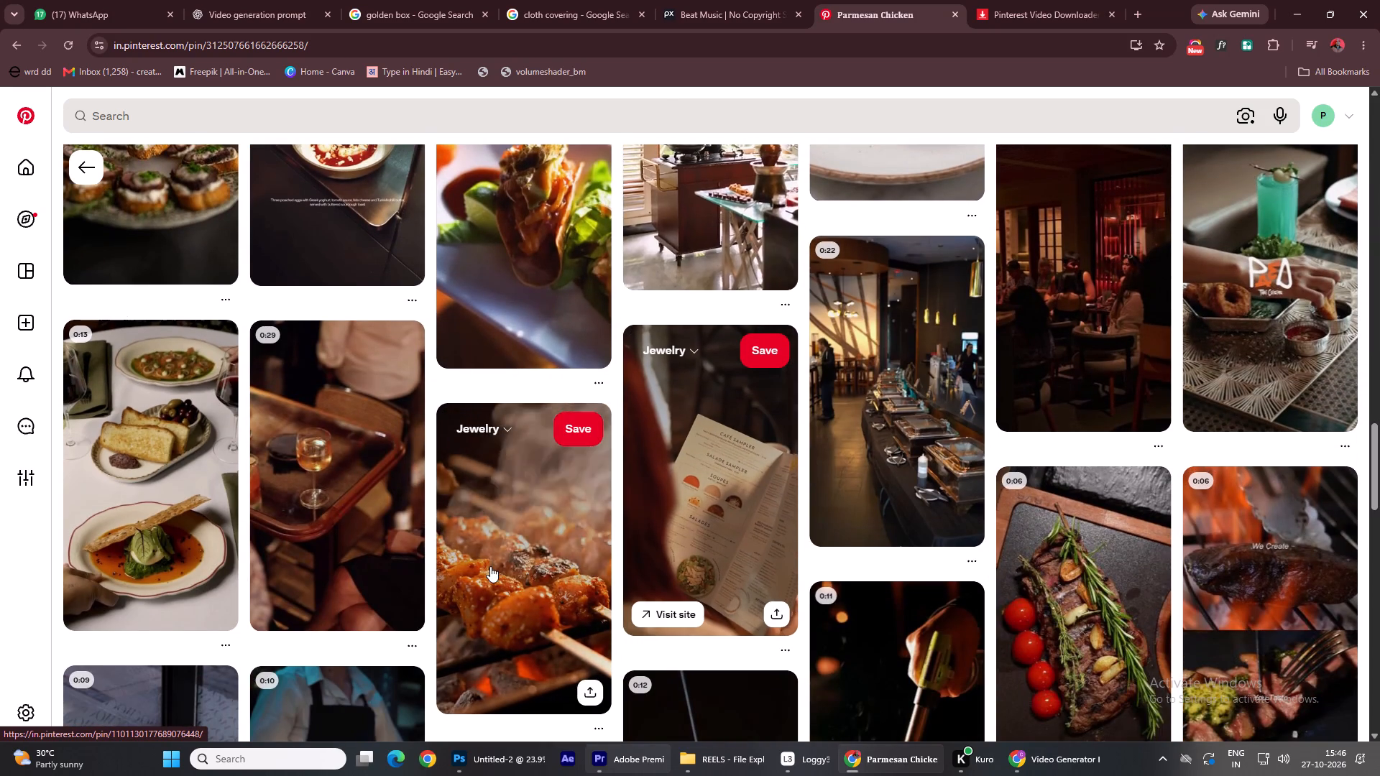
scroll(490, 566, "down", 5)
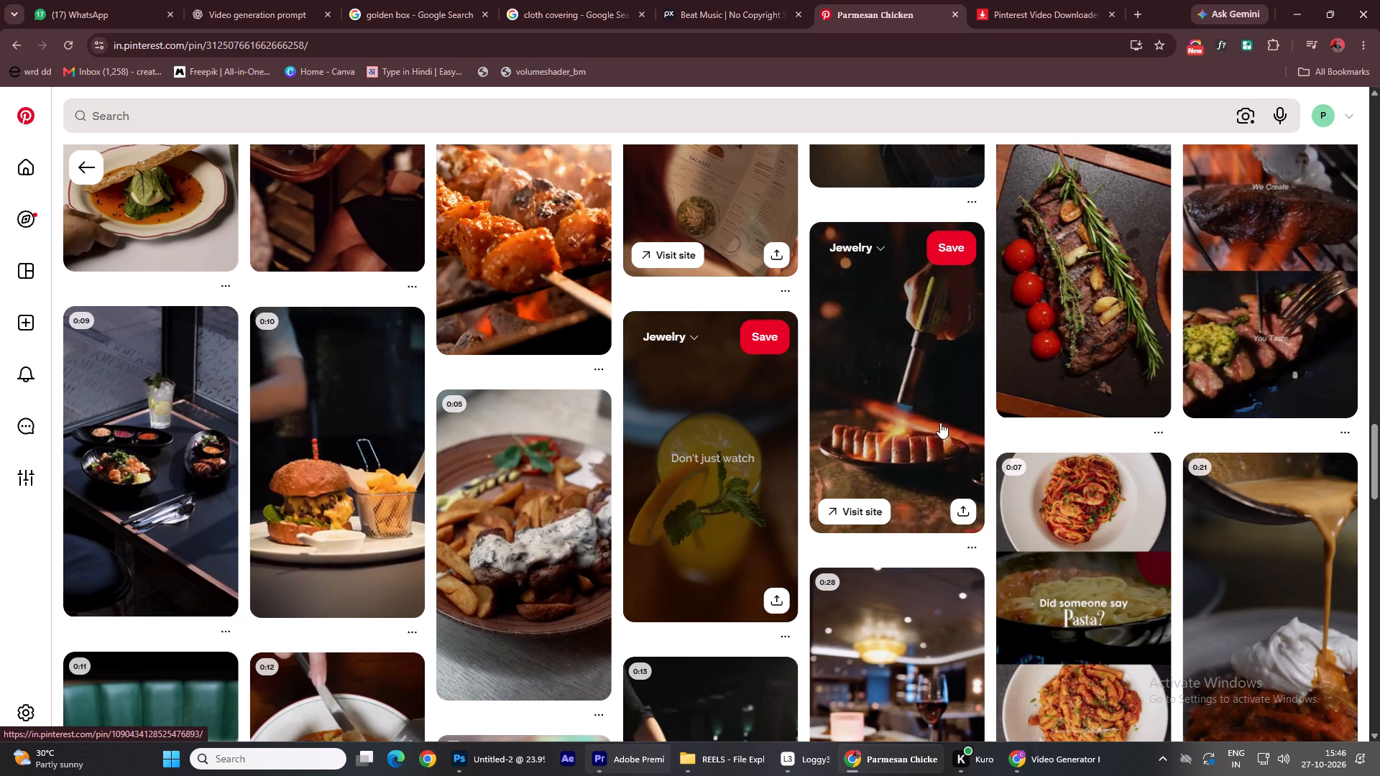
scroll(901, 466, "down", 5)
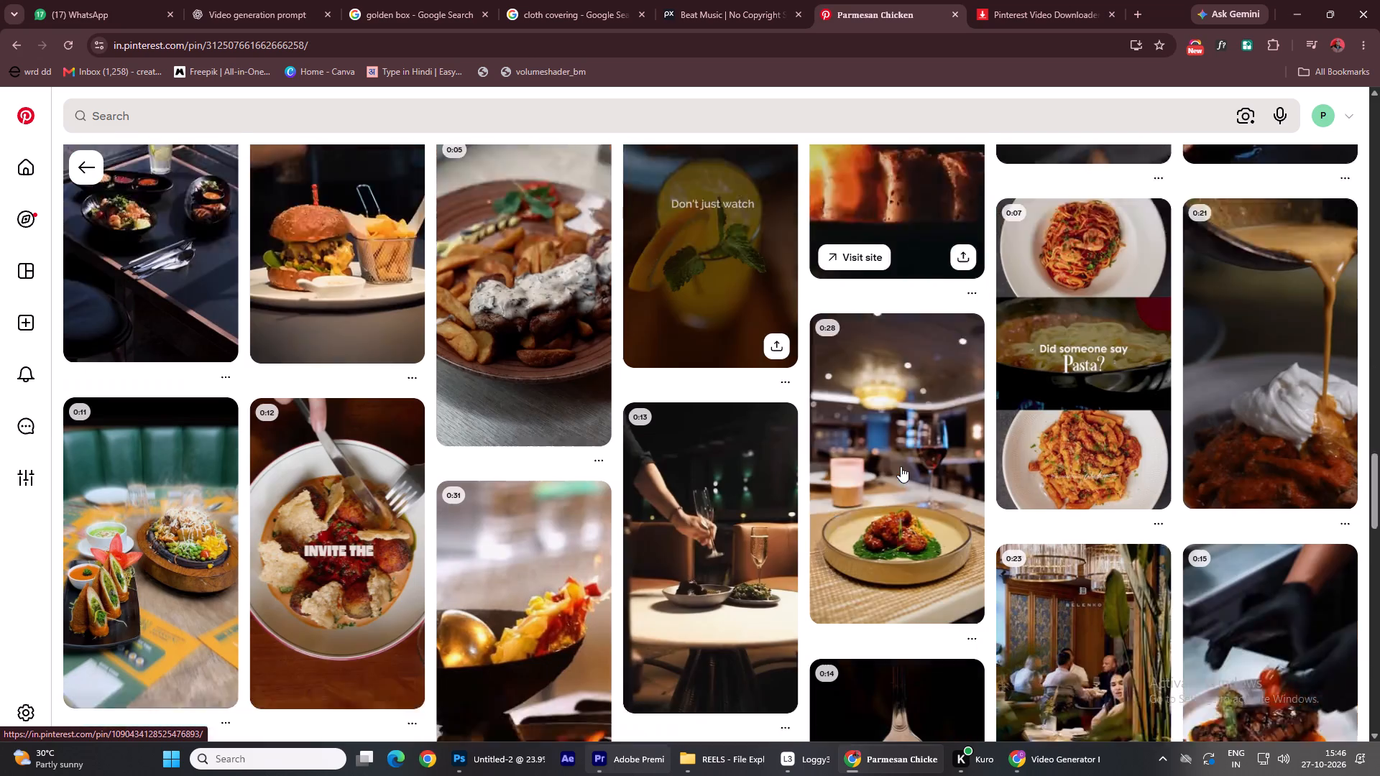
scroll(335, 490, "down", 3)
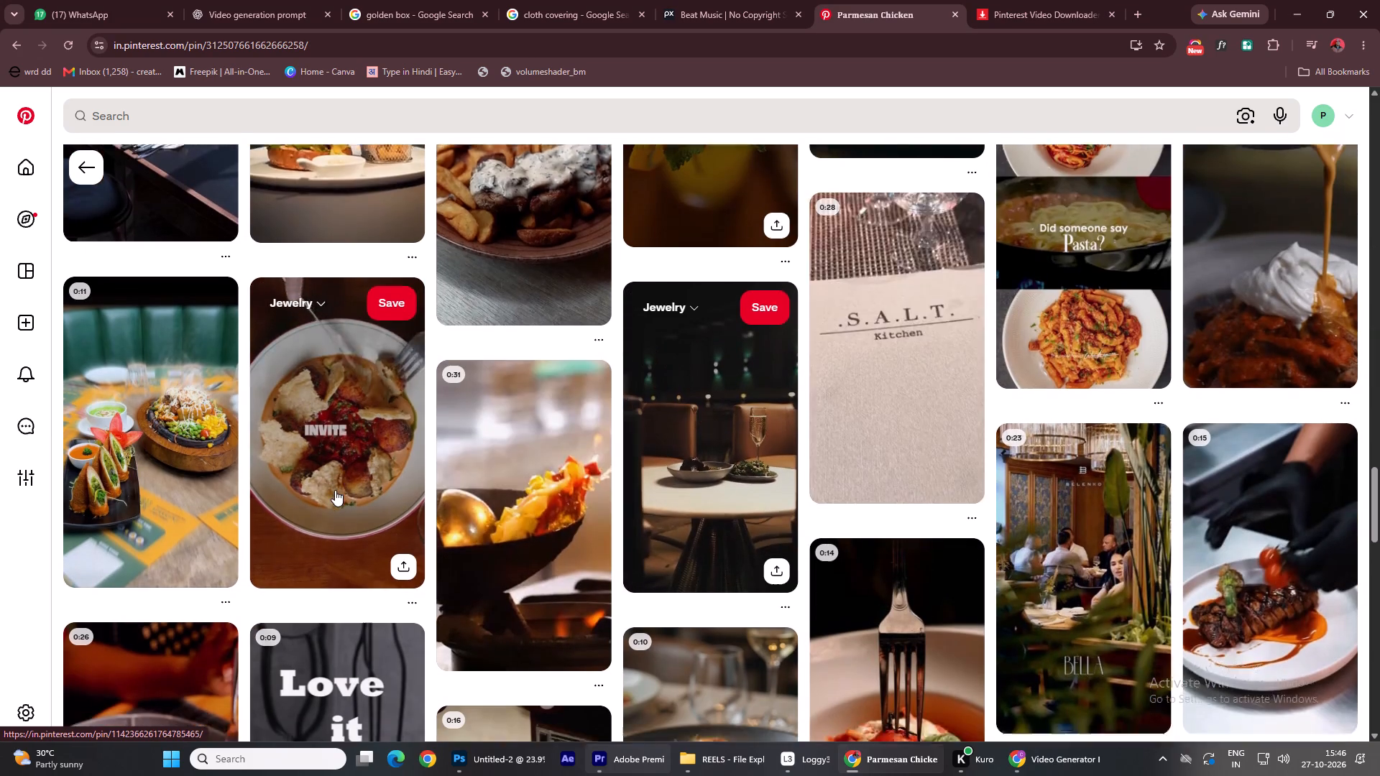
scroll(301, 560, "down", 3)
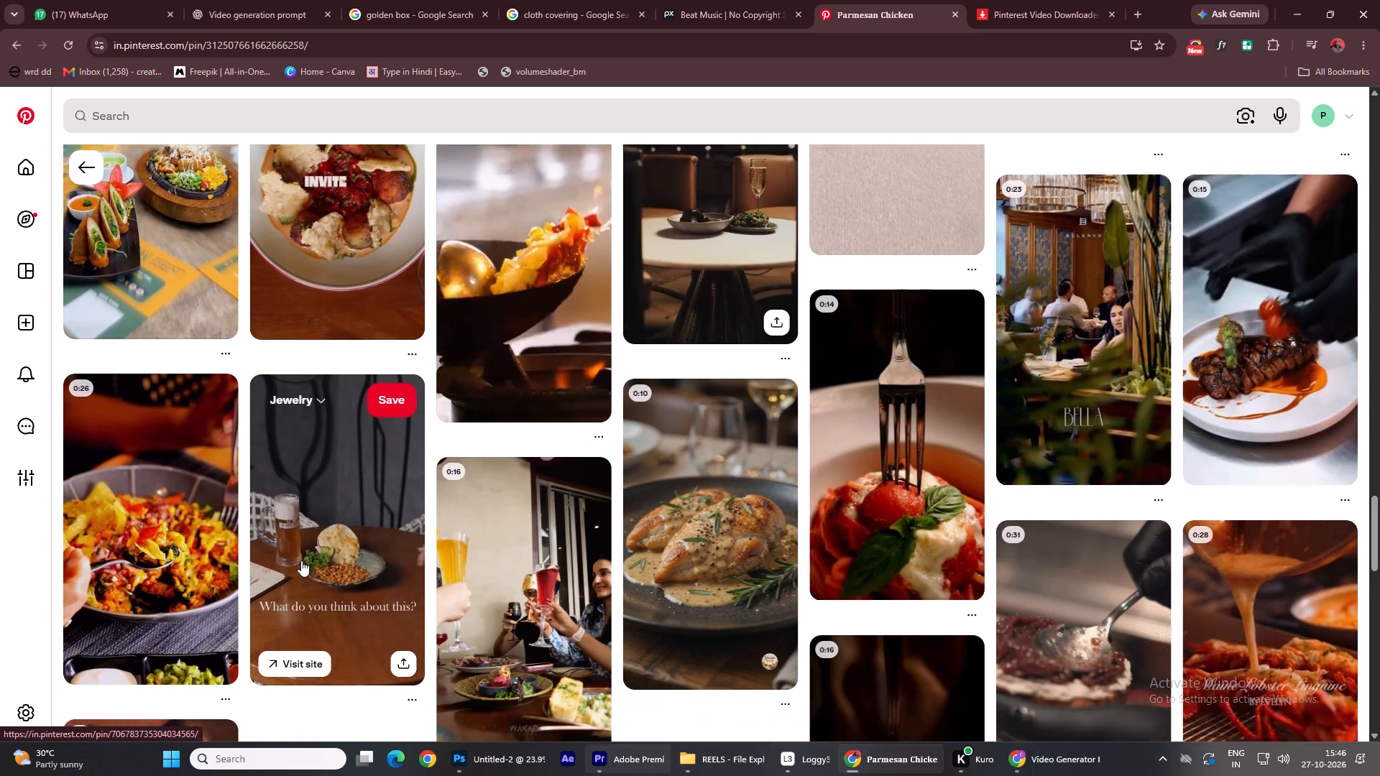
scroll(301, 560, "down", 4)
scroll(475, 574, "down", 4)
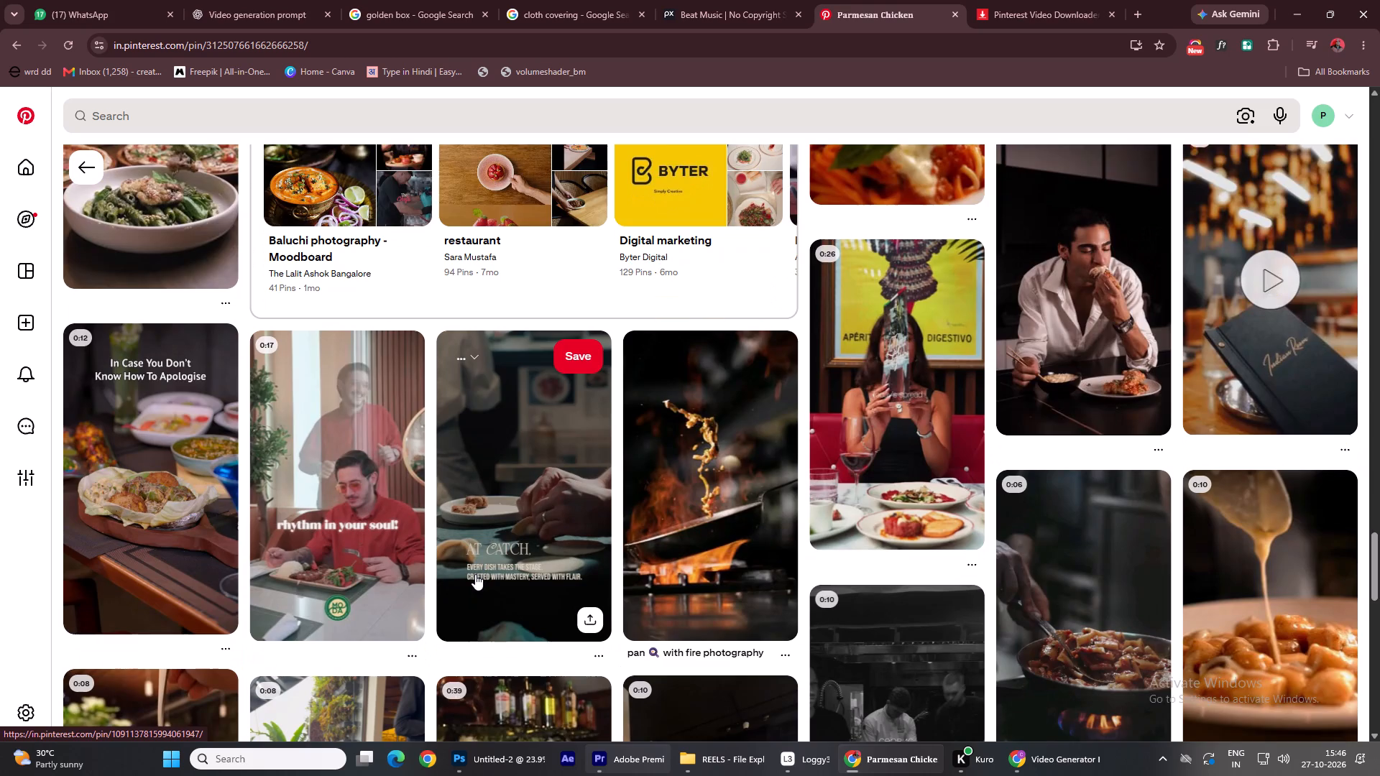
scroll(475, 574, "down", 12)
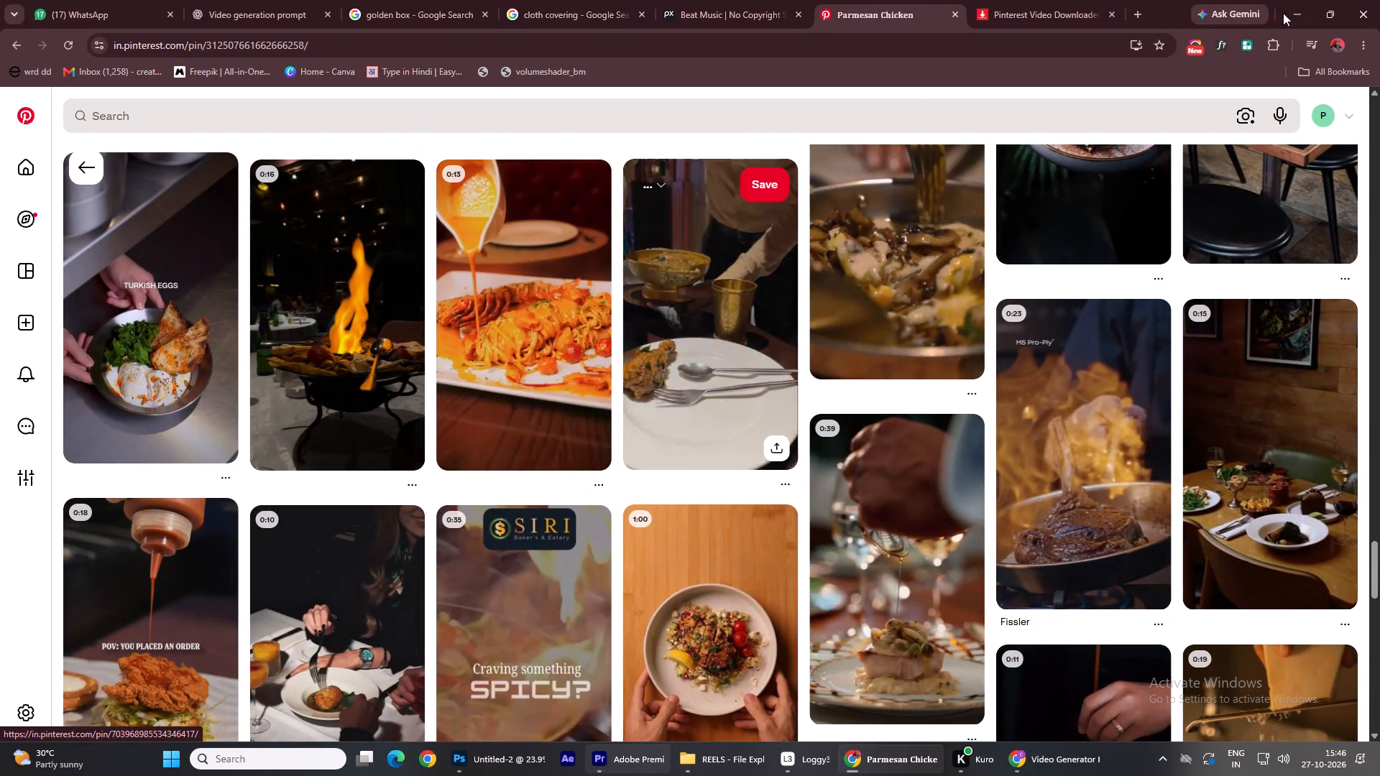
Review the related food pins again on the way back to the Parmesan Chicken video and resume watching it.
scroll(918, 539, "up", 3)
scroll(748, 499, "up", 3)
scroll(660, 558, "up", 3)
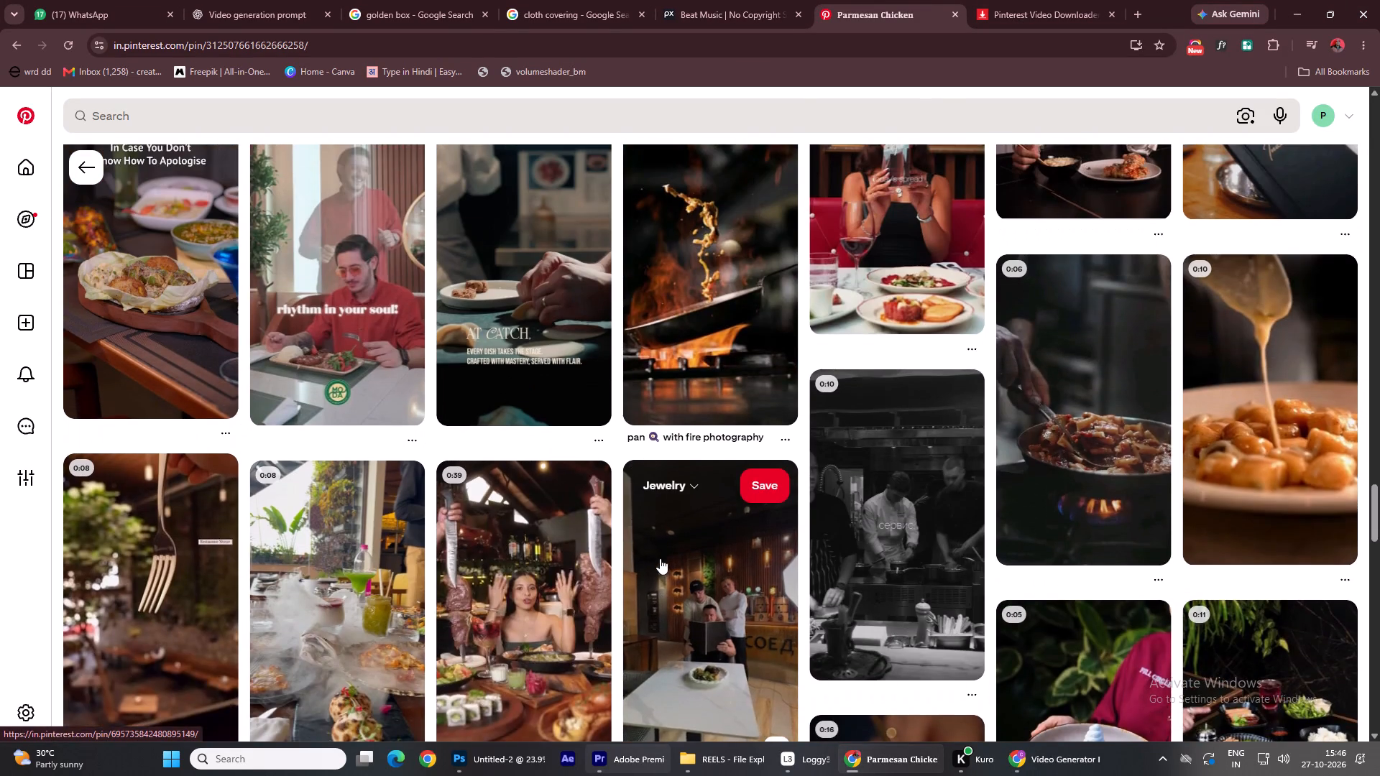
scroll(660, 558, "up", 10)
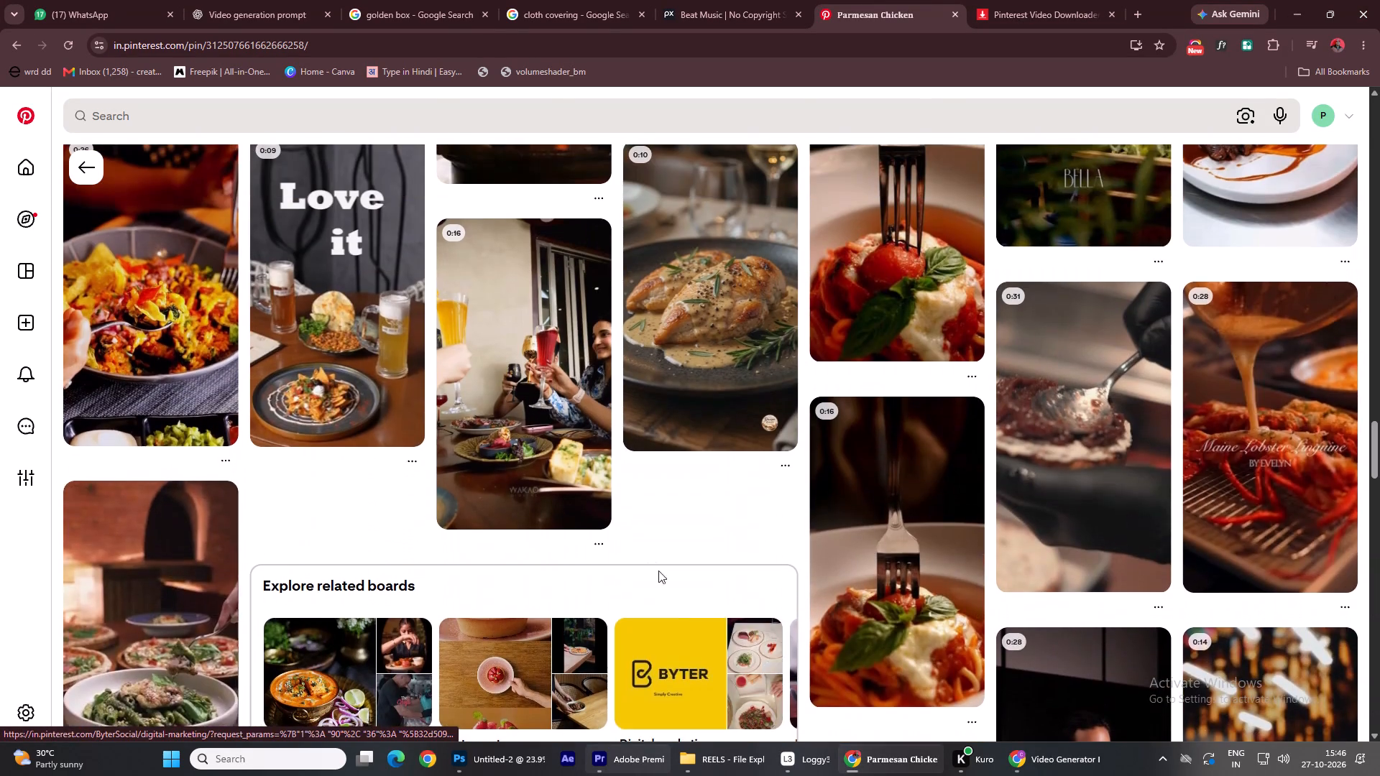
scroll(713, 677, "up", 1)
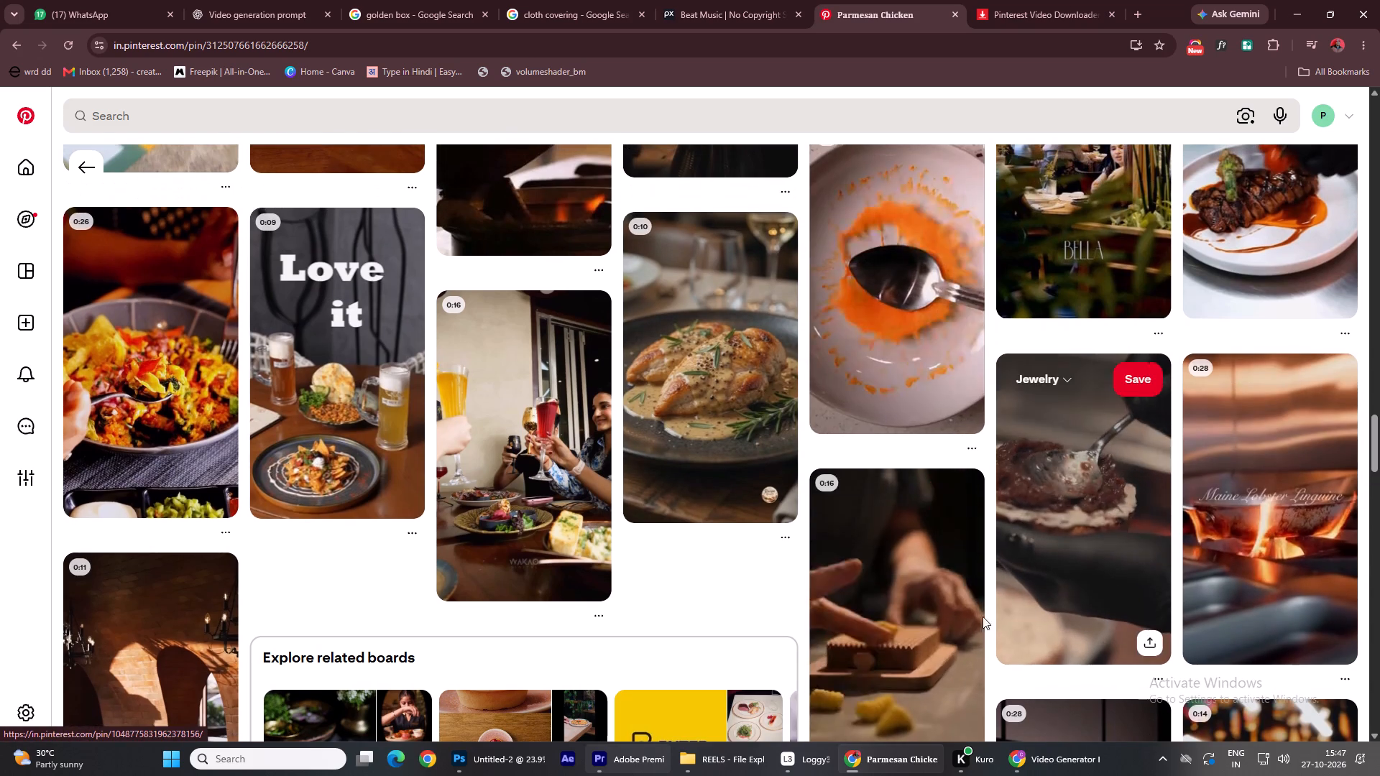
scroll(921, 668, "up", 1)
scroll(1102, 539, "up", 5)
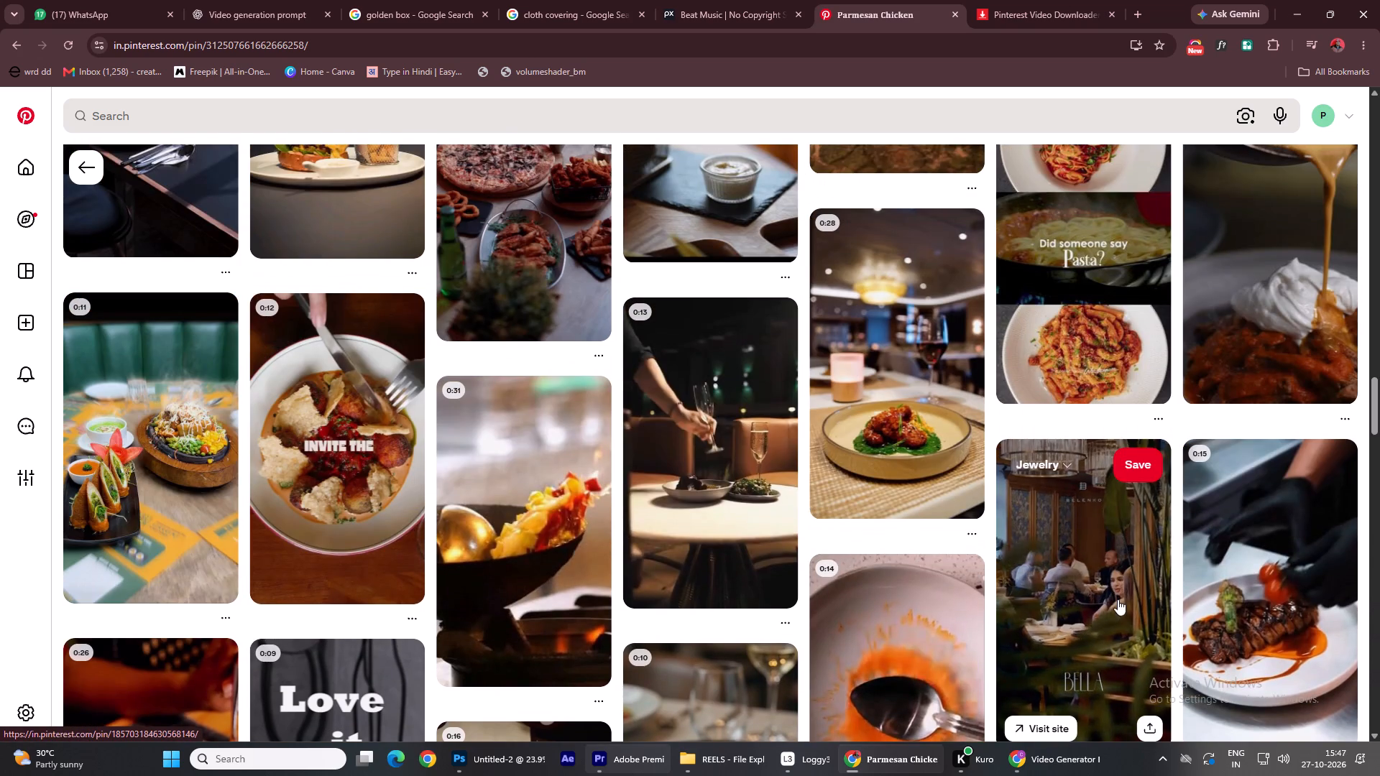
scroll(1118, 609, "up", 2)
scroll(405, 606, "up", 6)
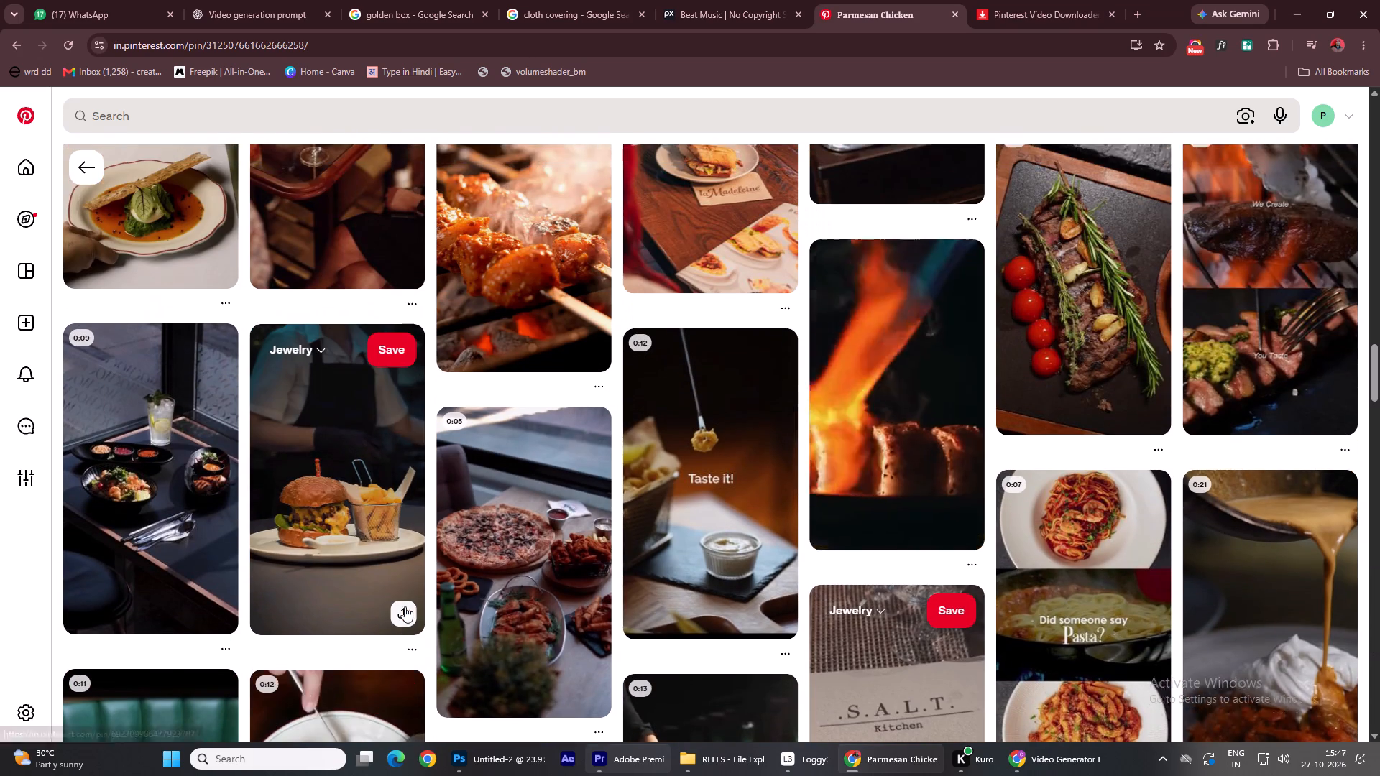
scroll(405, 606, "up", 4)
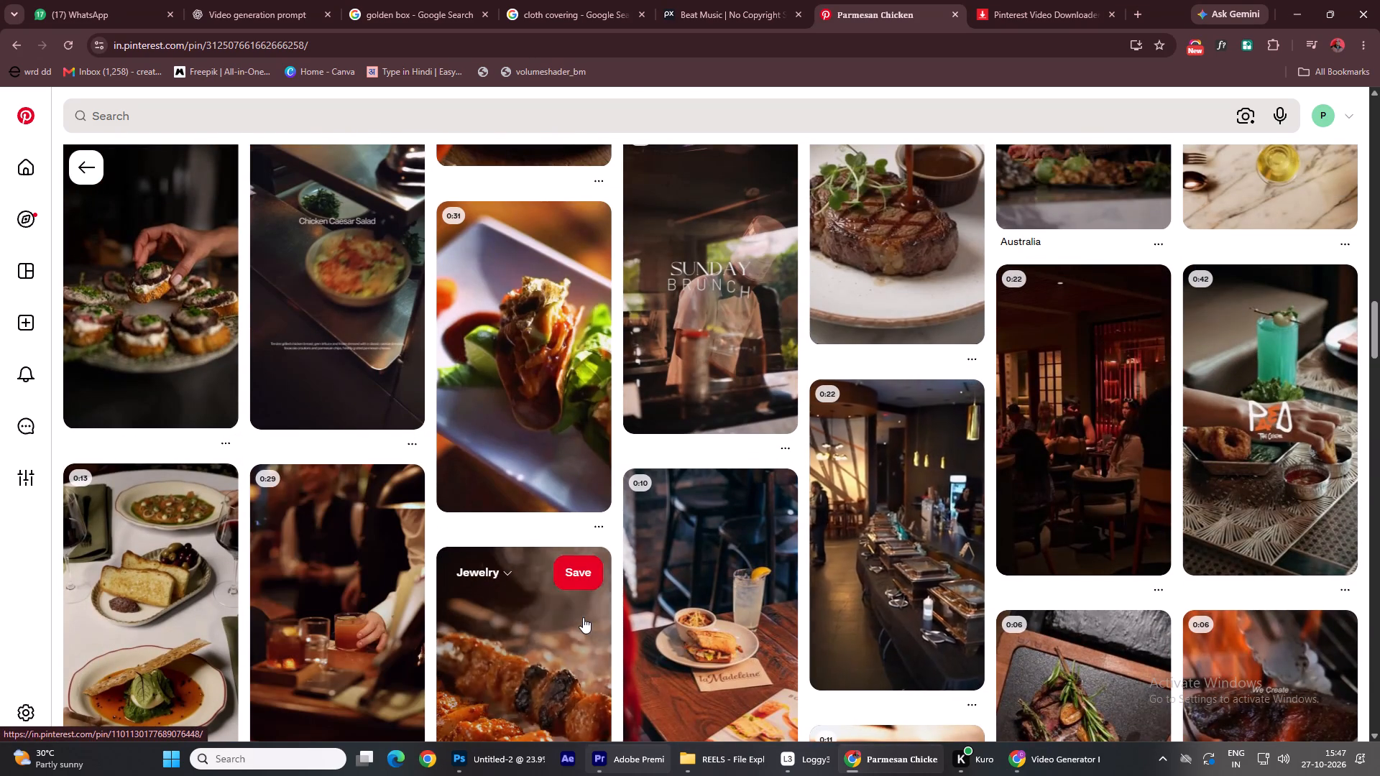
scroll(591, 622, "up", 5)
scroll(381, 627, "up", 3)
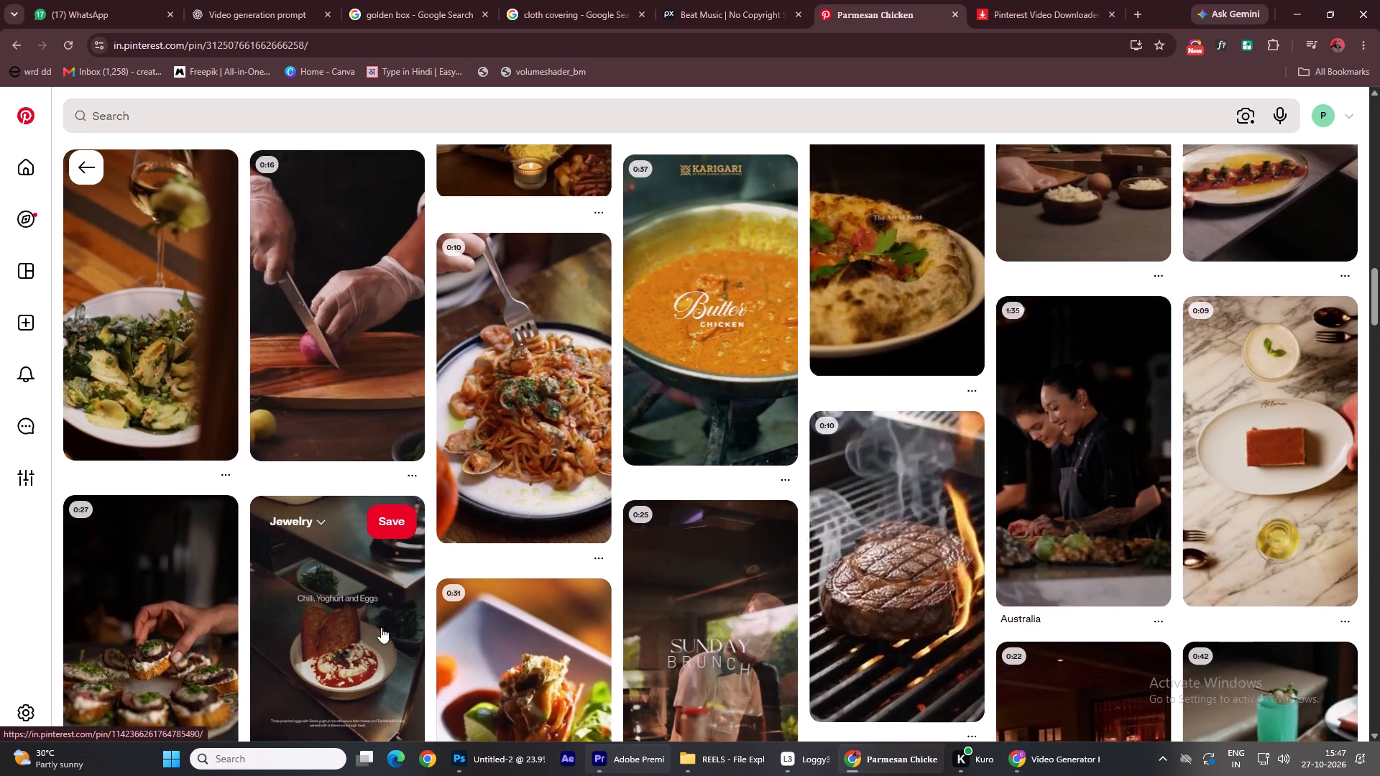
scroll(350, 595, "up", 10)
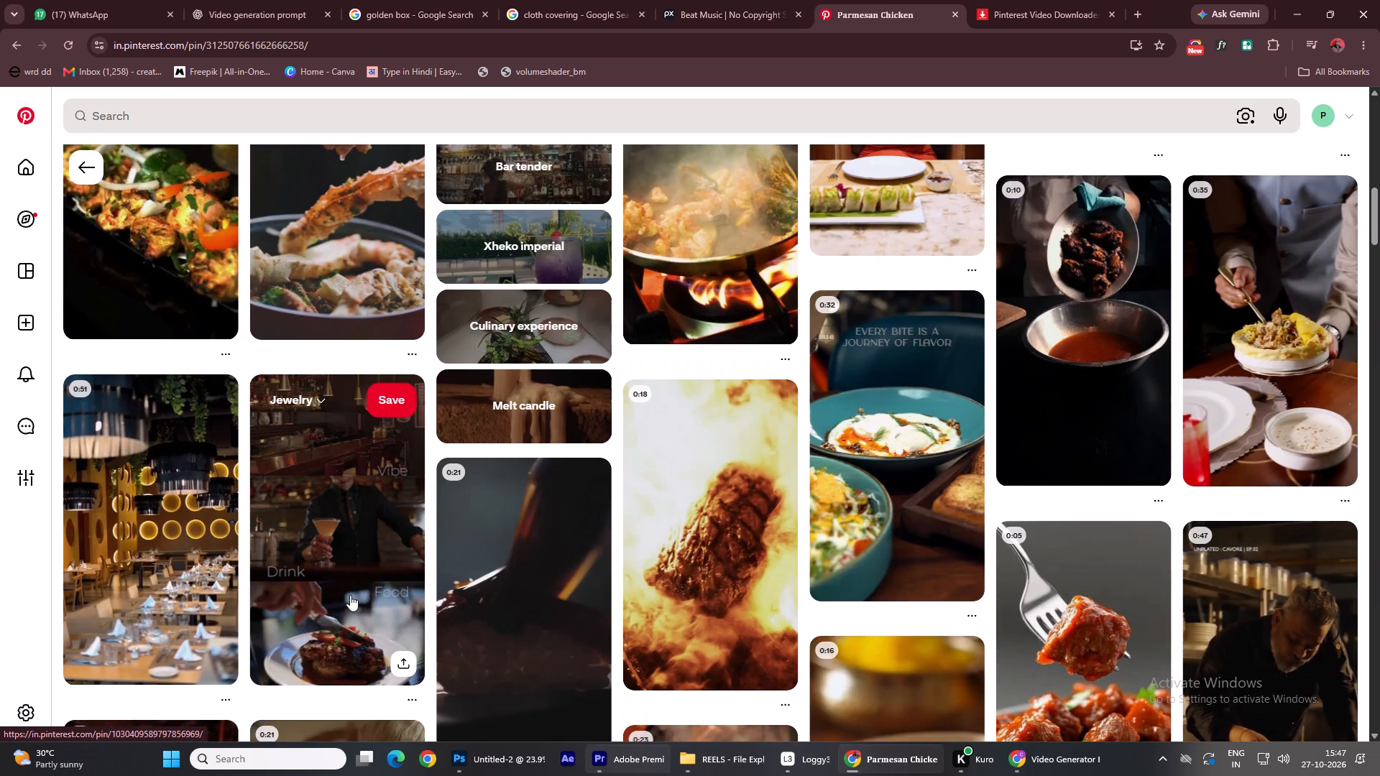
scroll(387, 582, "up", 9)
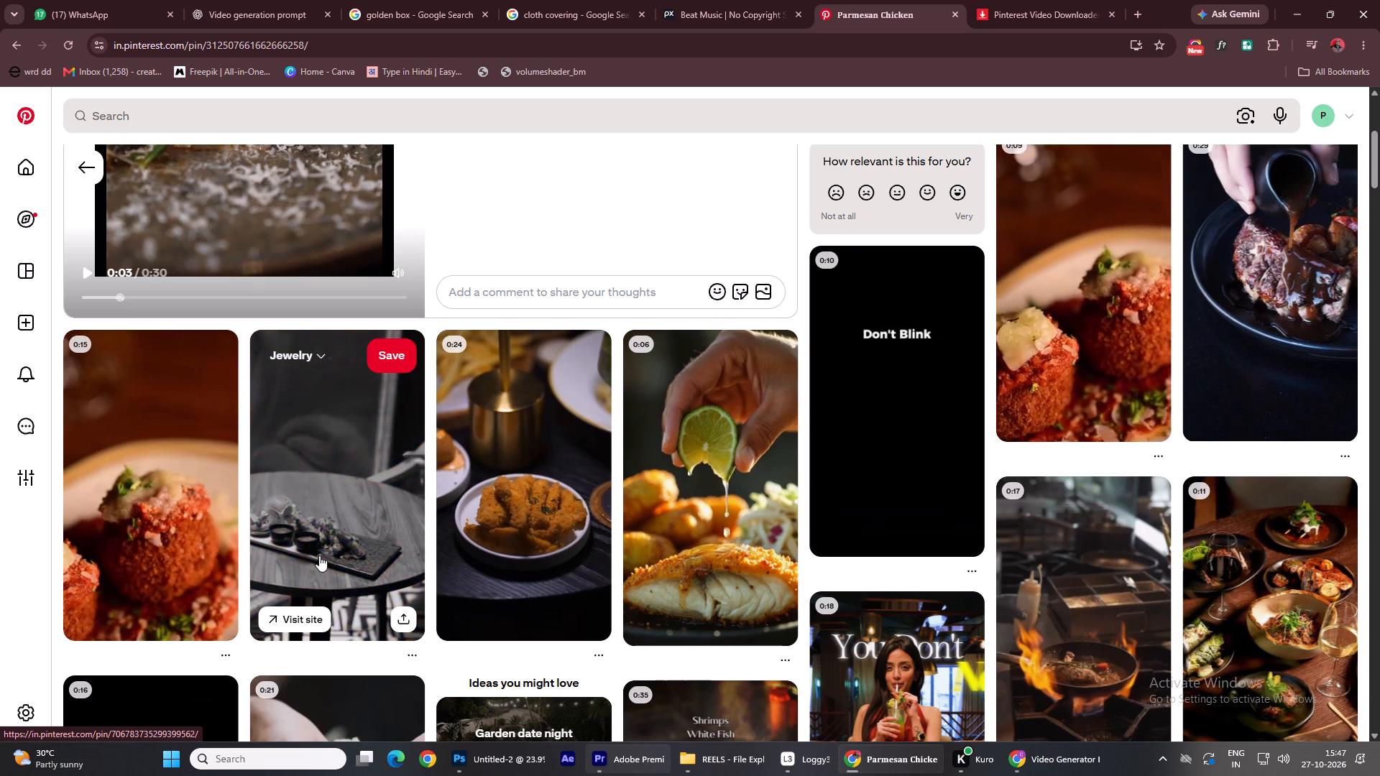
scroll(132, 533, "up", 7)
left_click(280, 394)
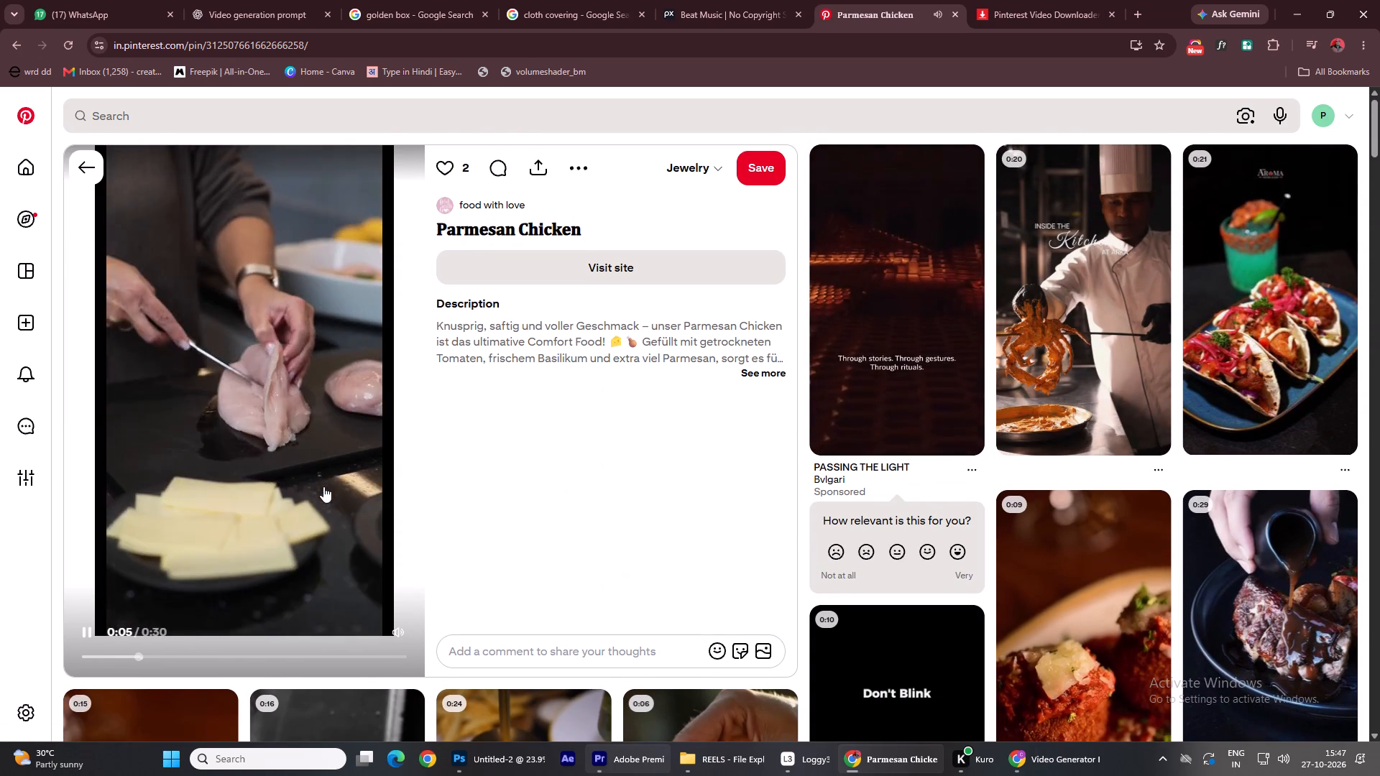
Return to The Aroma Bistro pin and watch its video up to about 0:14.
left_click(86, 162)
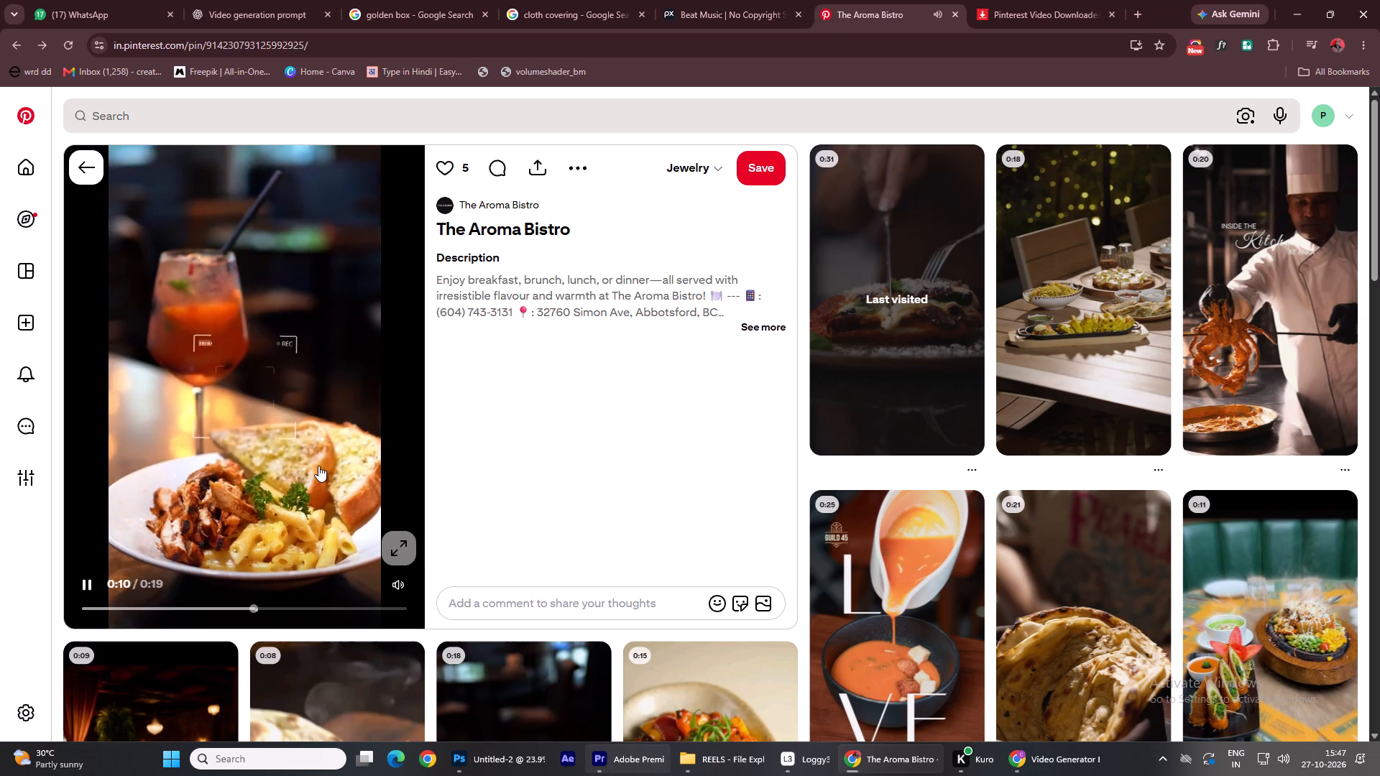
scroll(330, 469, "down", 2)
scroll(330, 469, "up", 2)
left_click(313, 429)
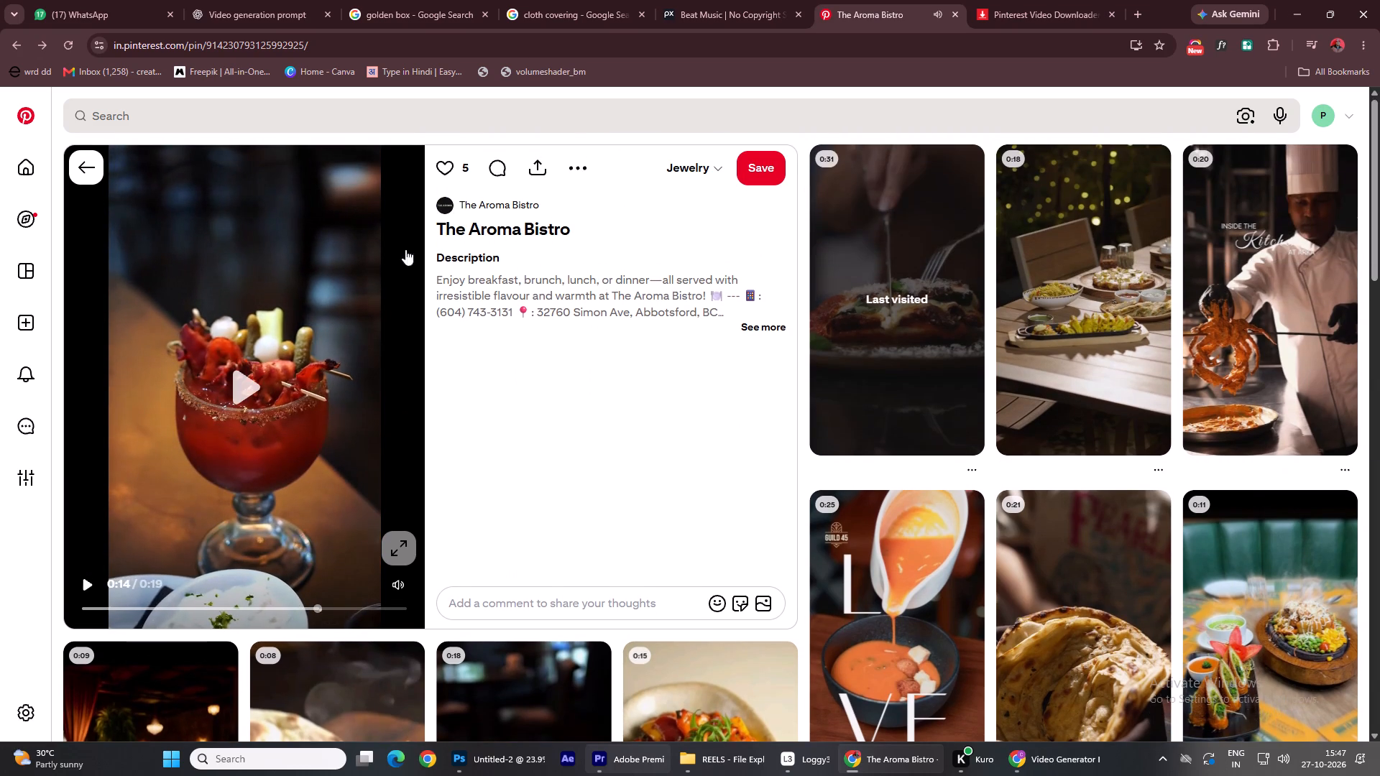
Copy the share link of The Aroma Bistro video pin.
left_click(527, 161)
left_click(428, 239)
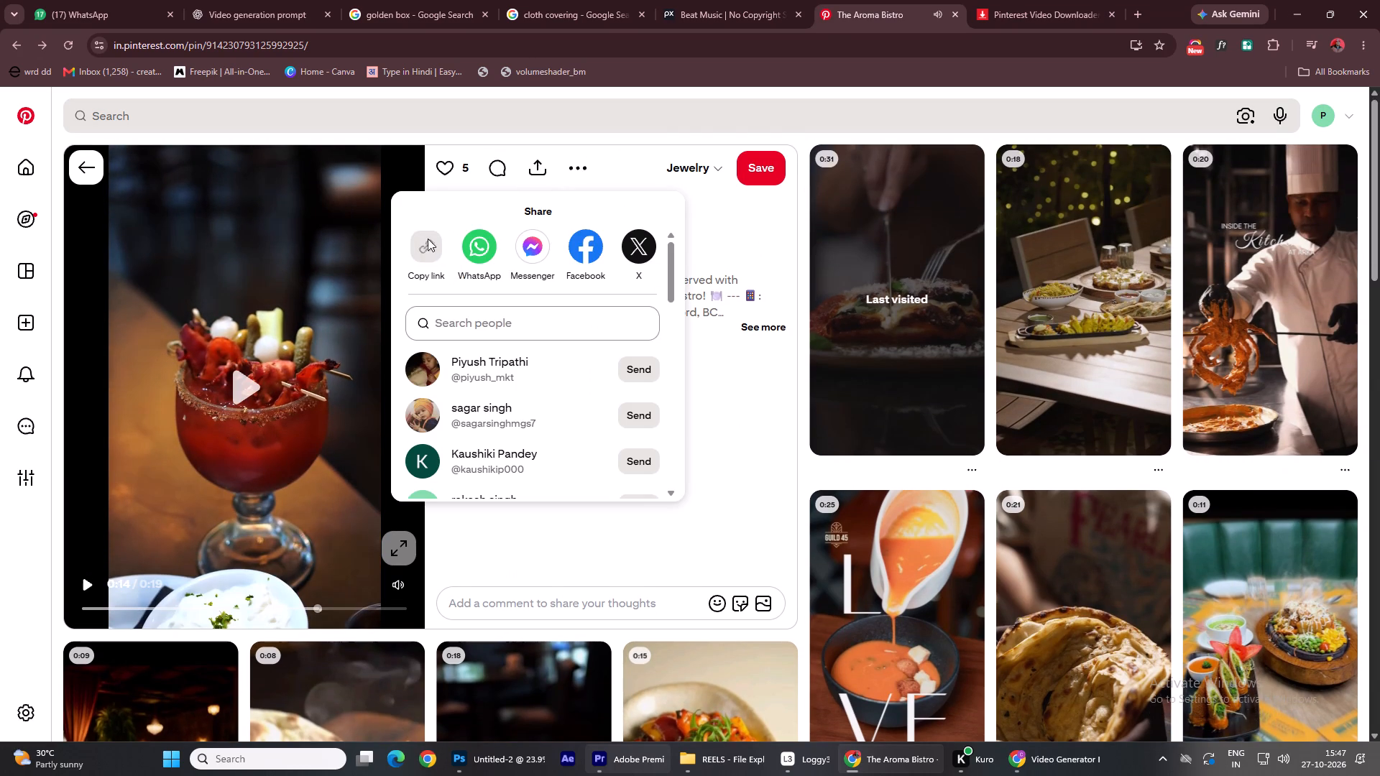
Open the direct 1080p (HD) version of the Cheesy Pasta Reel in PinDown and download the video.
left_click(1034, 0)
scroll(1051, 448, "up", 5)
scroll(921, 506, "up", 1)
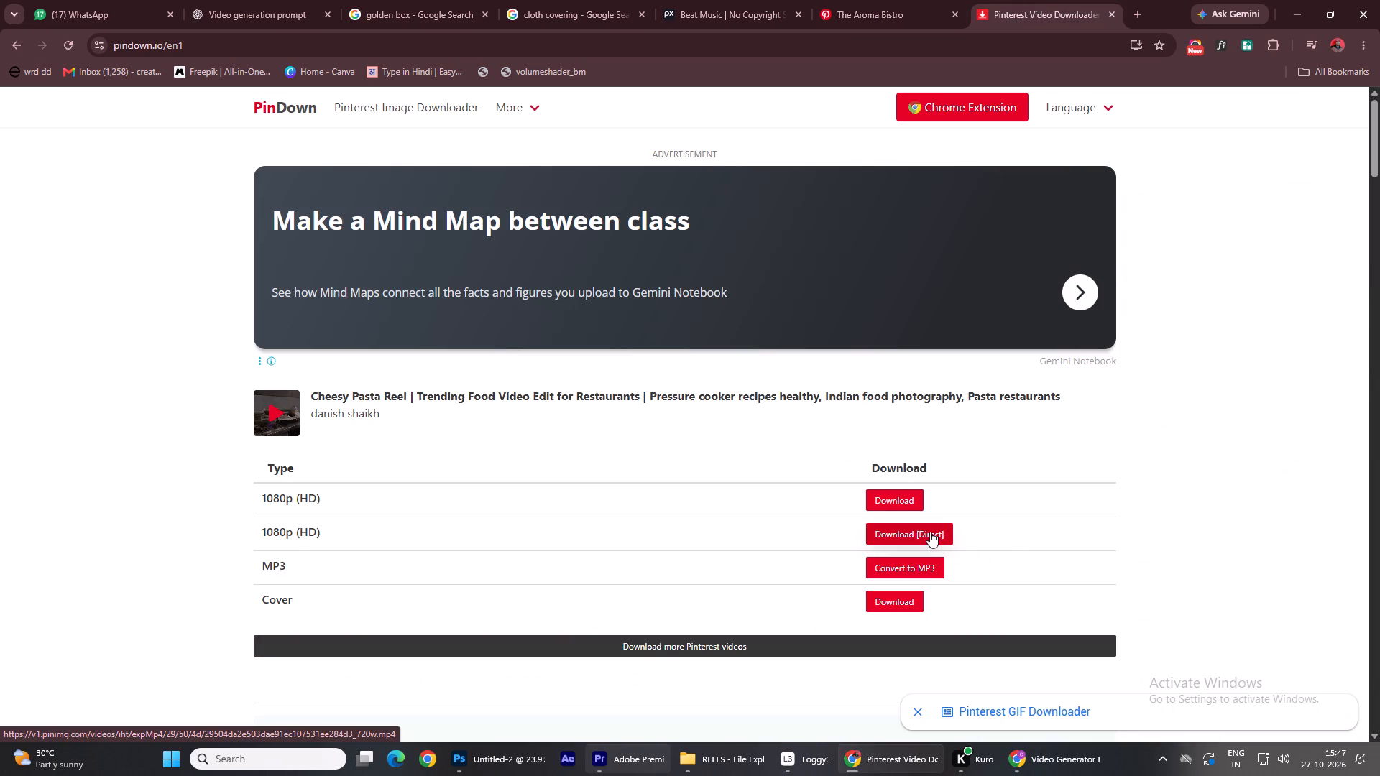
left_click(930, 532)
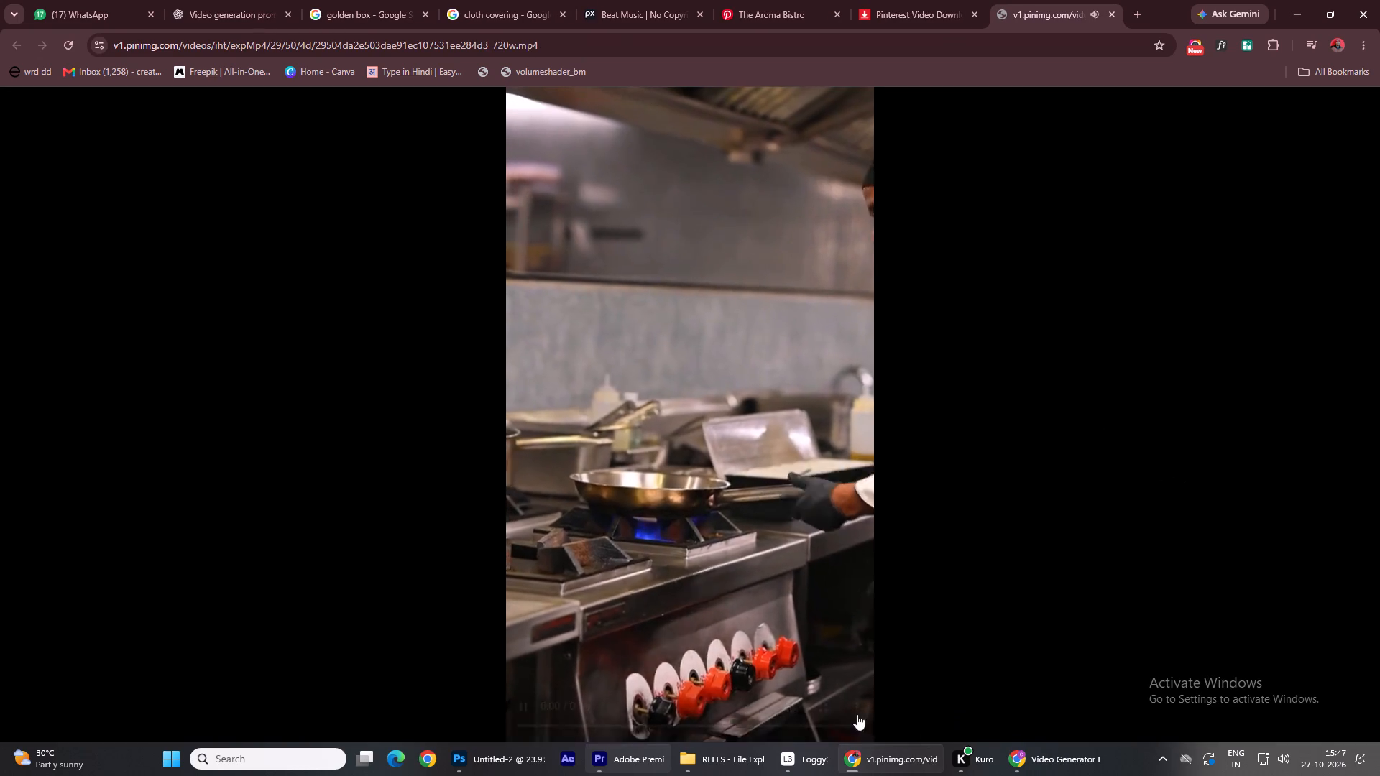
left_click(847, 709)
left_click(825, 639)
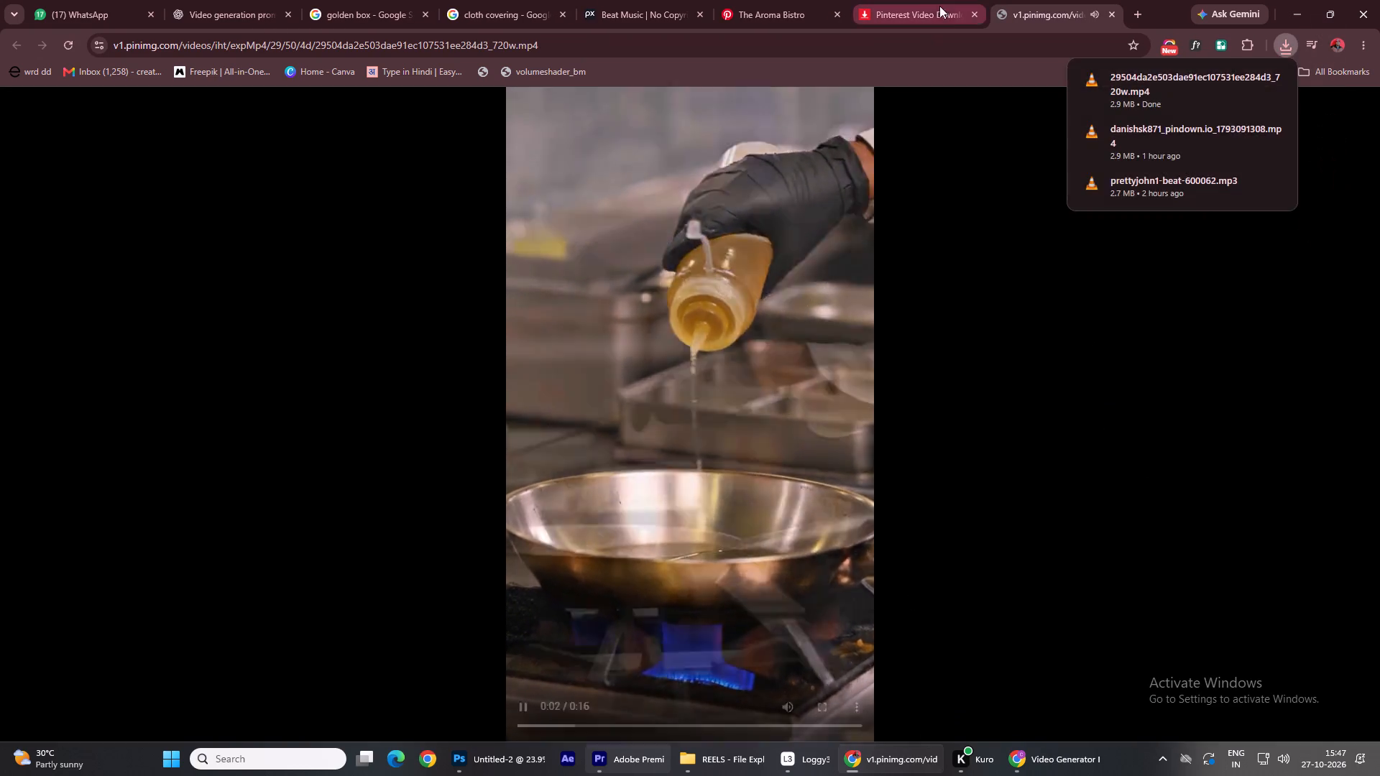
Return to the empty Pinterest Video Downloader form through the savefrompintrest search results and submit The Aroma Bistro pin link.
left_click(941, 0)
scroll(1031, 389, "up", 7)
left_click(1283, 312)
scroll(503, 310, "up", 6)
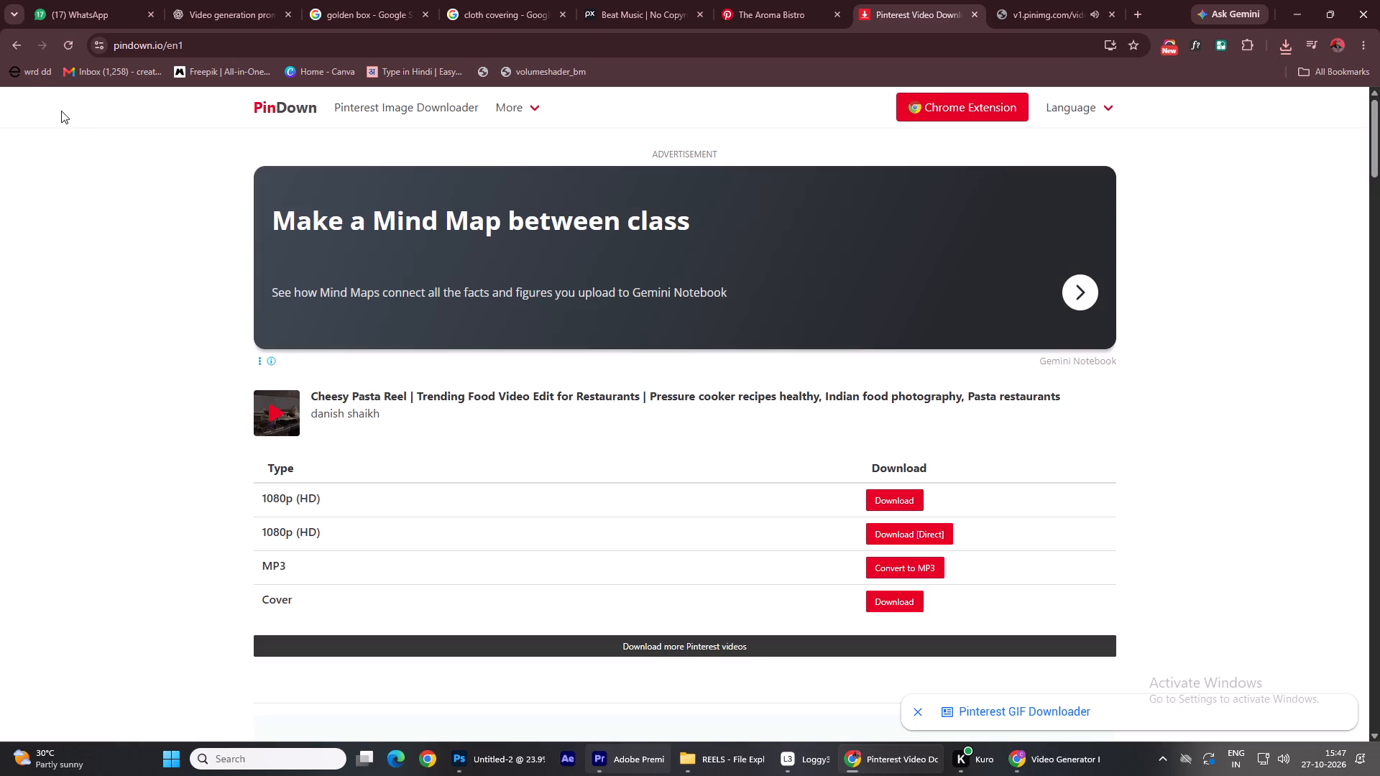
left_click(17, 39)
left_click(3, 45)
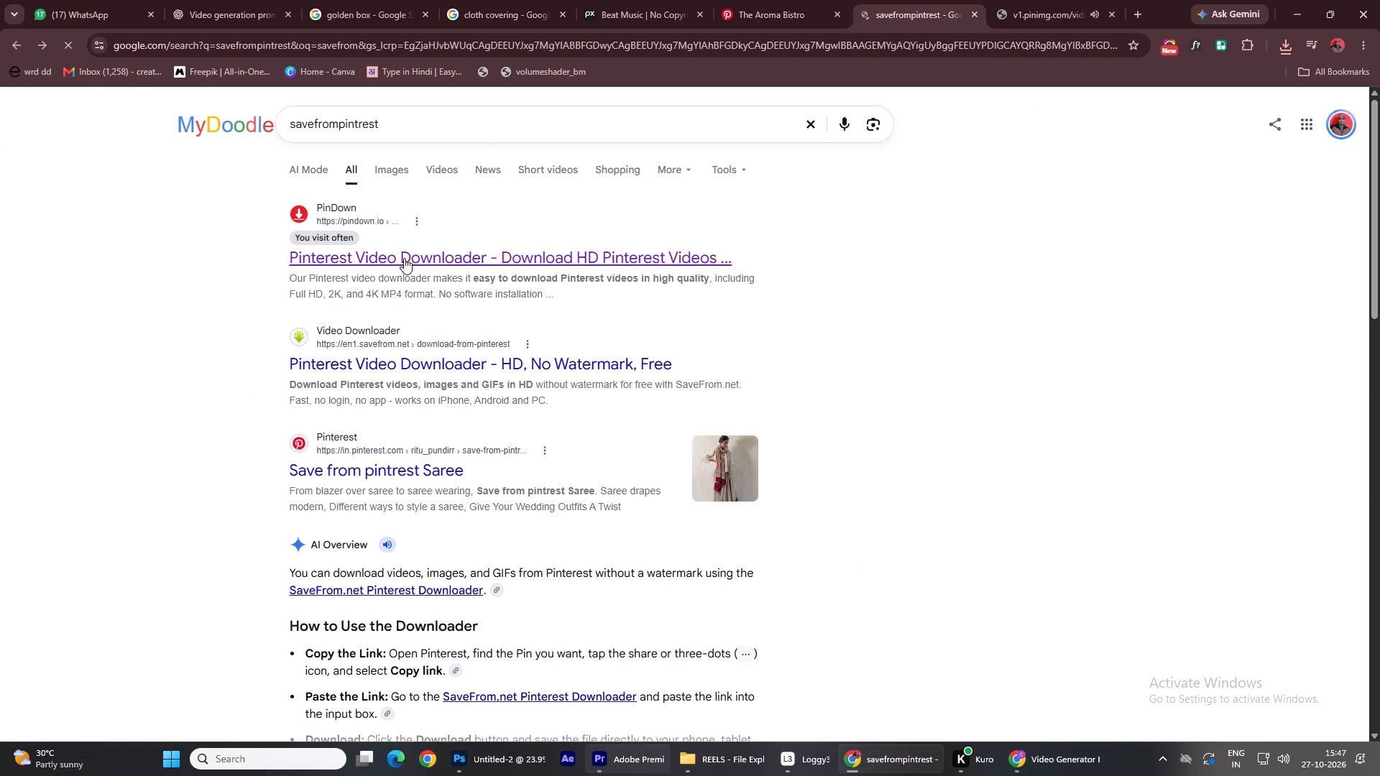
left_click(404, 258)
left_click(730, 333)
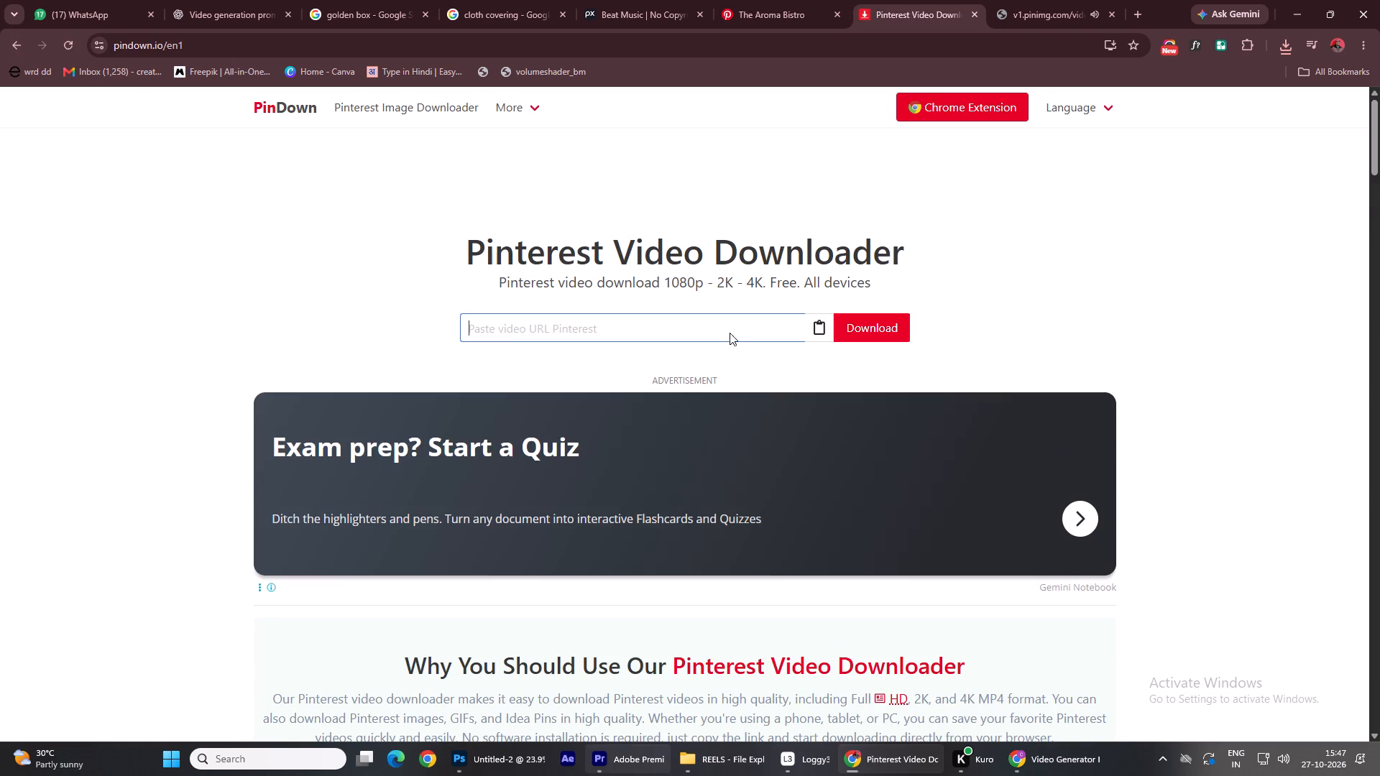
key("ctrl+v")
left_click(885, 329)
Close the tab playing the downloaded pasta video.
left_click(997, 0)
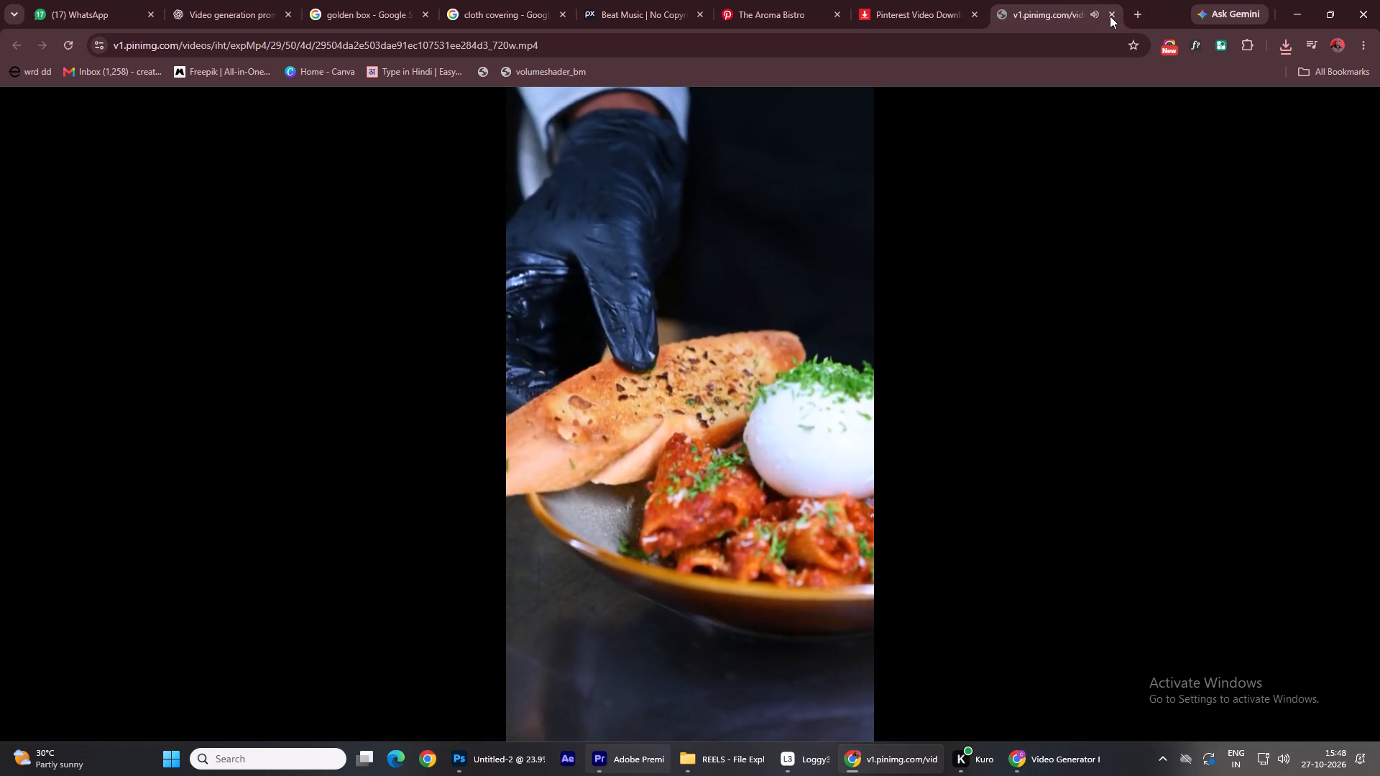
left_click(1113, 14)
From The Aroma Bistro's related pins, open the "Curry and Kabab indian restaurant" video and watch its first seconds.
left_click(873, 0)
left_click(208, 455)
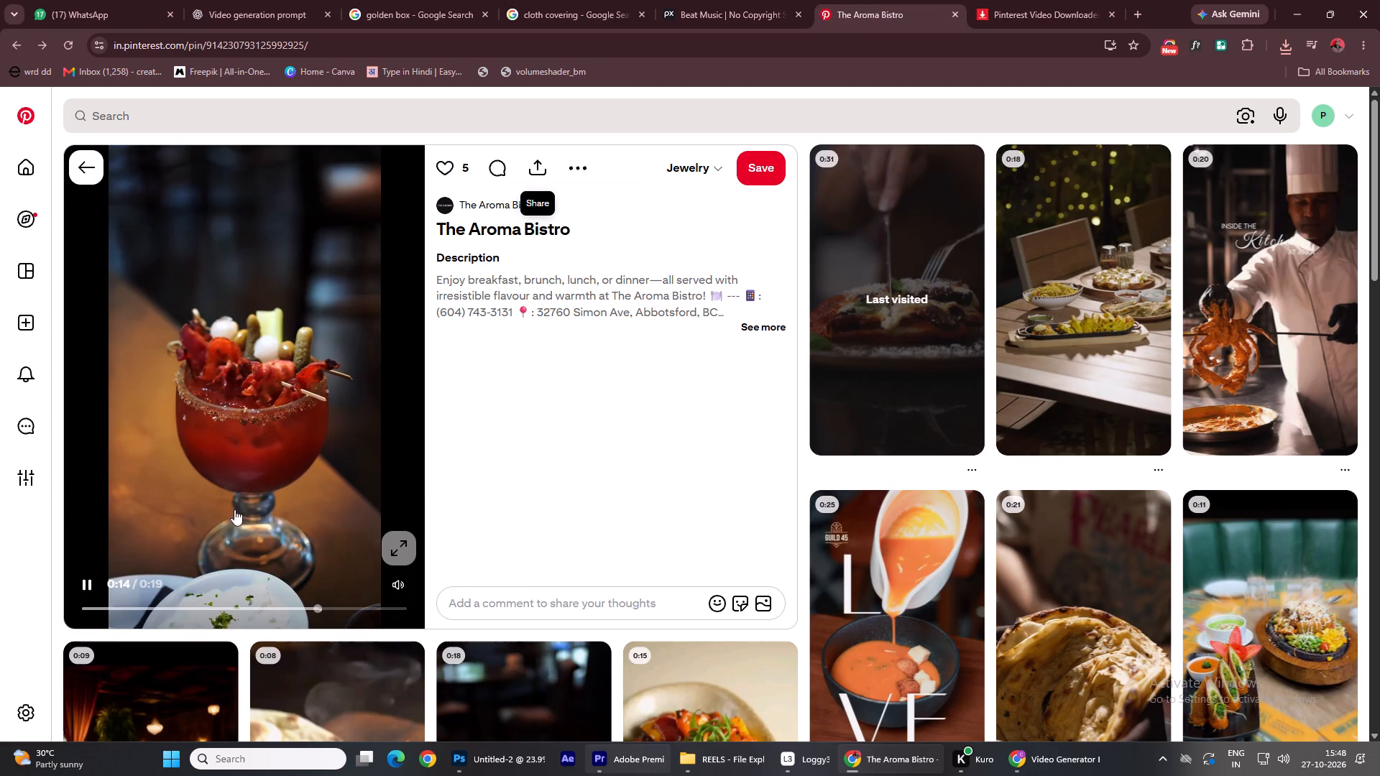
left_click(243, 432)
scroll(272, 489, "down", 5)
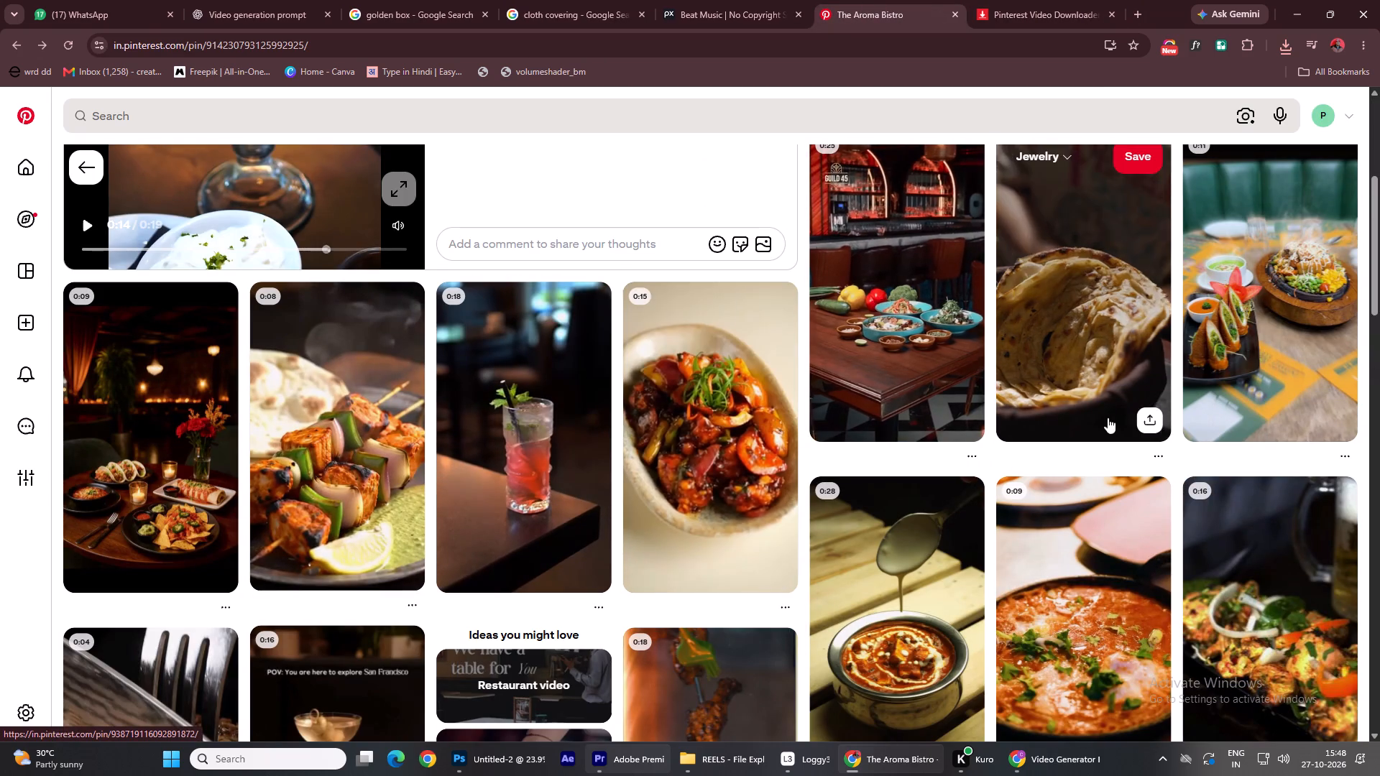
scroll(1108, 366, "down", 3)
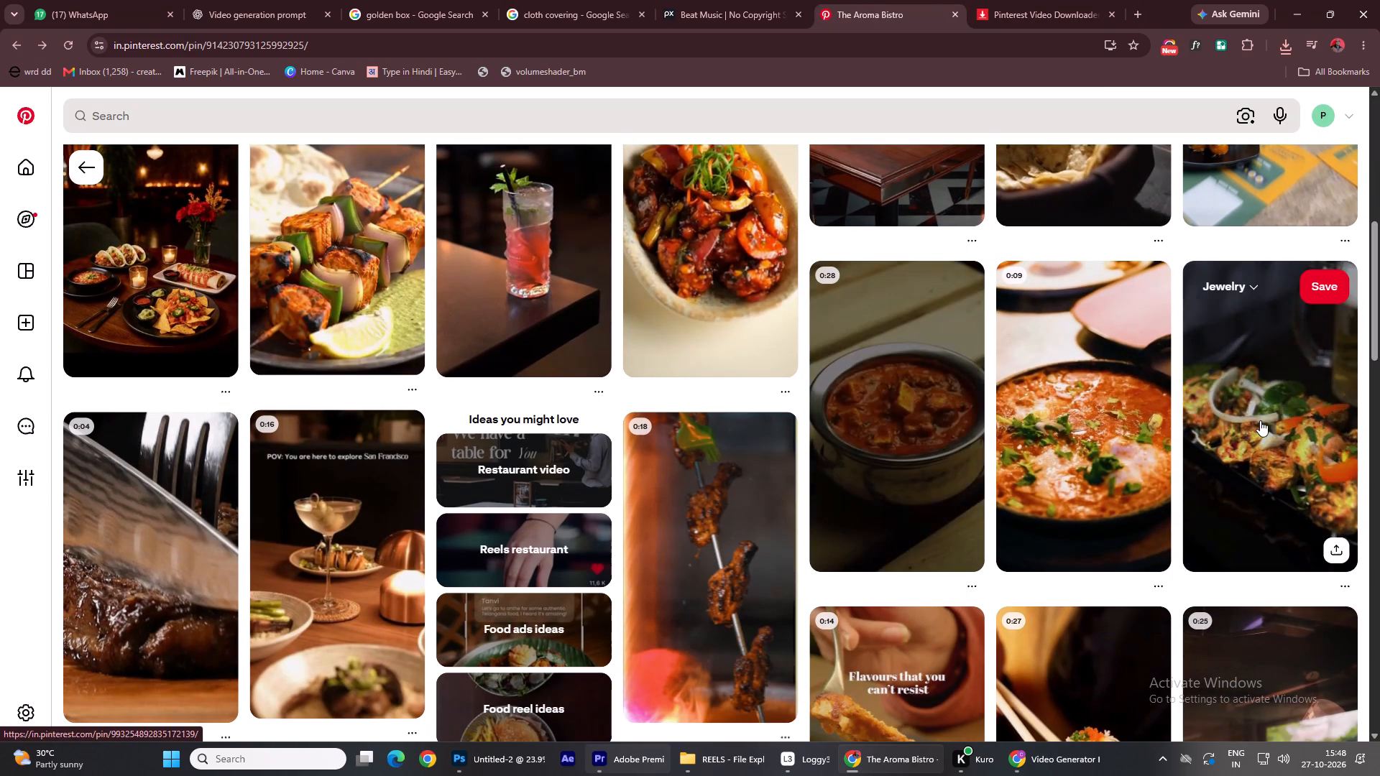
left_click(1269, 429)
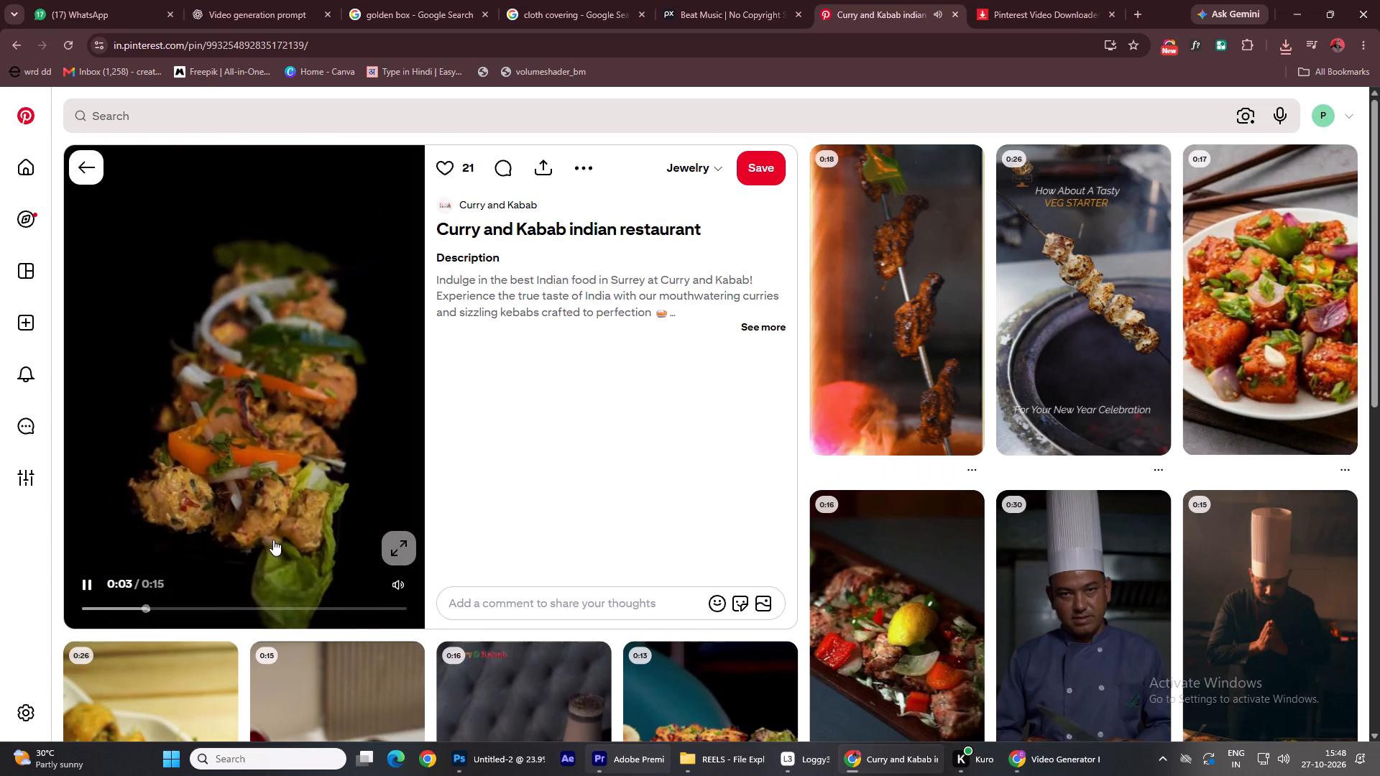
left_click(273, 540)
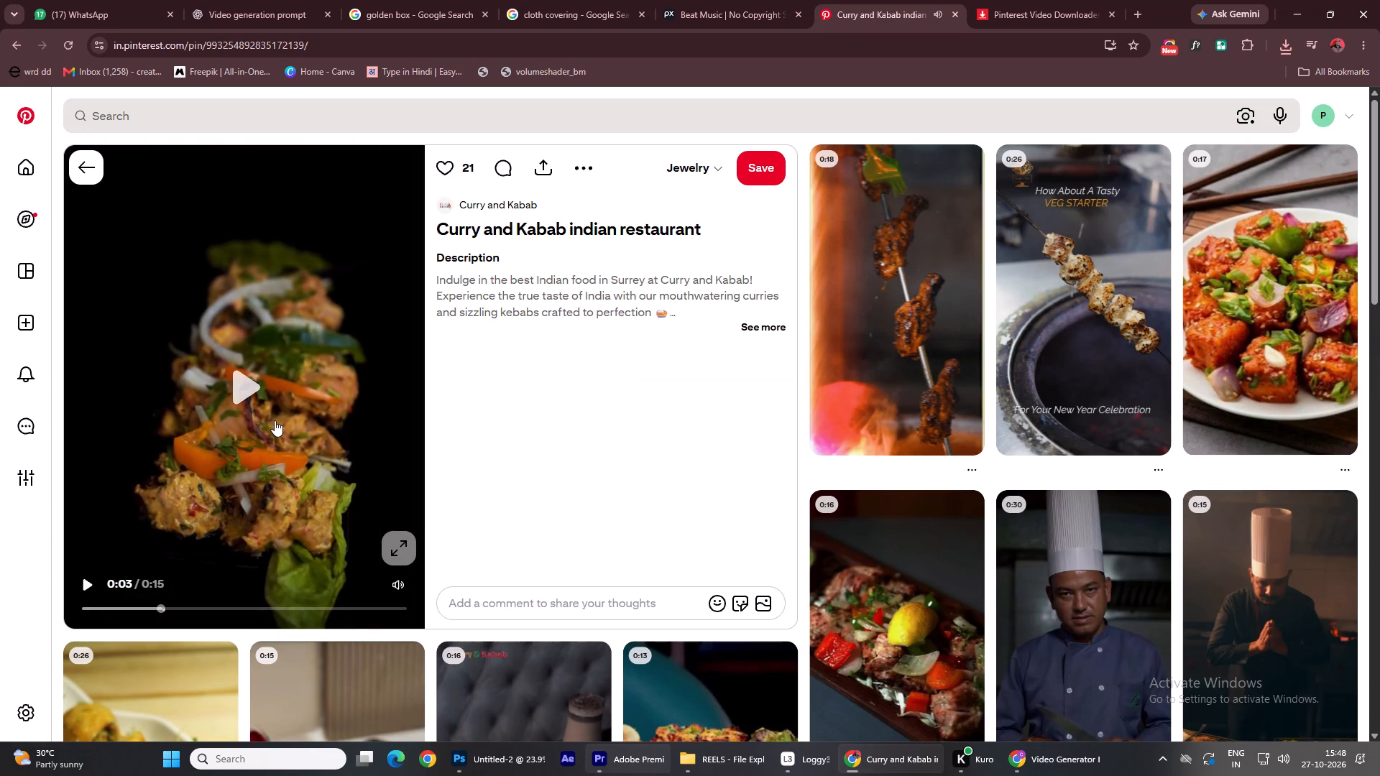
Copy the page address of the "Curry and Kabab indian restaurant" pin.
left_click(293, 45)
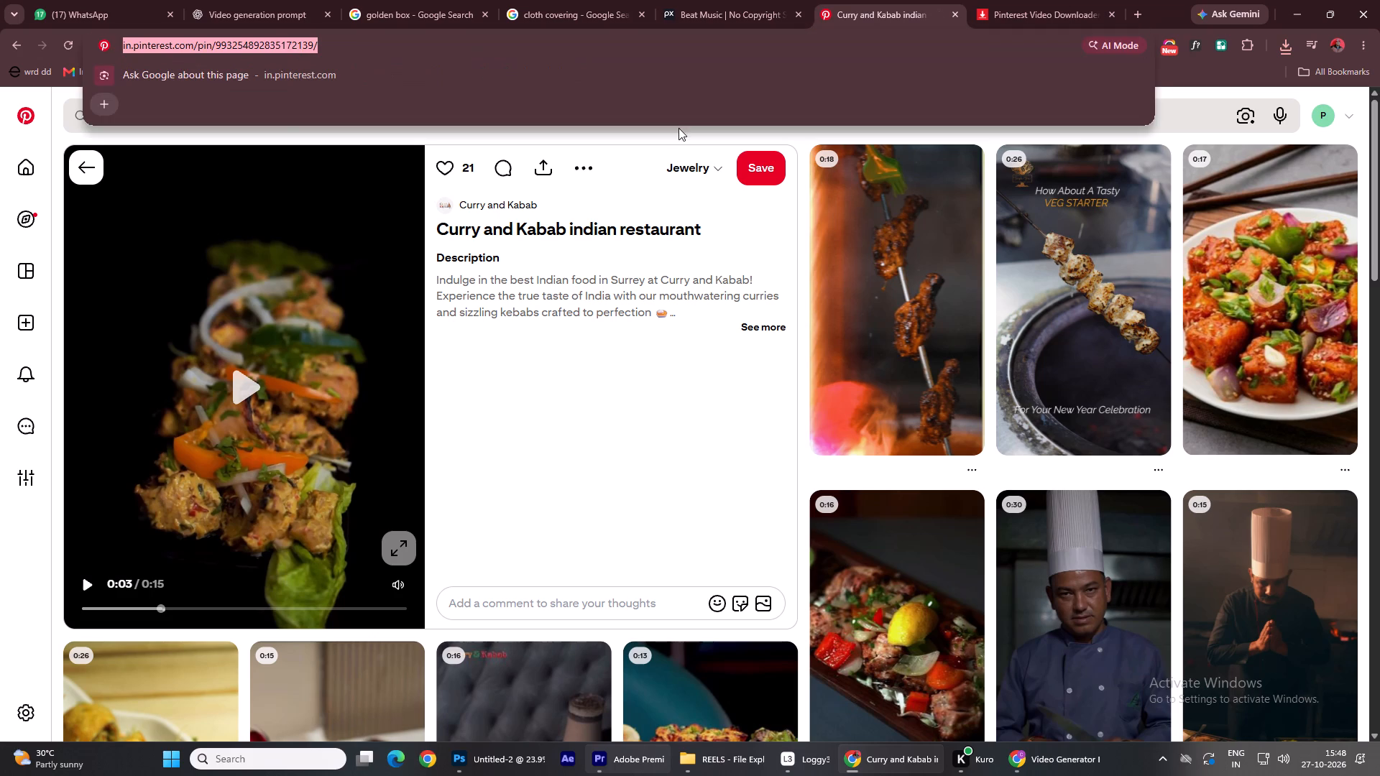
key("ctrl+c")
Open the direct 1080p (HD) version of The Aroma Bistro video in PinDown and download it.
left_click(1045, 11)
left_click(919, 530)
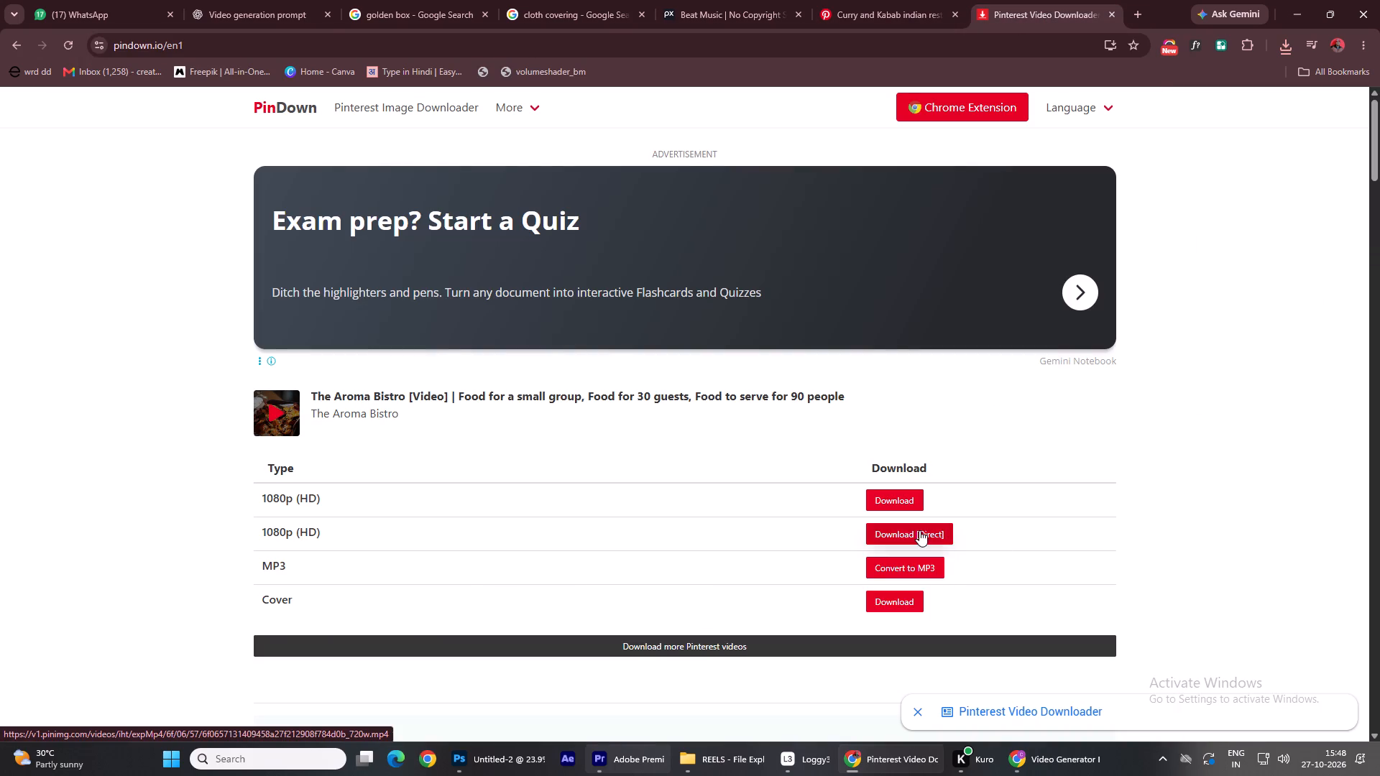
left_click(868, 701)
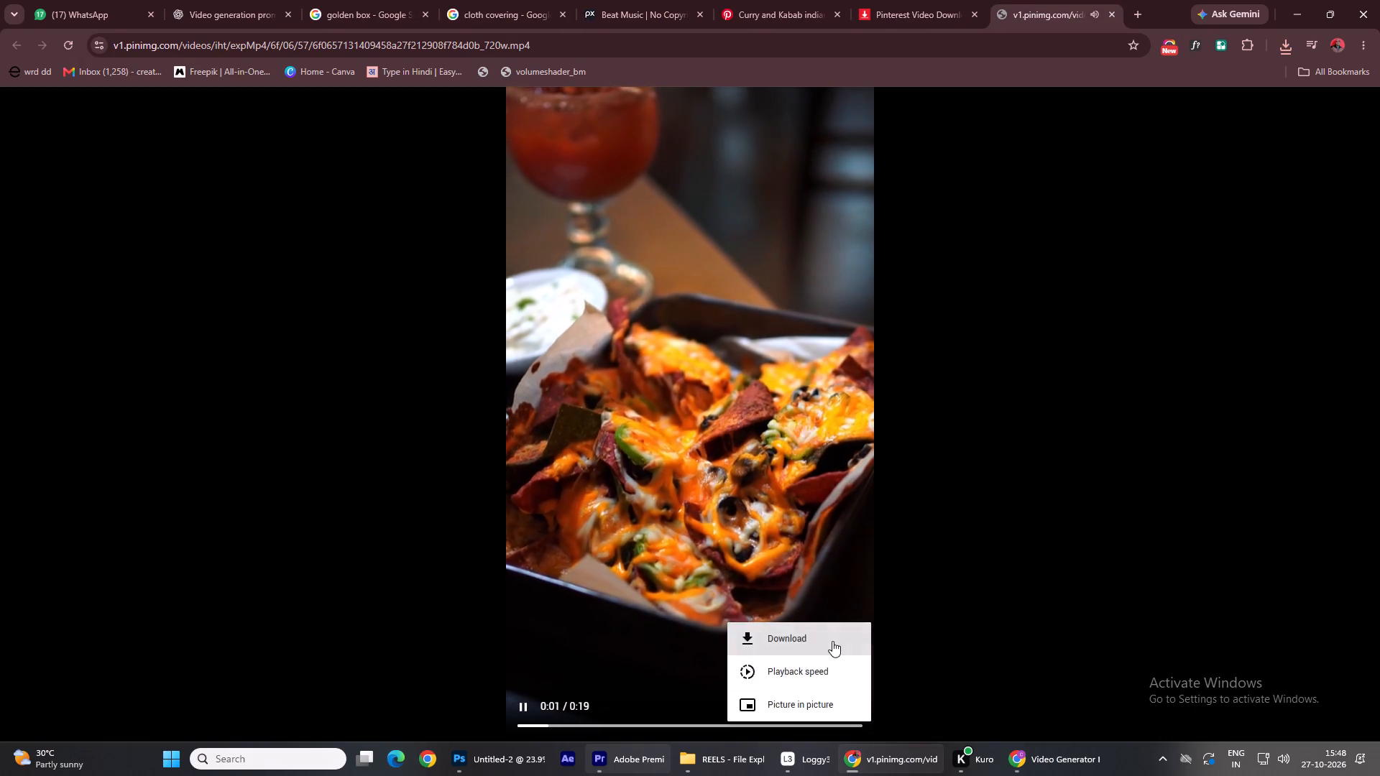
left_click(832, 641)
left_click(688, 479)
Dismiss the PinDown advertisement, reopen the empty downloader form from the search results and submit the Curry and Kabab pin link.
left_click(937, 0)
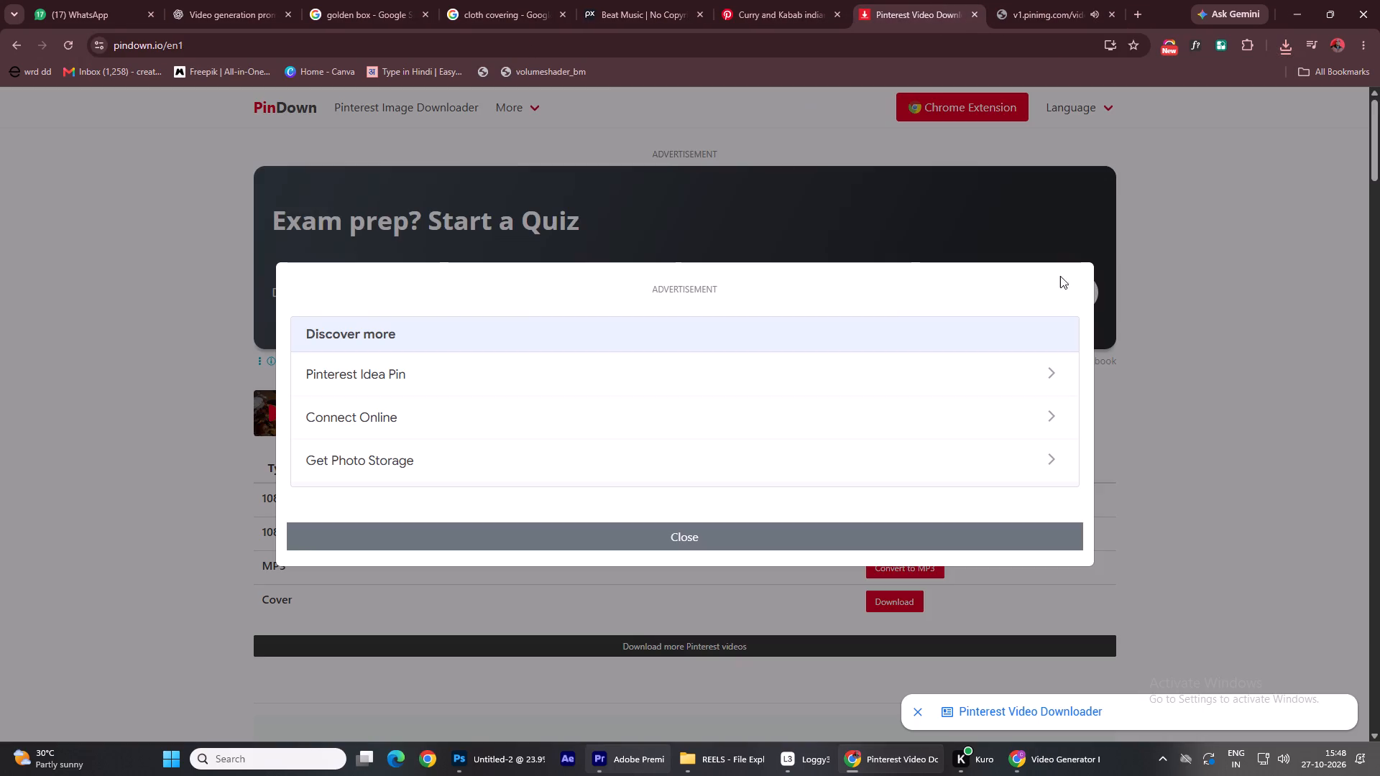
left_click(1378, 586)
scroll(1247, 484, "up", 10)
left_click(674, 543)
scroll(592, 524, "up", 6)
scroll(510, 359, "up", 4)
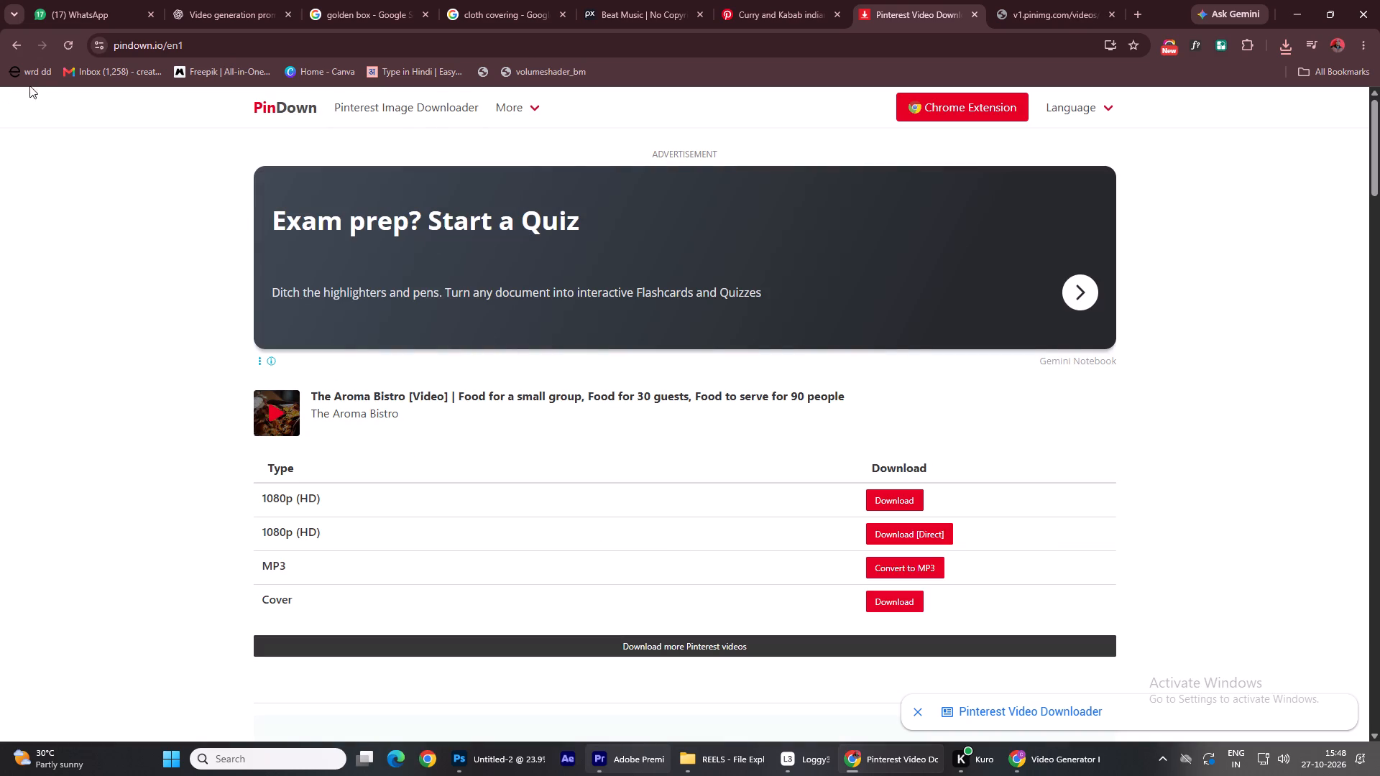
left_click(11, 34)
left_click(367, 262)
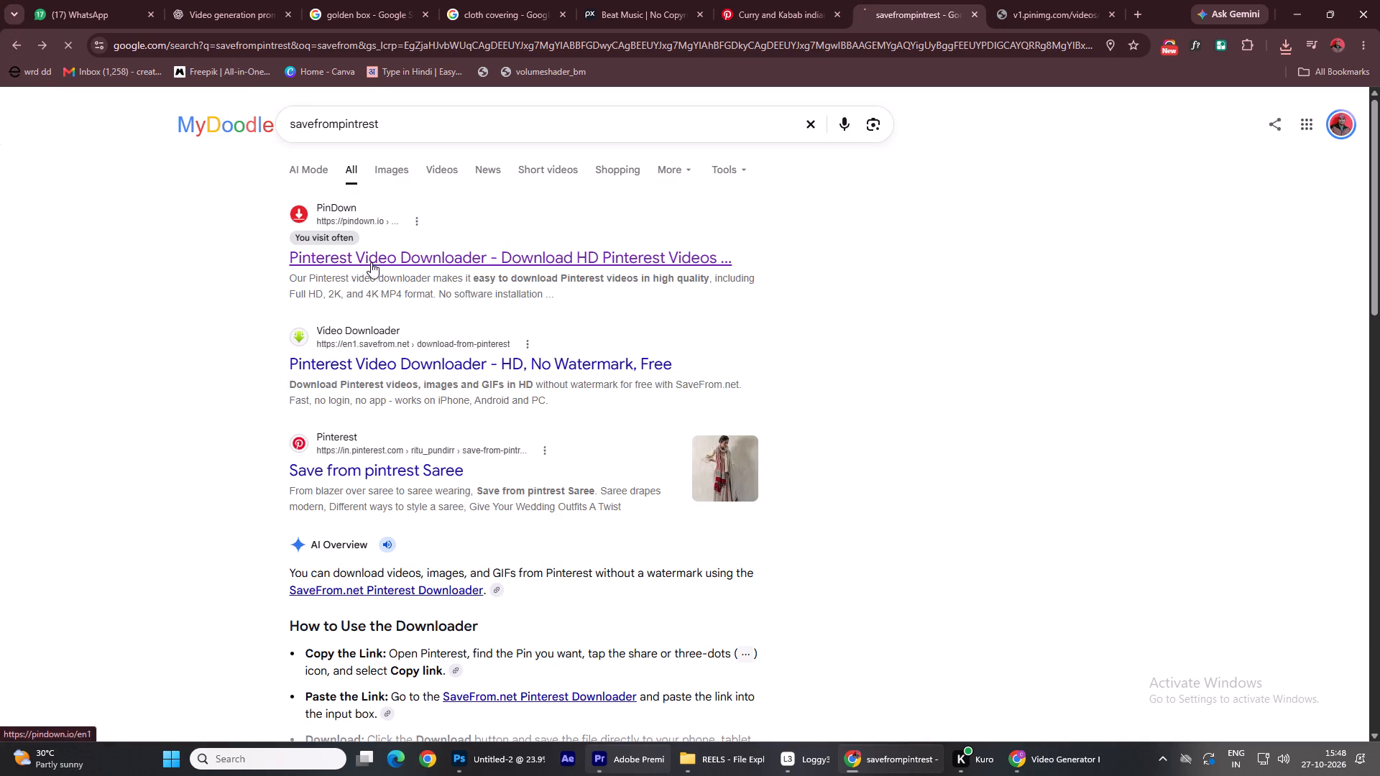
key("ctrl+v")
left_click(756, 325)
key("ctrl+v")
left_click(872, 322)
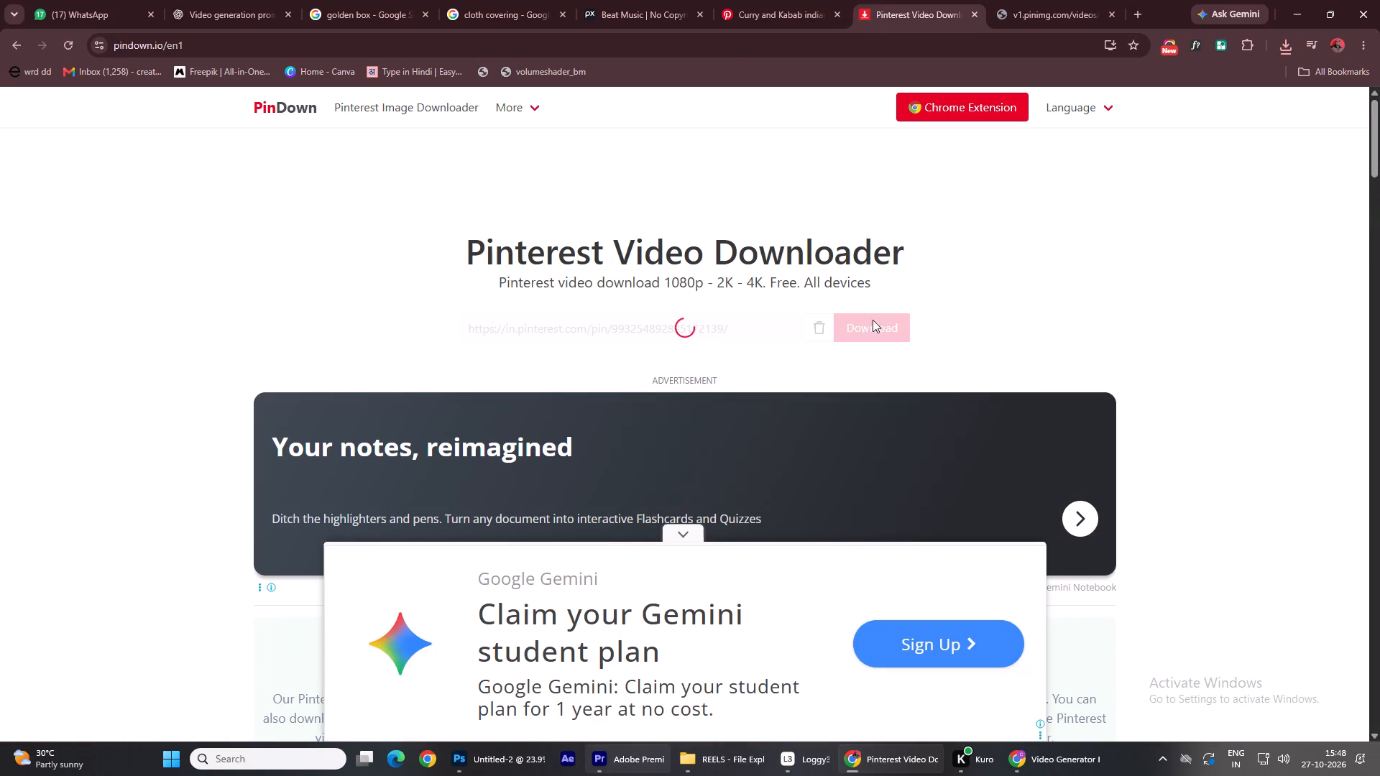
Watch the Curry and Kabab video to its end and look through its related food pins for further clips.
left_click(780, 0)
left_click(251, 416)
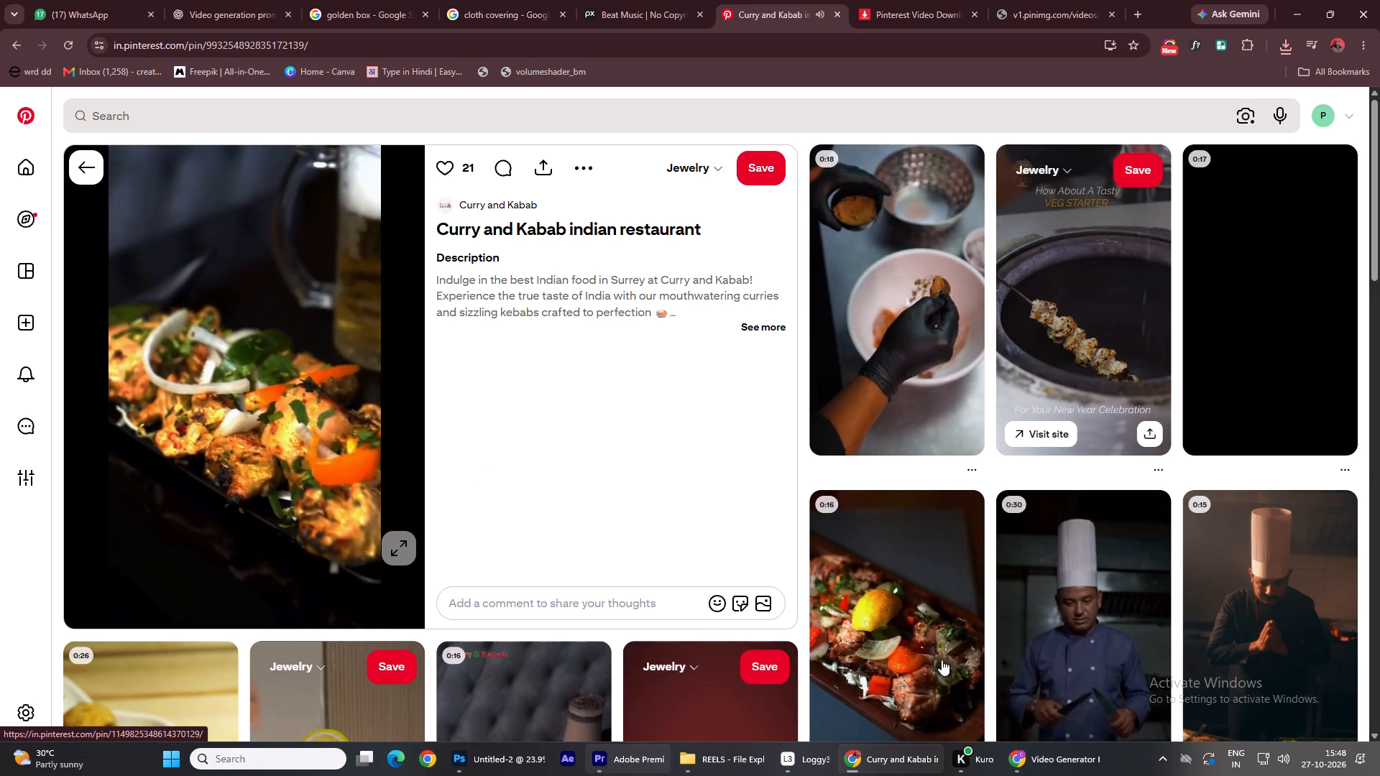
scroll(293, 456, "down", 2)
scroll(450, 585, "down", 4)
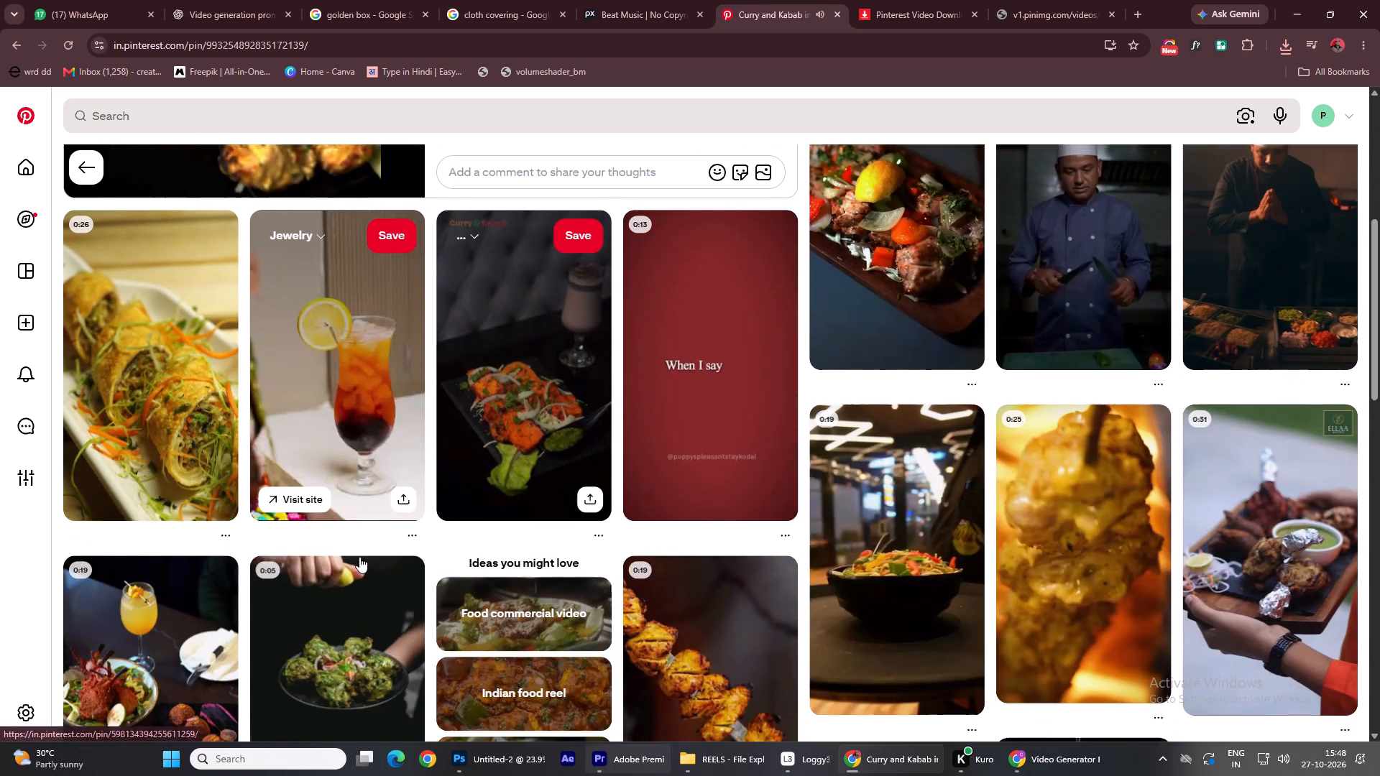
scroll(359, 573, "up", 5)
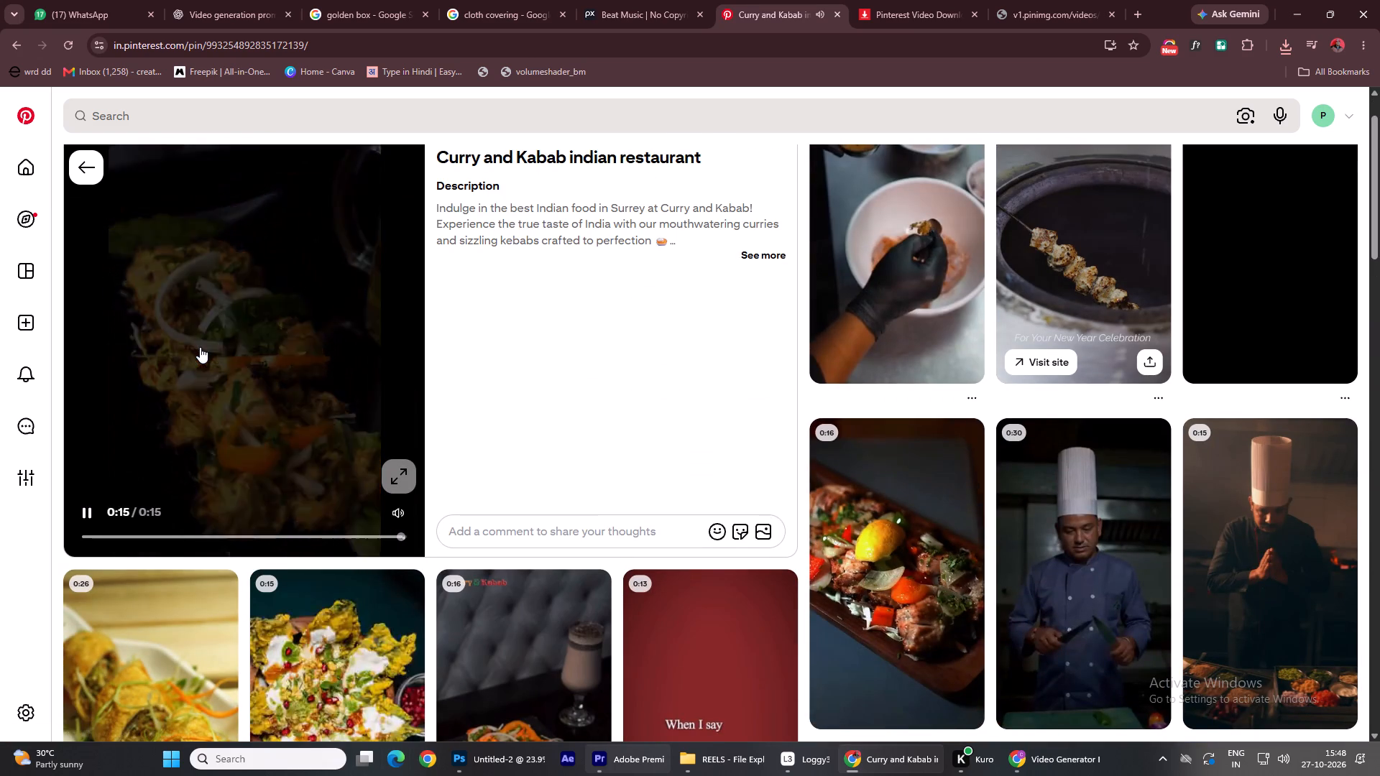
scroll(254, 442, "down", 4)
scroll(287, 509, "down", 3)
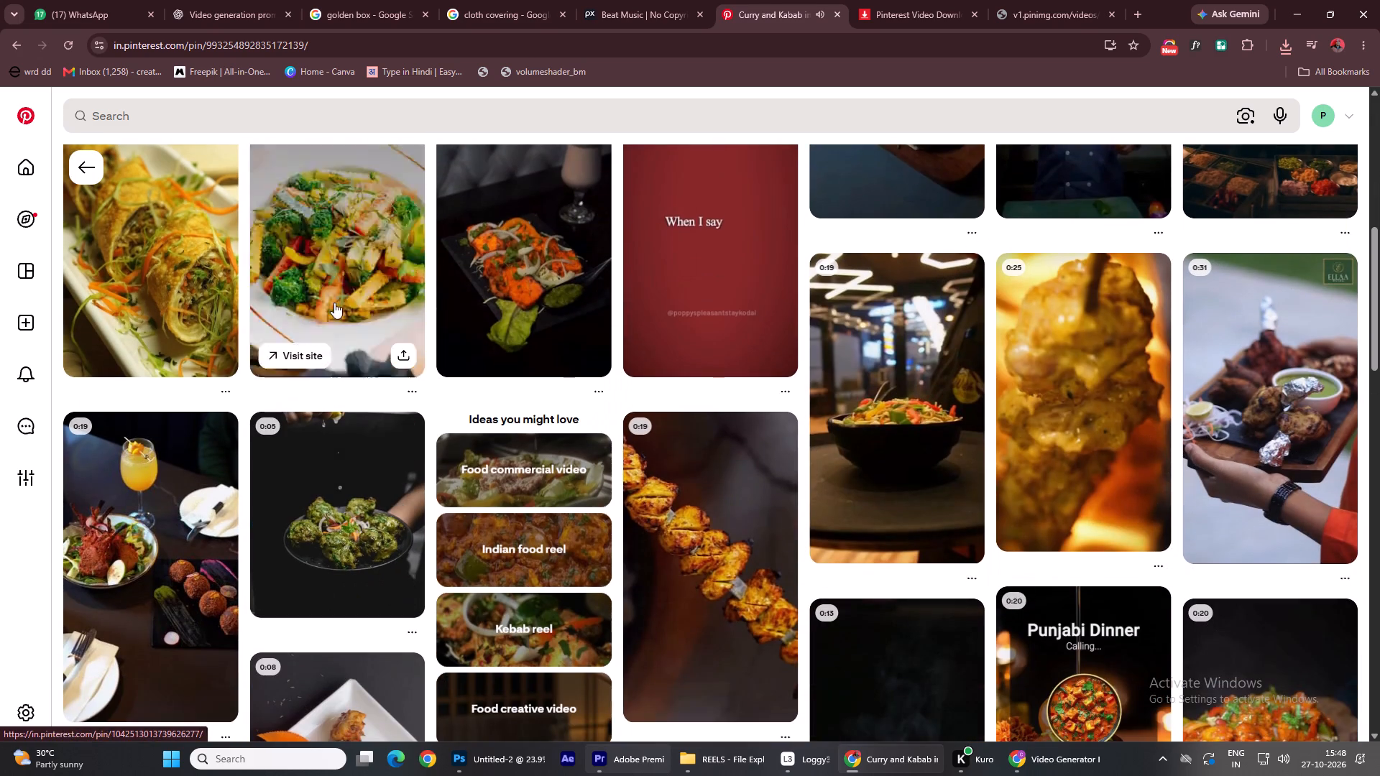
scroll(348, 435, "down", 1)
scroll(204, 521, "down", 5)
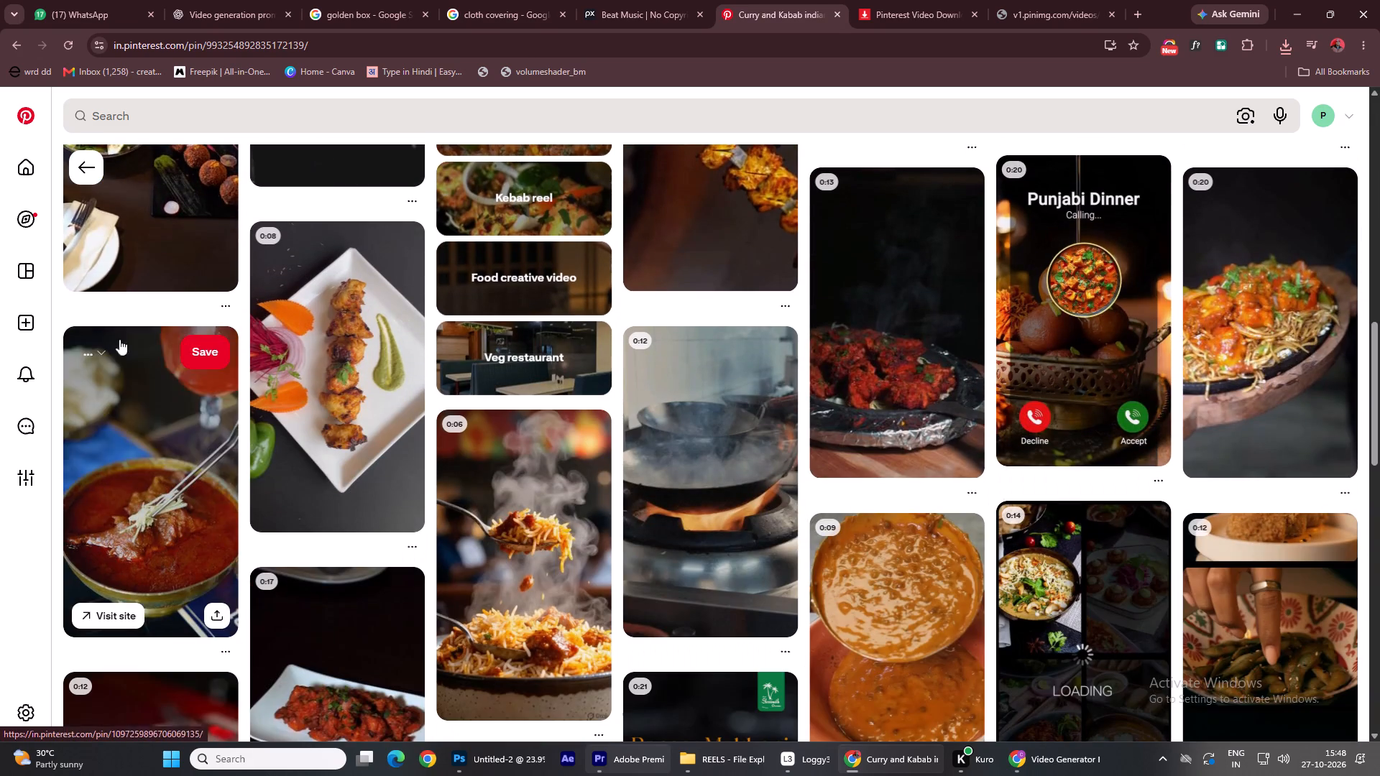
Search Pinterest for "food making restaurant".
left_click(154, 131)
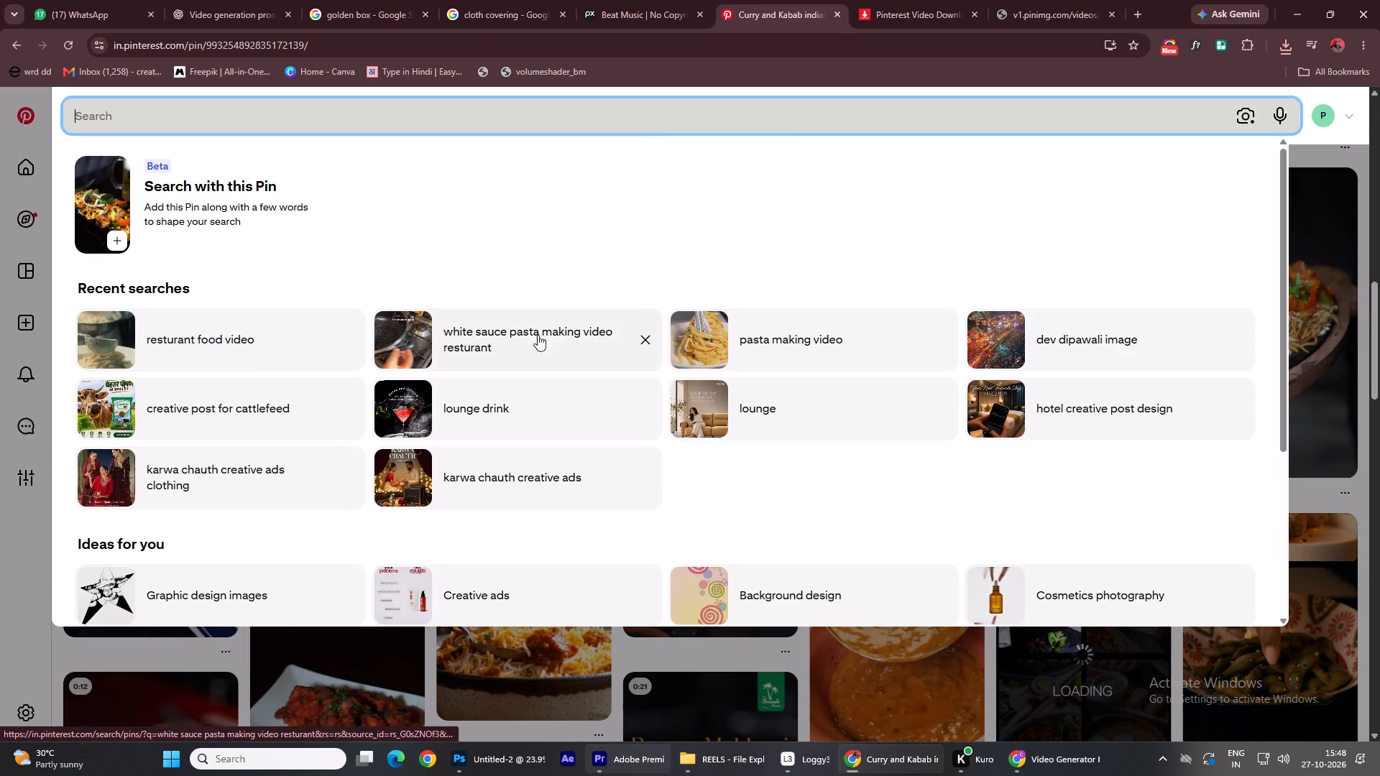
left_click(344, 109)
type("food makinf")
key("space")
key("BackSpace")
key("BackSpace")
type("g")
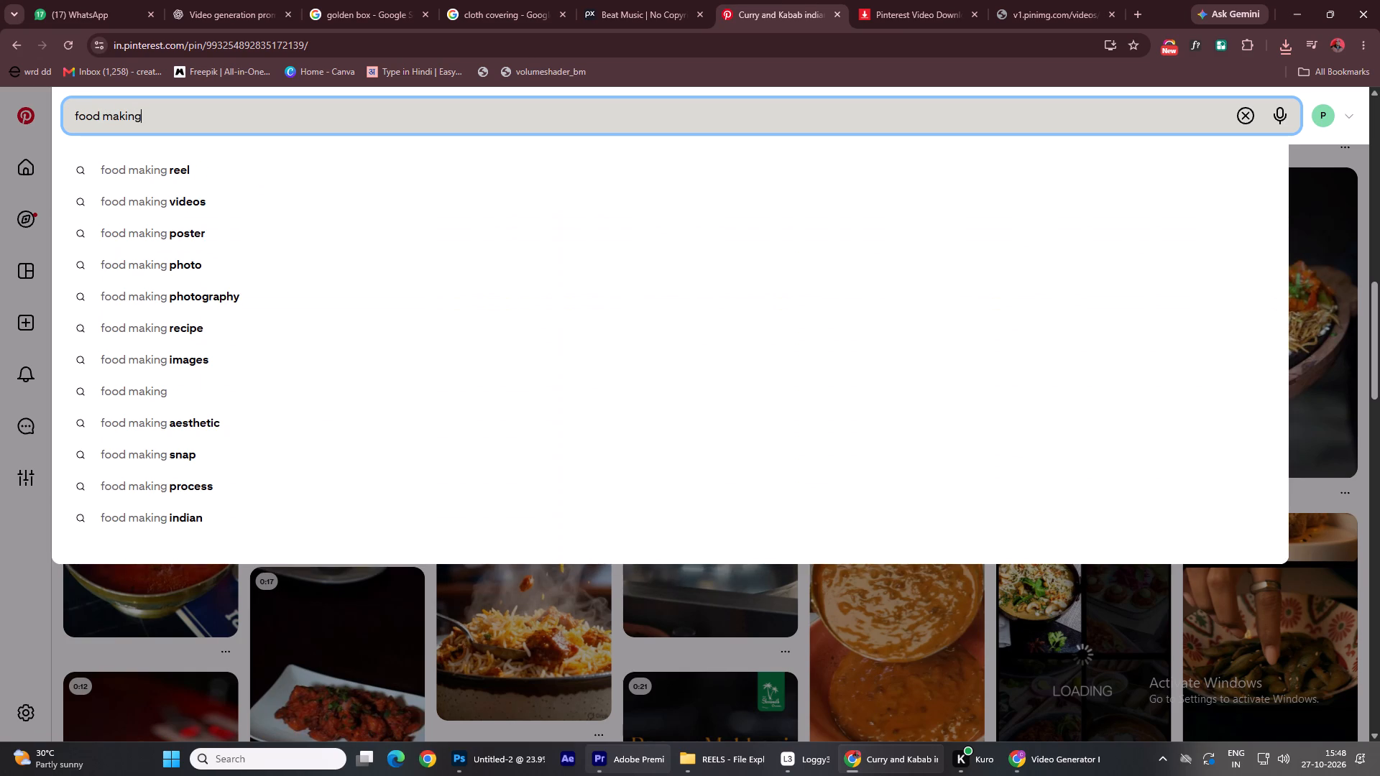
key("space")
type("res")
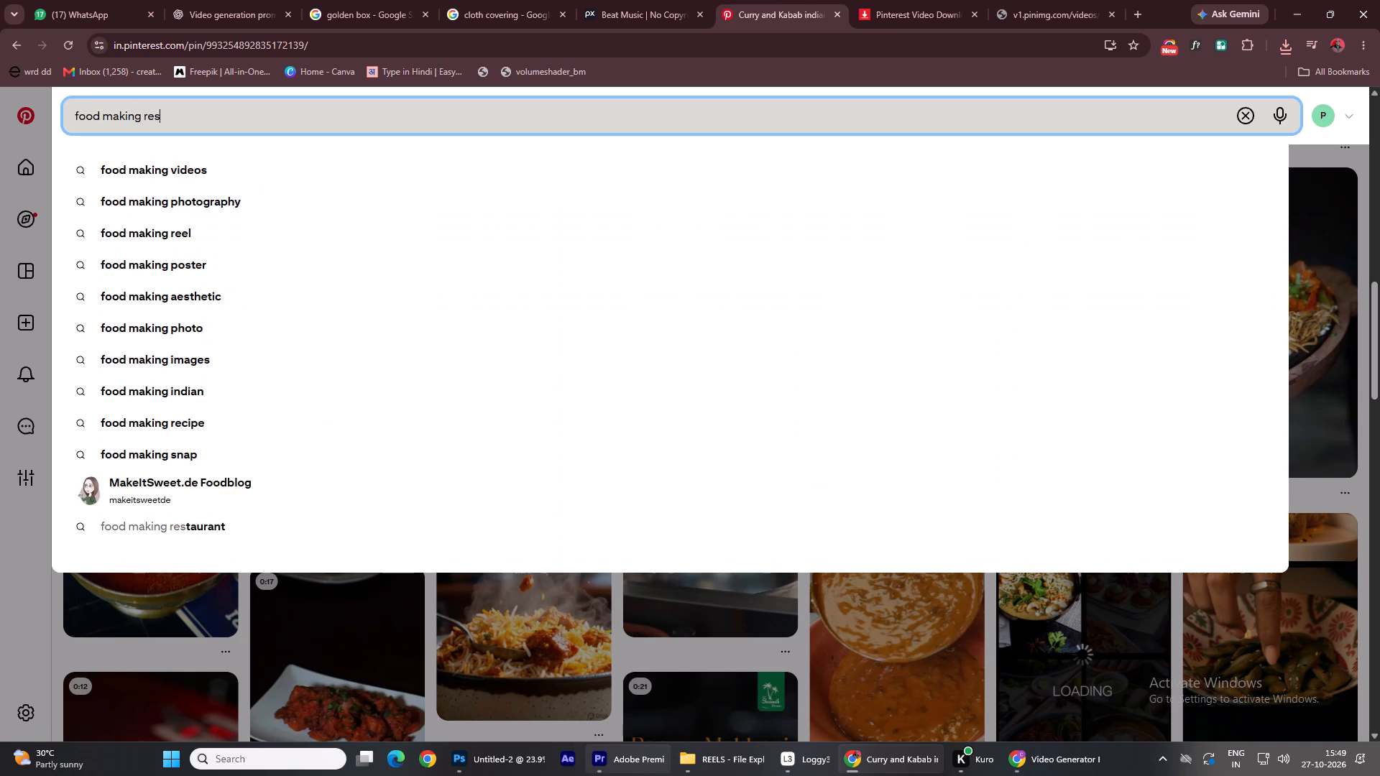
key("Down")
key("Return")
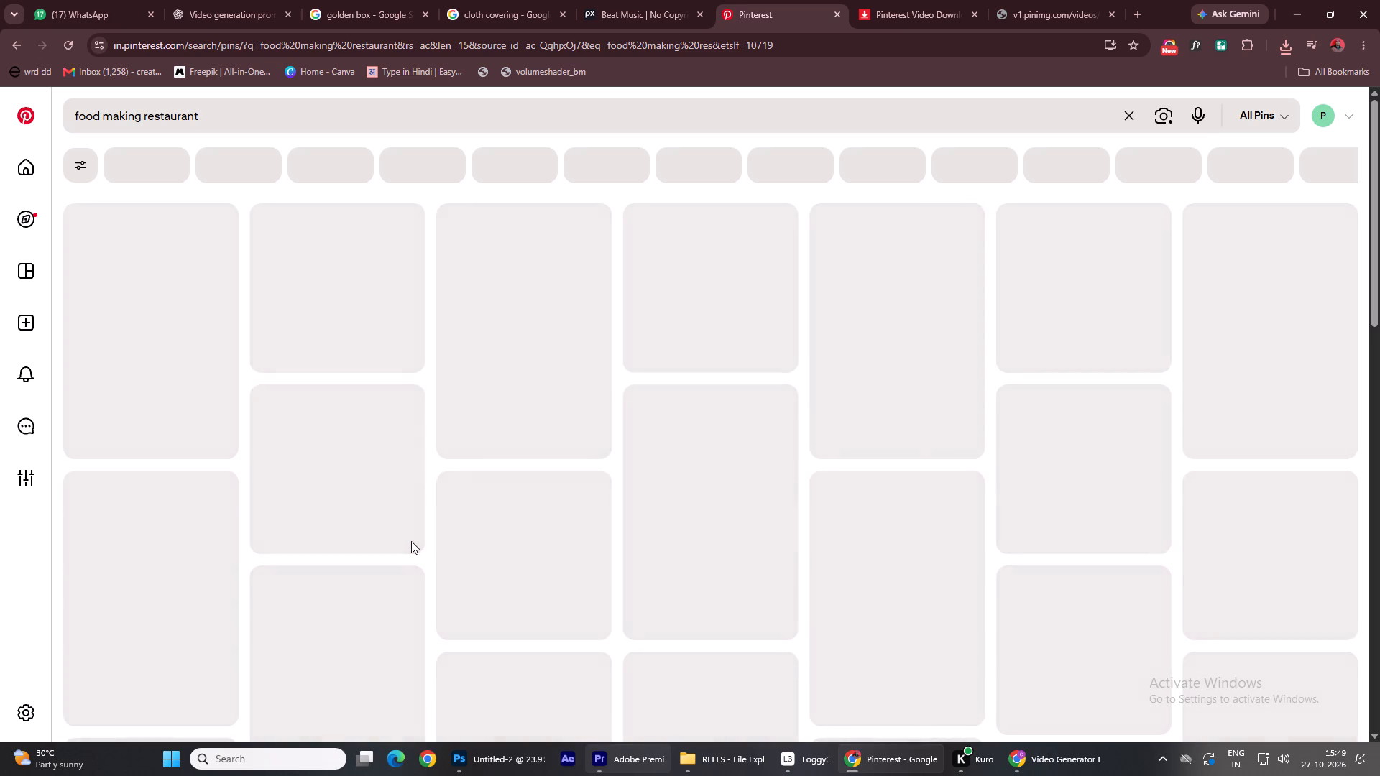
Examine the "food making restaurant" video pins for usable kitchen, cooking and plating clips.
scroll(411, 541, "down", 3)
scroll(411, 541, "up", 8)
scroll(411, 541, "down", 5)
scroll(411, 541, "up", 5)
scroll(411, 541, "down", 2)
scroll(411, 541, "up", 10)
scroll(411, 541, "down", 5)
scroll(411, 541, "up", 5)
scroll(411, 541, "down", 5)
scroll(411, 541, "up", 5)
scroll(411, 541, "down", 6)
scroll(411, 541, "up", 11)
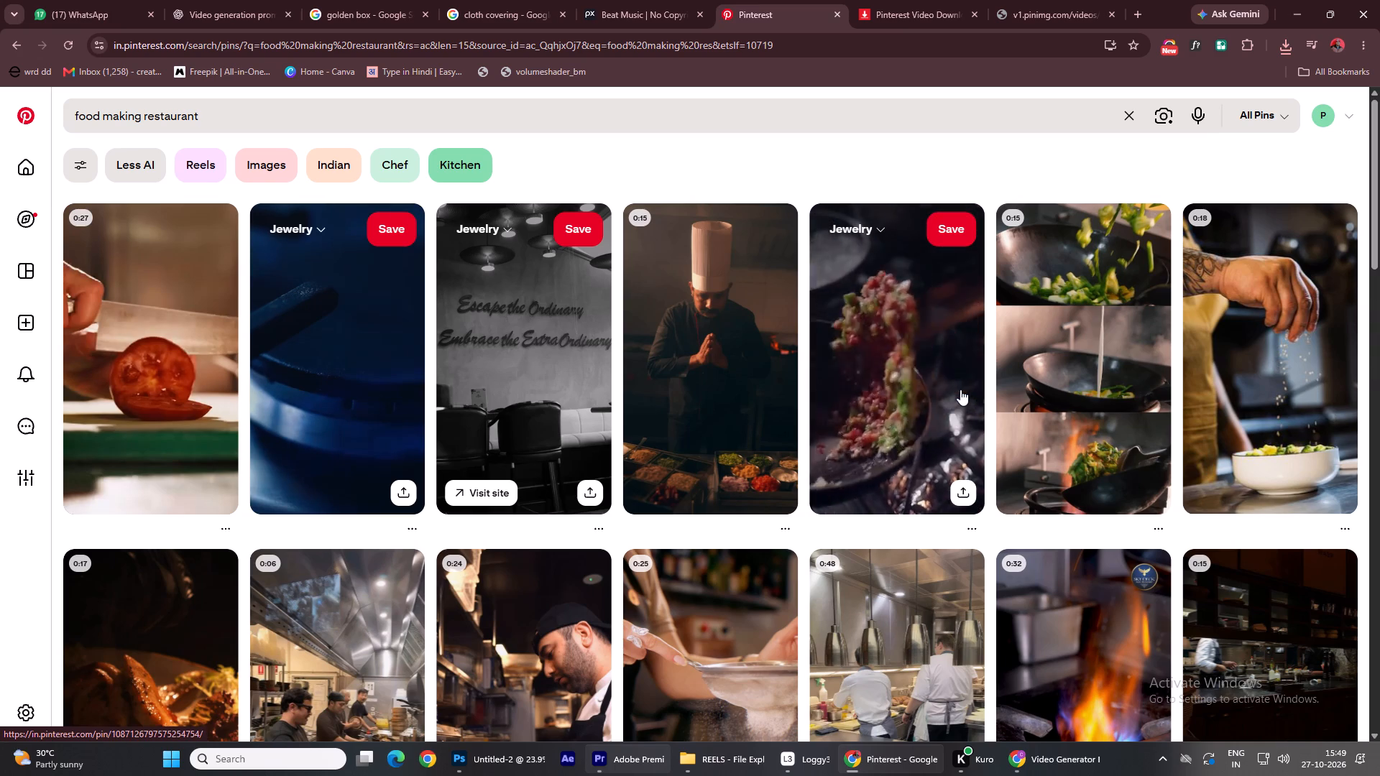
scroll(1167, 435, "down", 4)
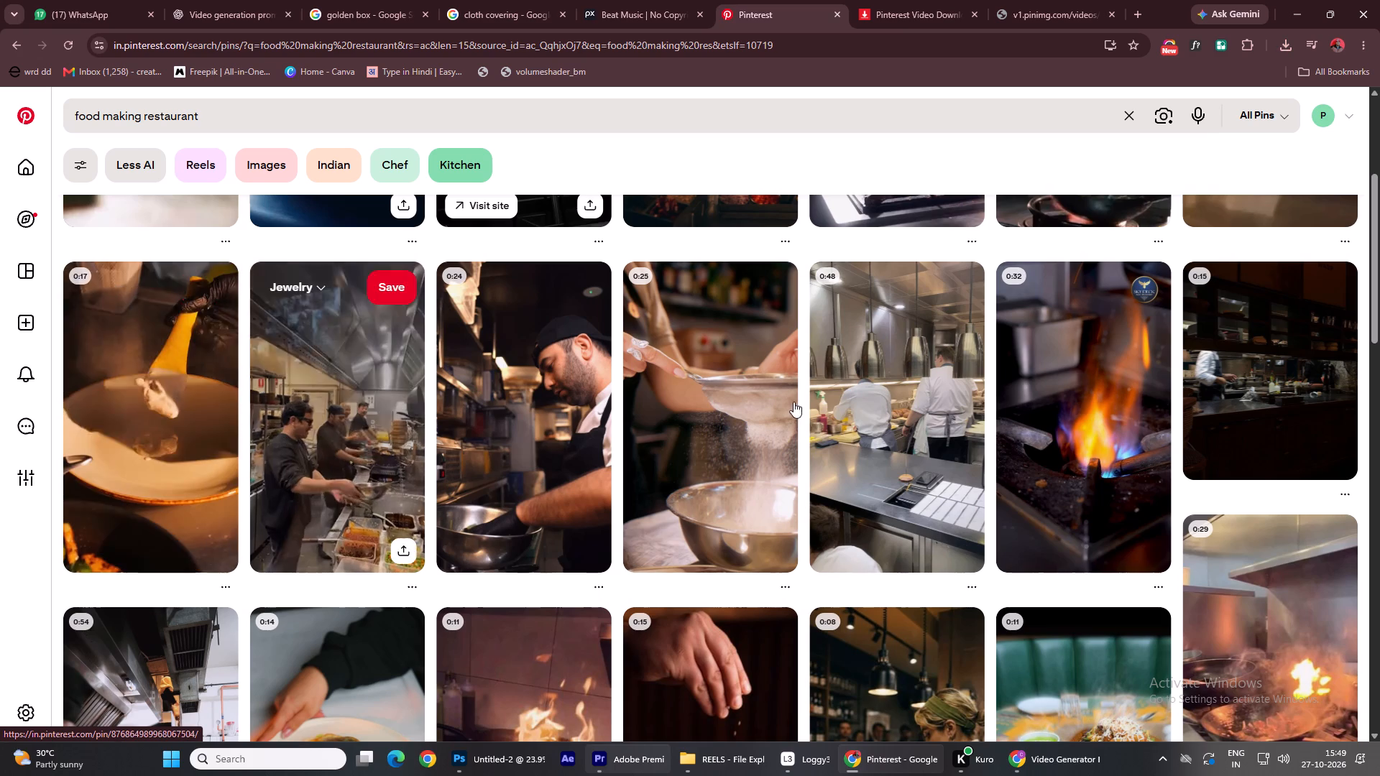
scroll(768, 442, "down", 4)
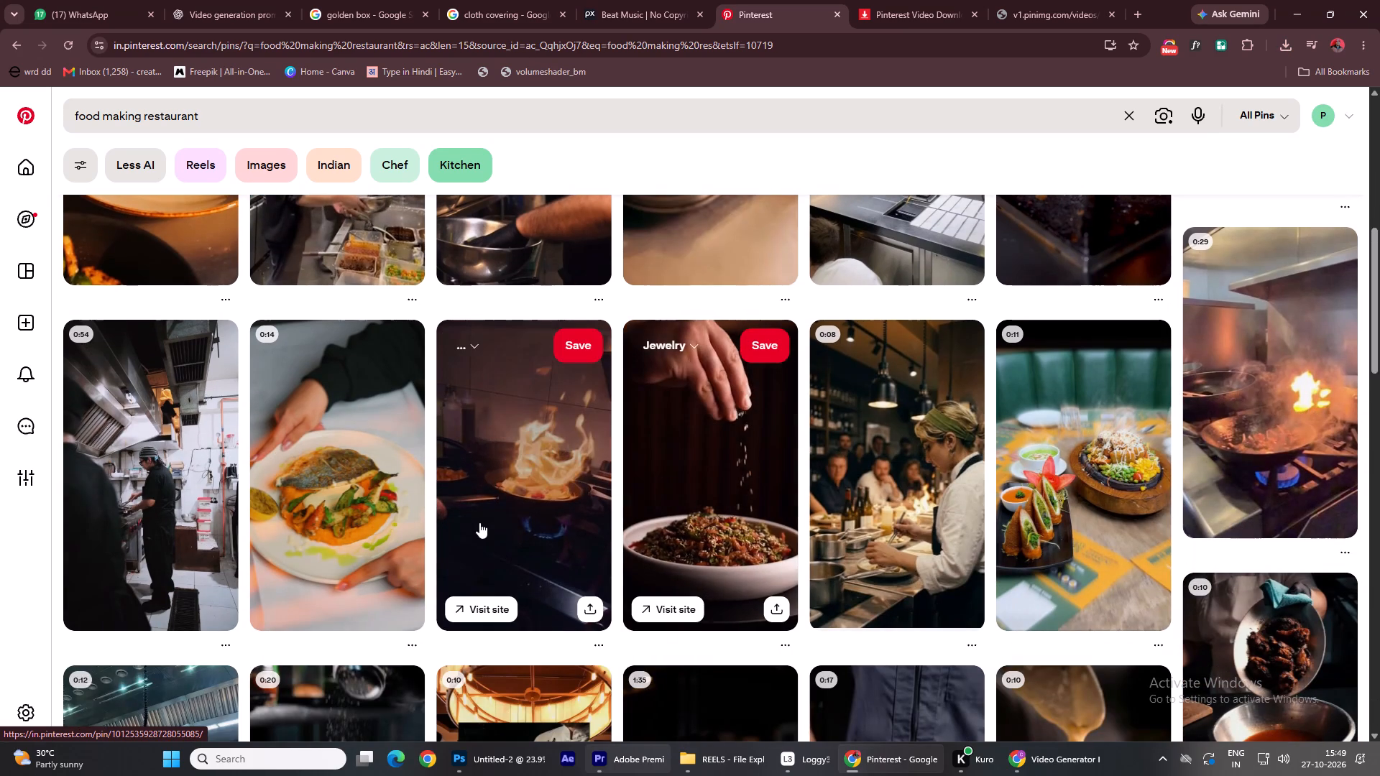
scroll(485, 522, "down", 4)
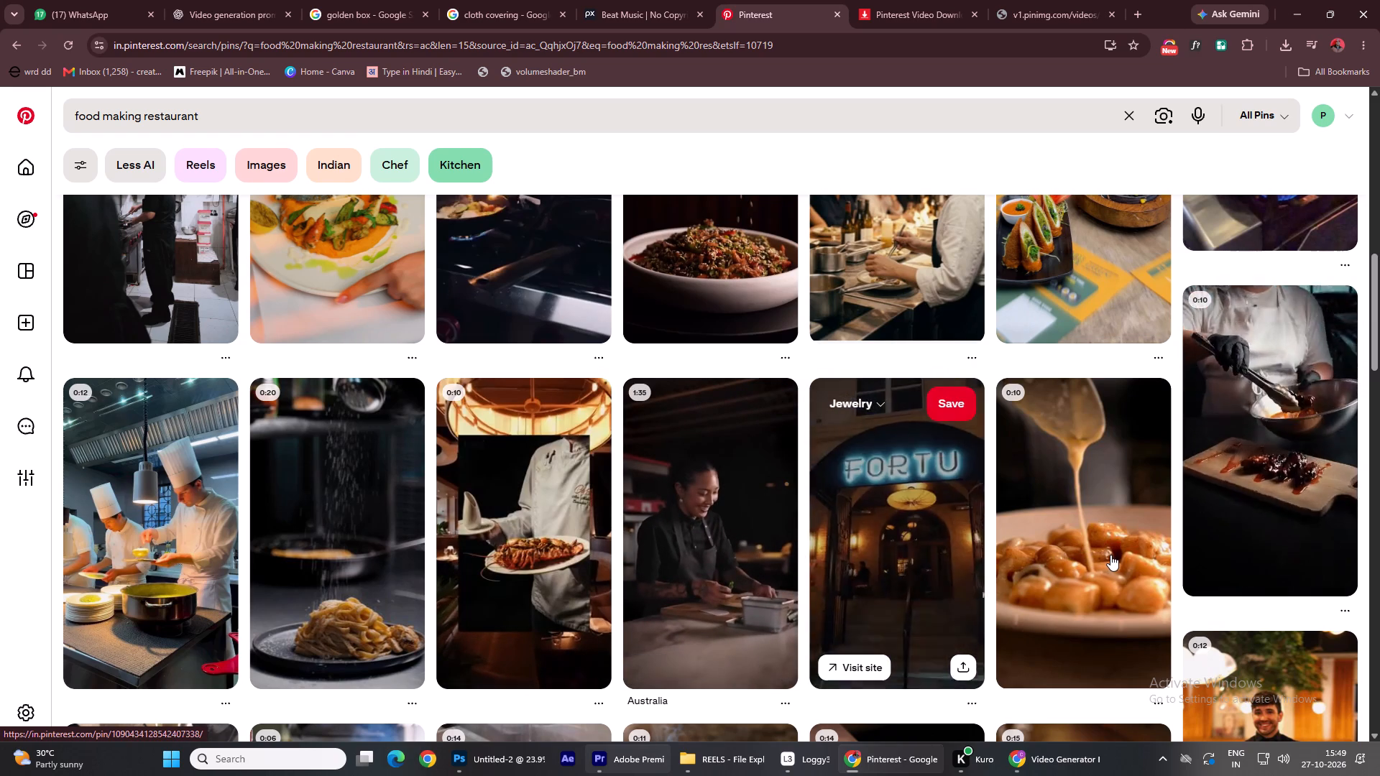
Continue looking through the "food making restaurant" pins for cooking, plating and kitchen clips.
scroll(580, 589, "down", 4)
scroll(209, 496, "down", 4)
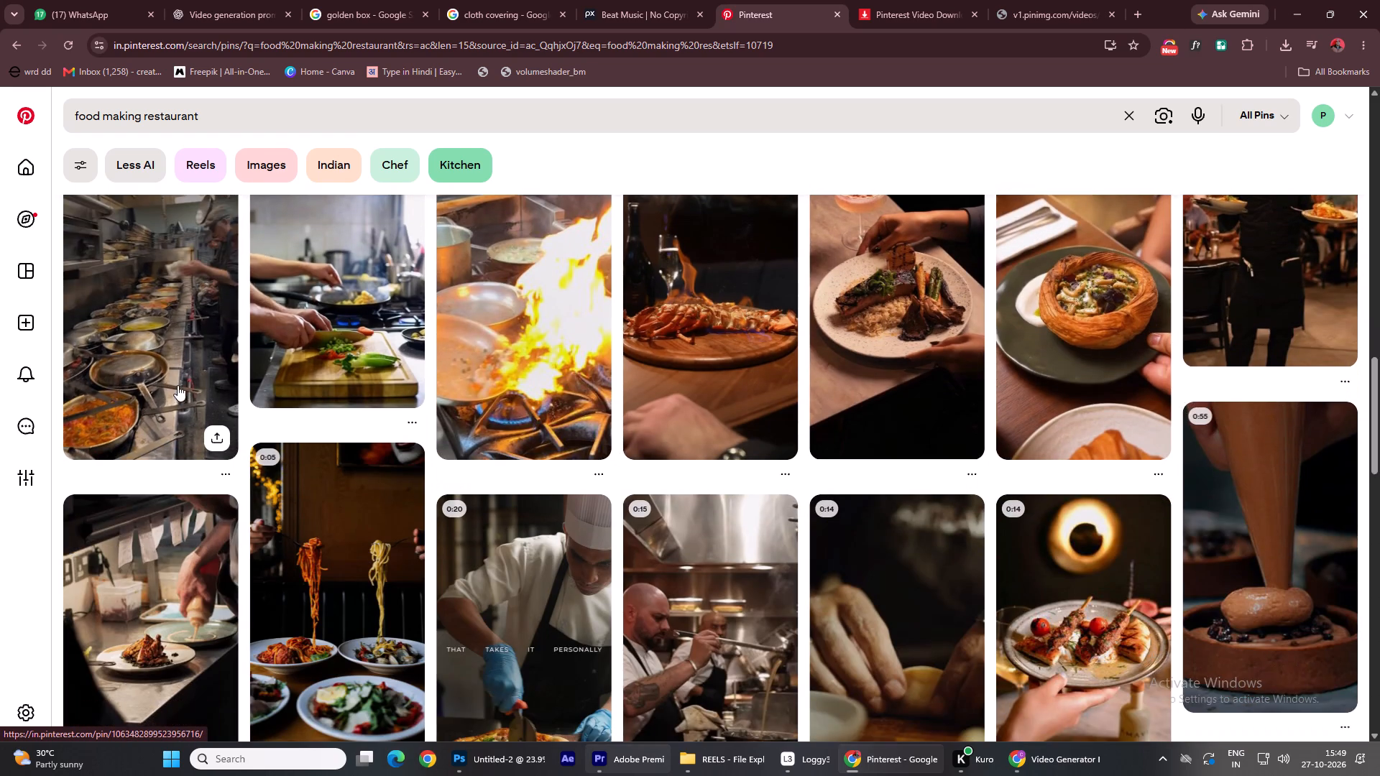
scroll(216, 505, "down", 3)
scroll(581, 478, "down", 3)
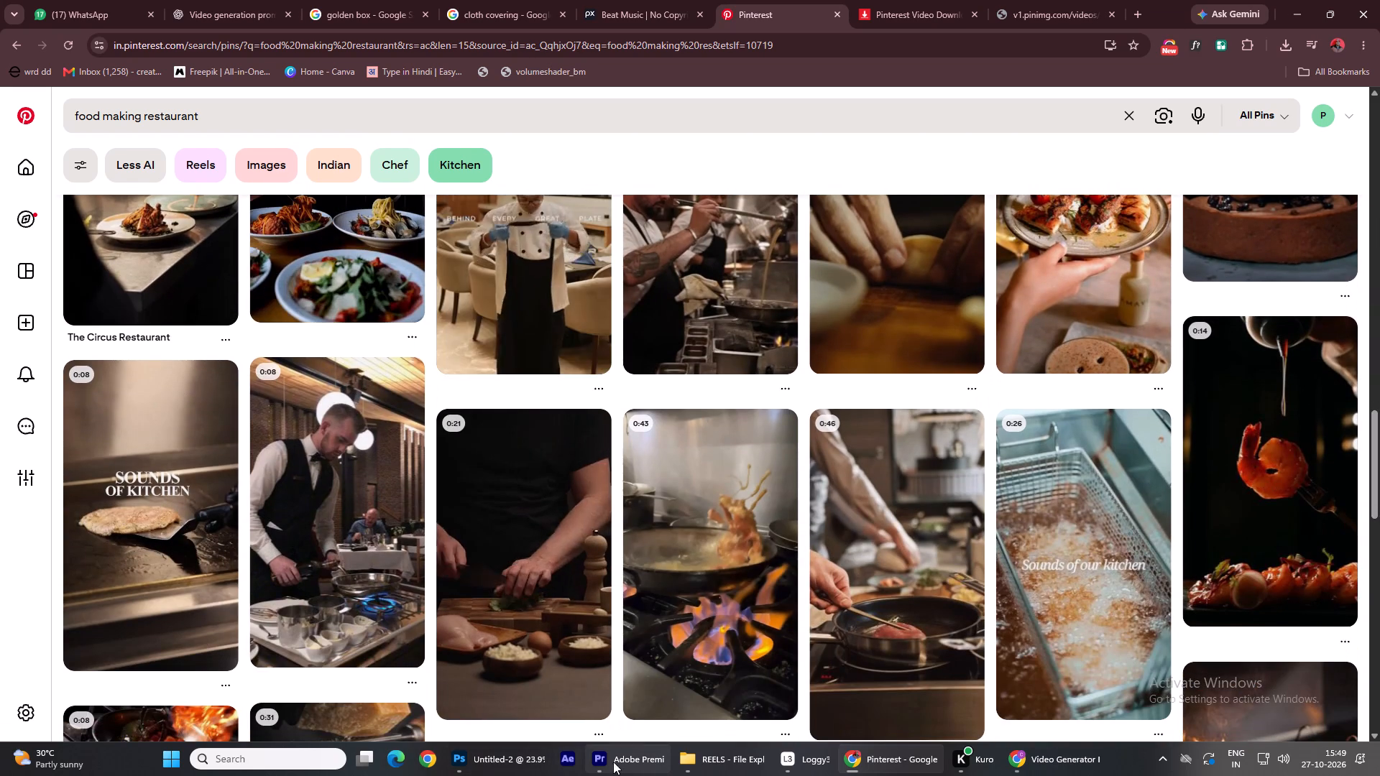
Switch to Adobe Premiere and open the recent project Reel-26-10-26 from the MY TABLE folder.
left_click(620, 764)
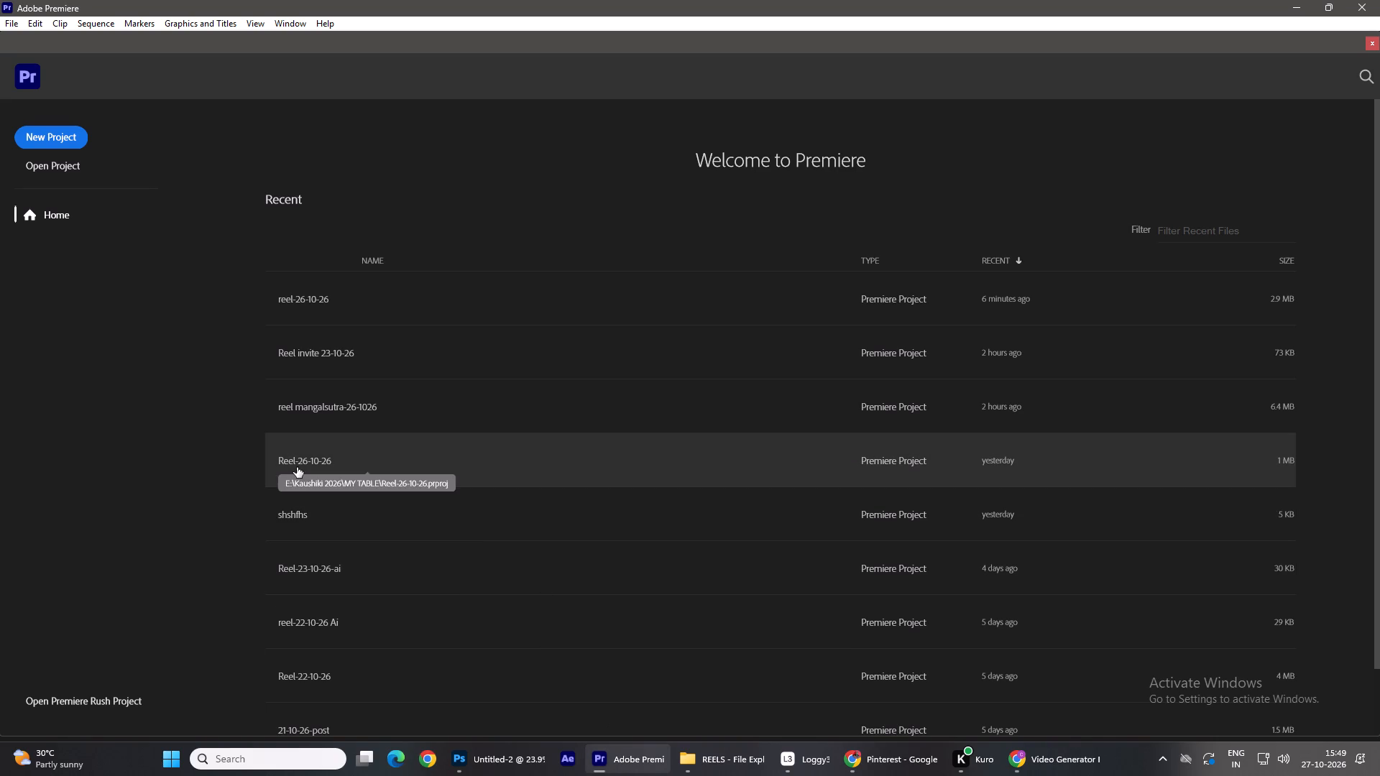
left_click(297, 467)
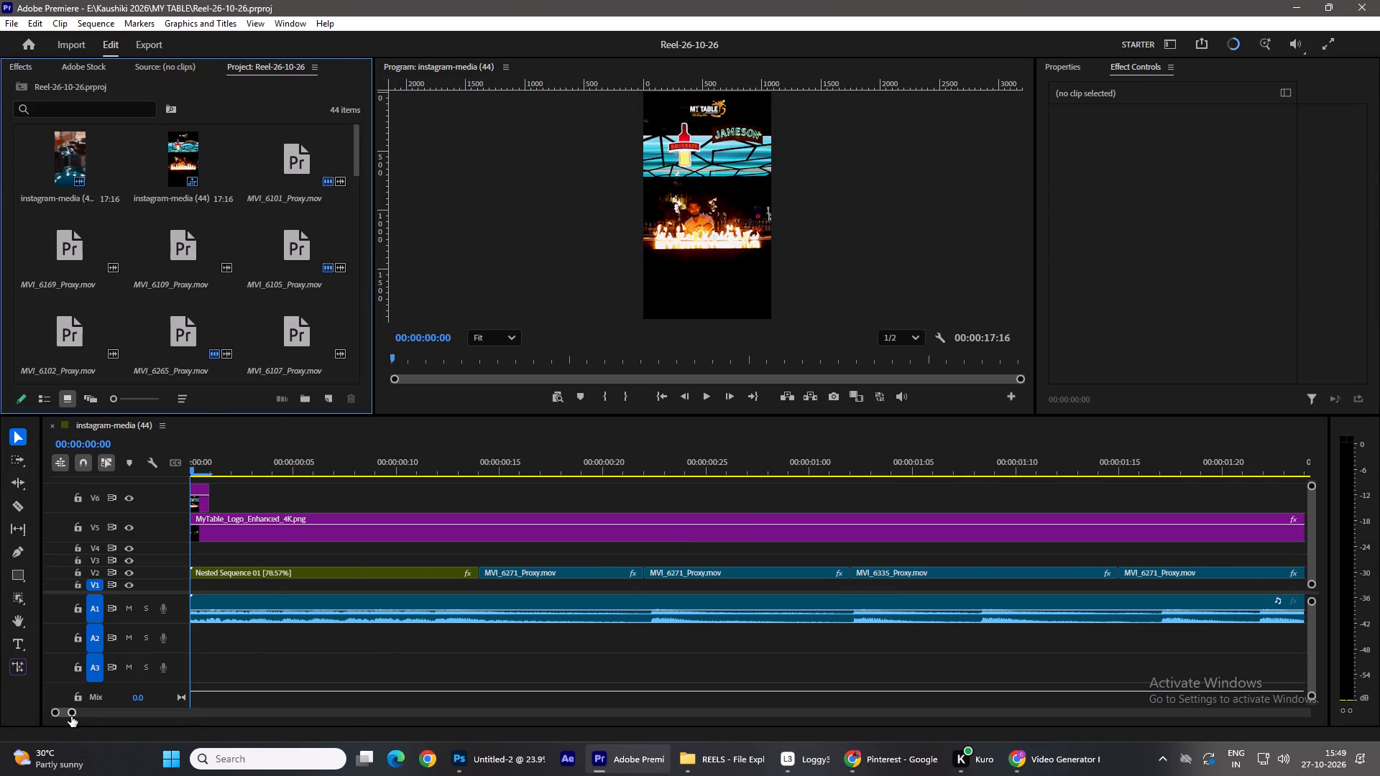
Review the reel's opening seconds, disable Lumetri Color on the nested sequence starting track V2, and play that part back.
left_click_drag(71, 716, 216, 734)
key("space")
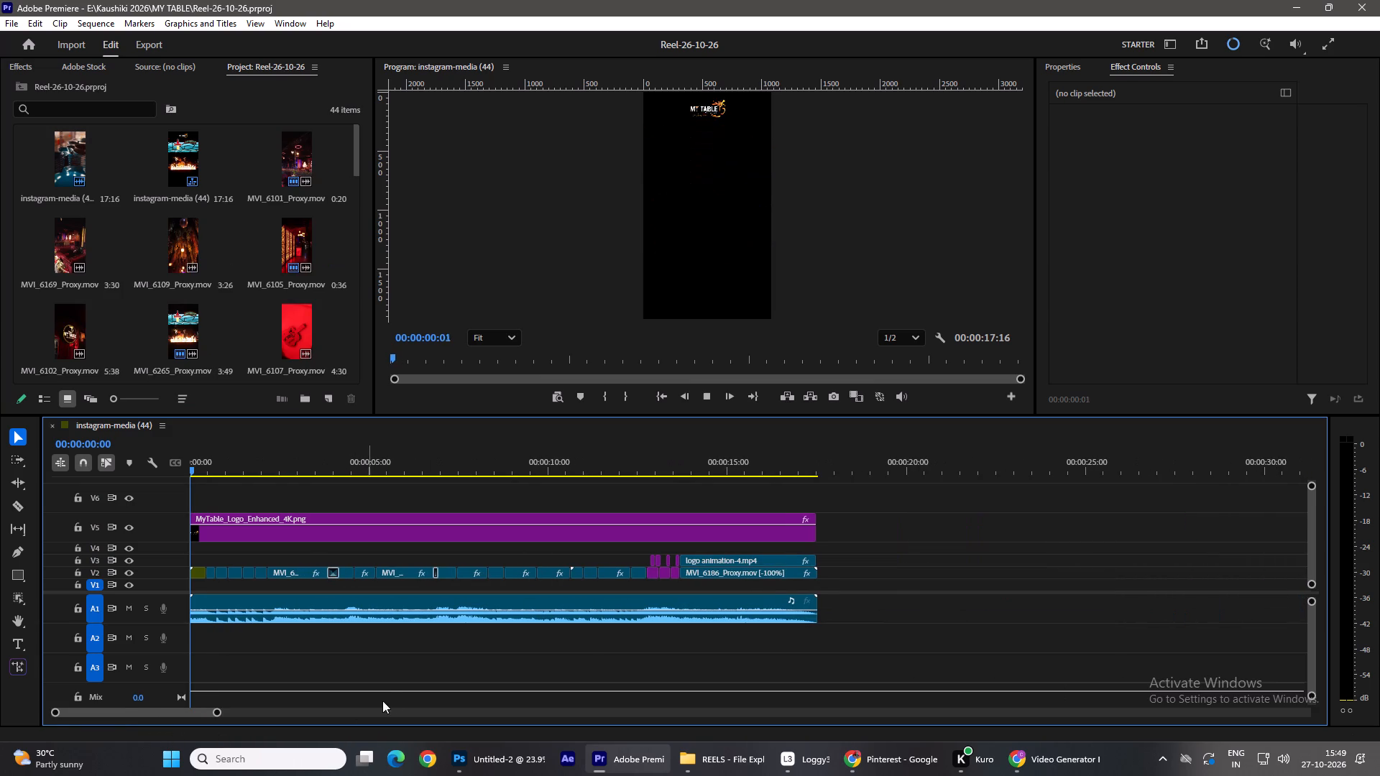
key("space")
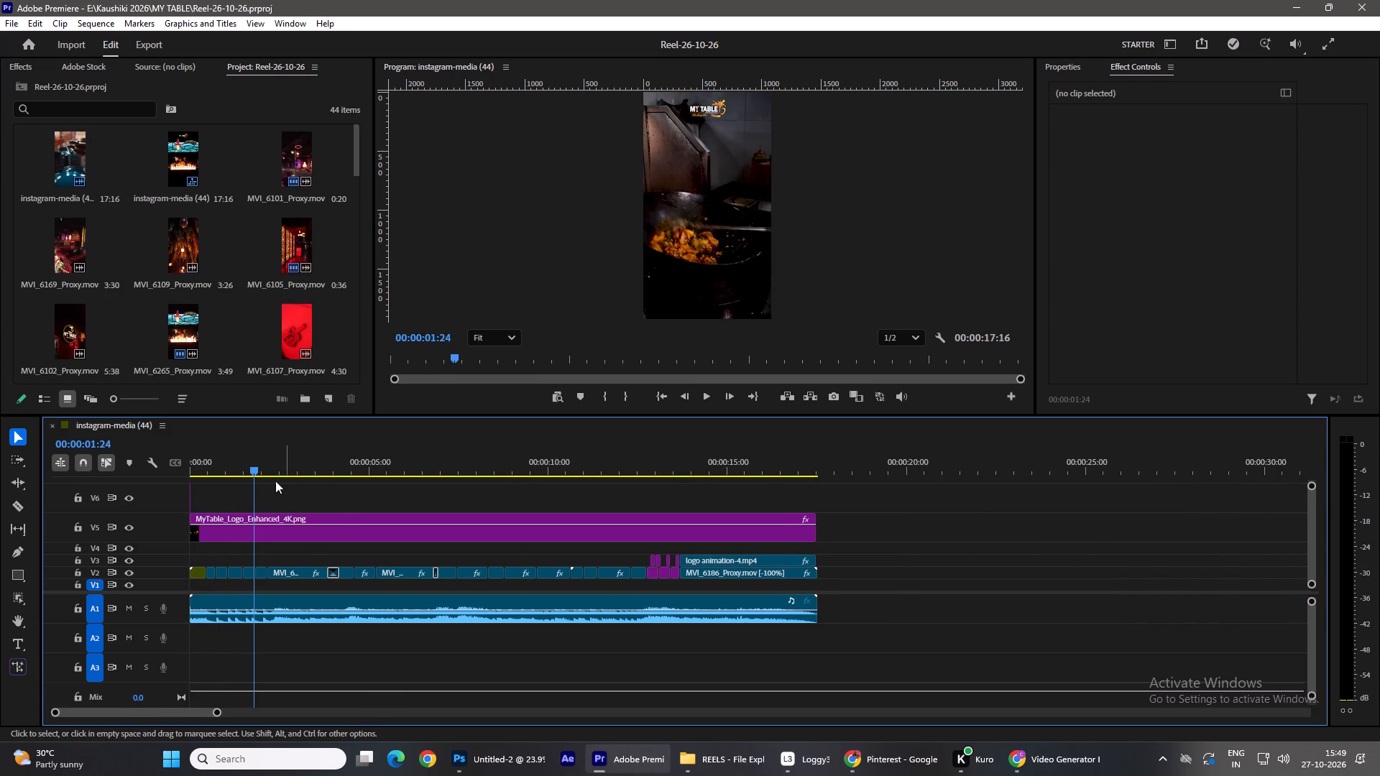
left_click_drag(256, 470, 211, 470)
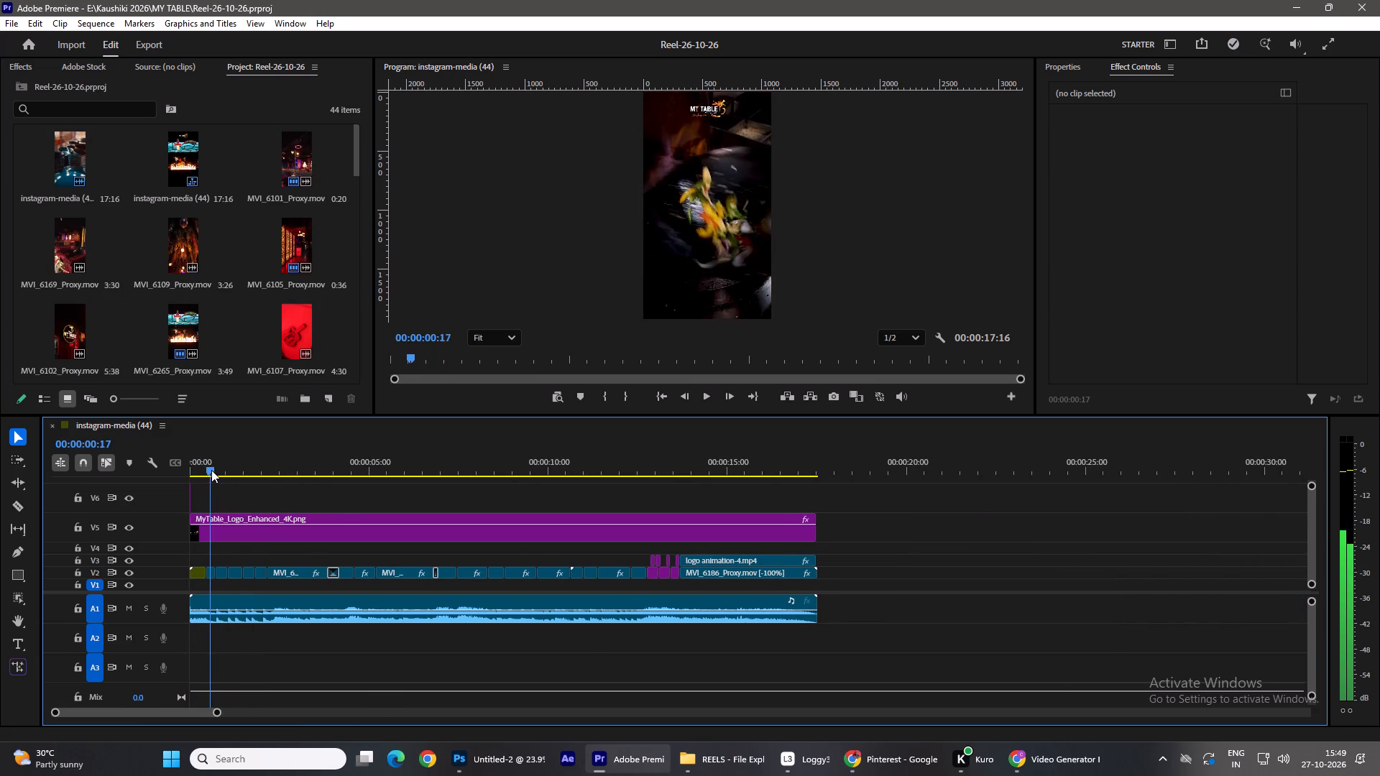
left_click_drag(211, 470, 221, 477)
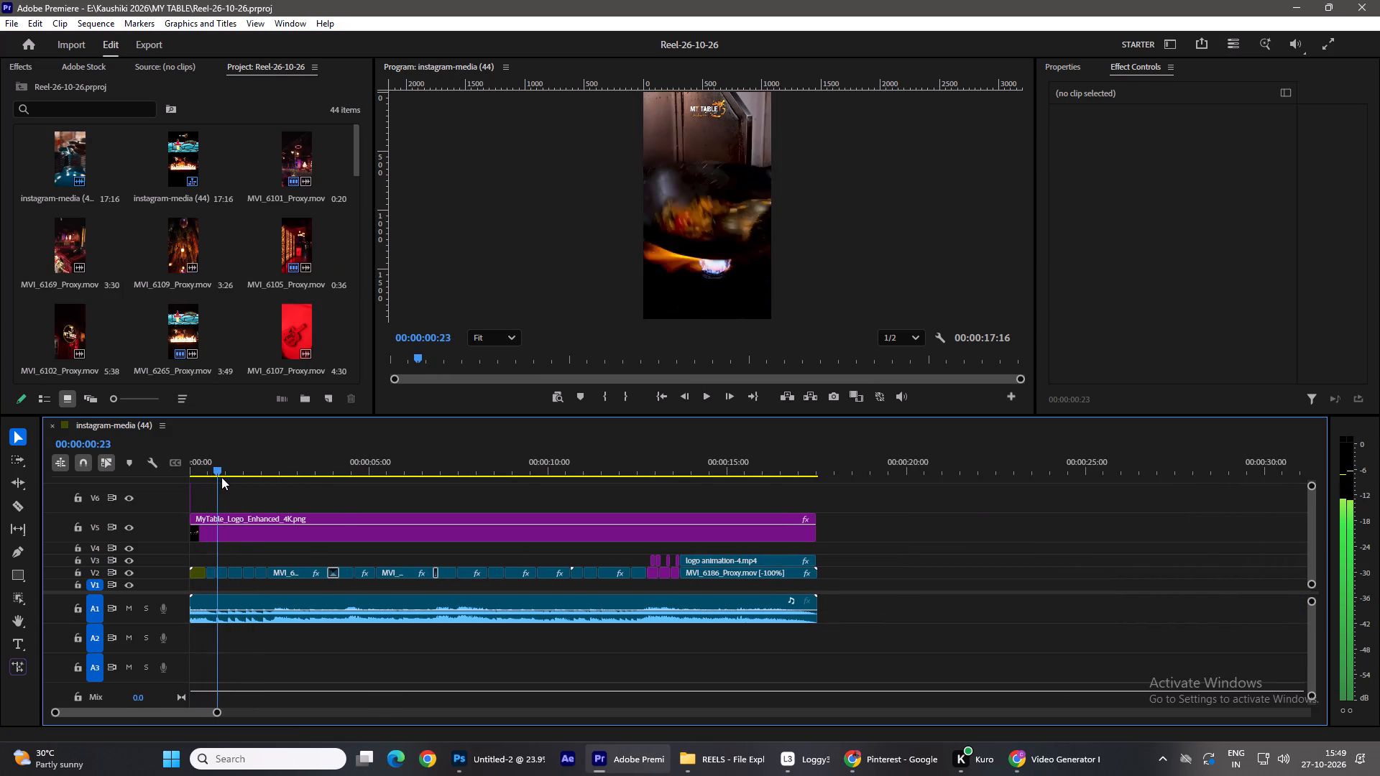
left_click_drag(221, 477, 198, 500)
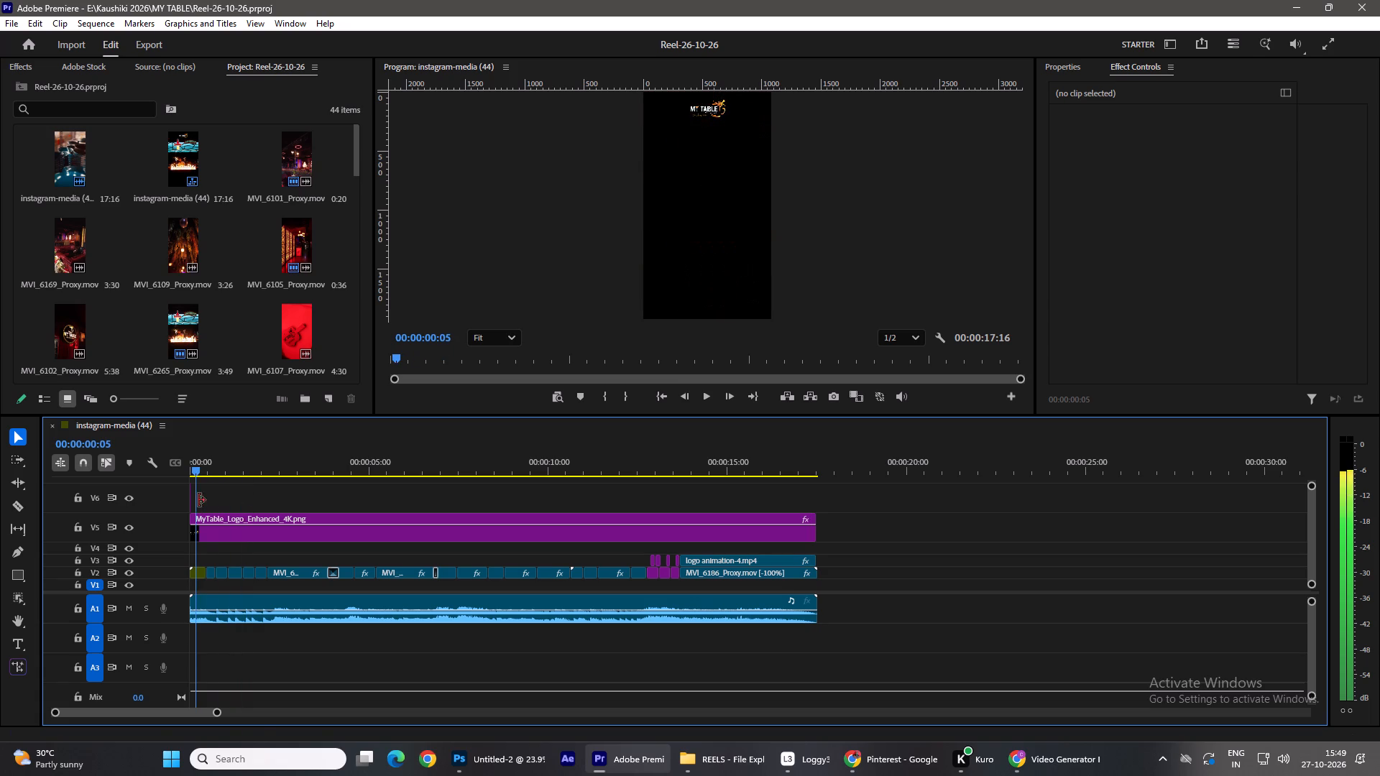
left_click(197, 571)
scroll(1135, 317, "down", 5)
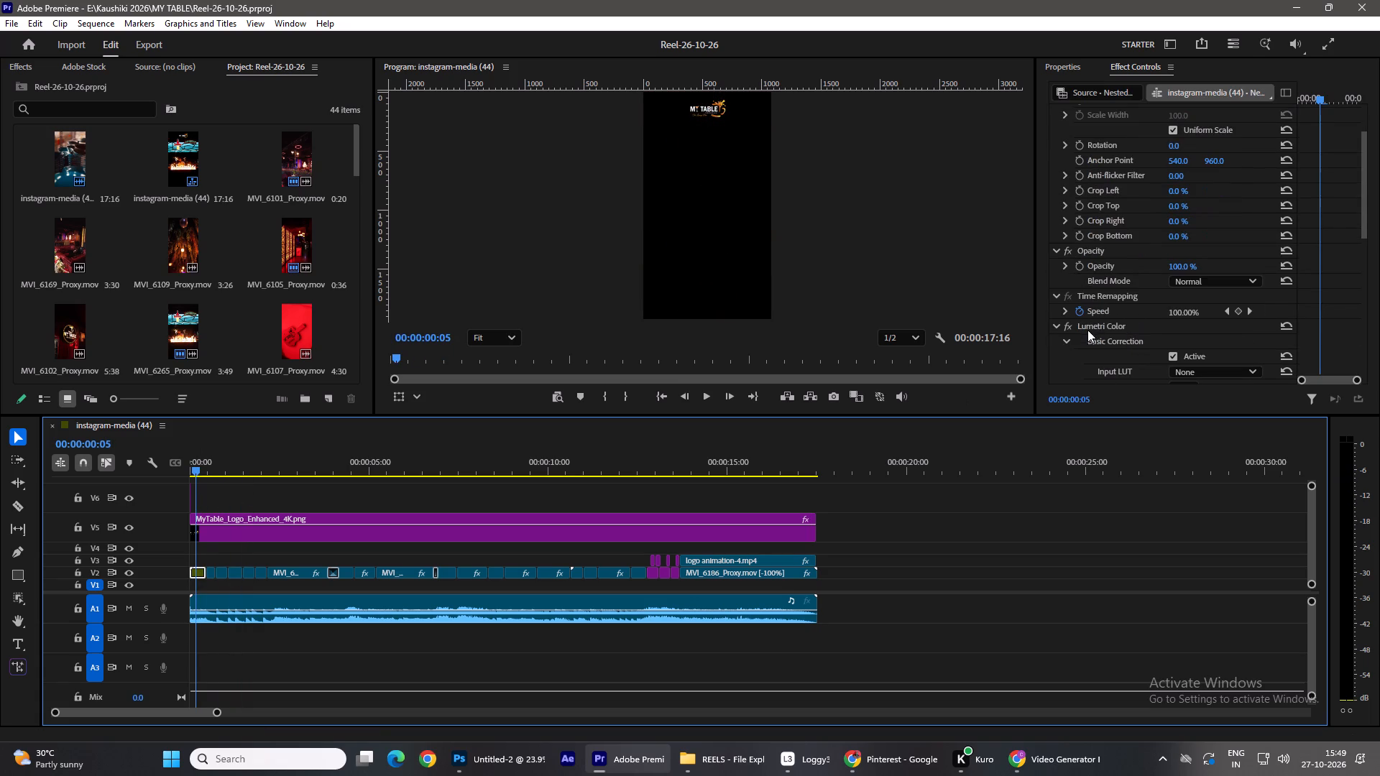
left_click(1067, 328)
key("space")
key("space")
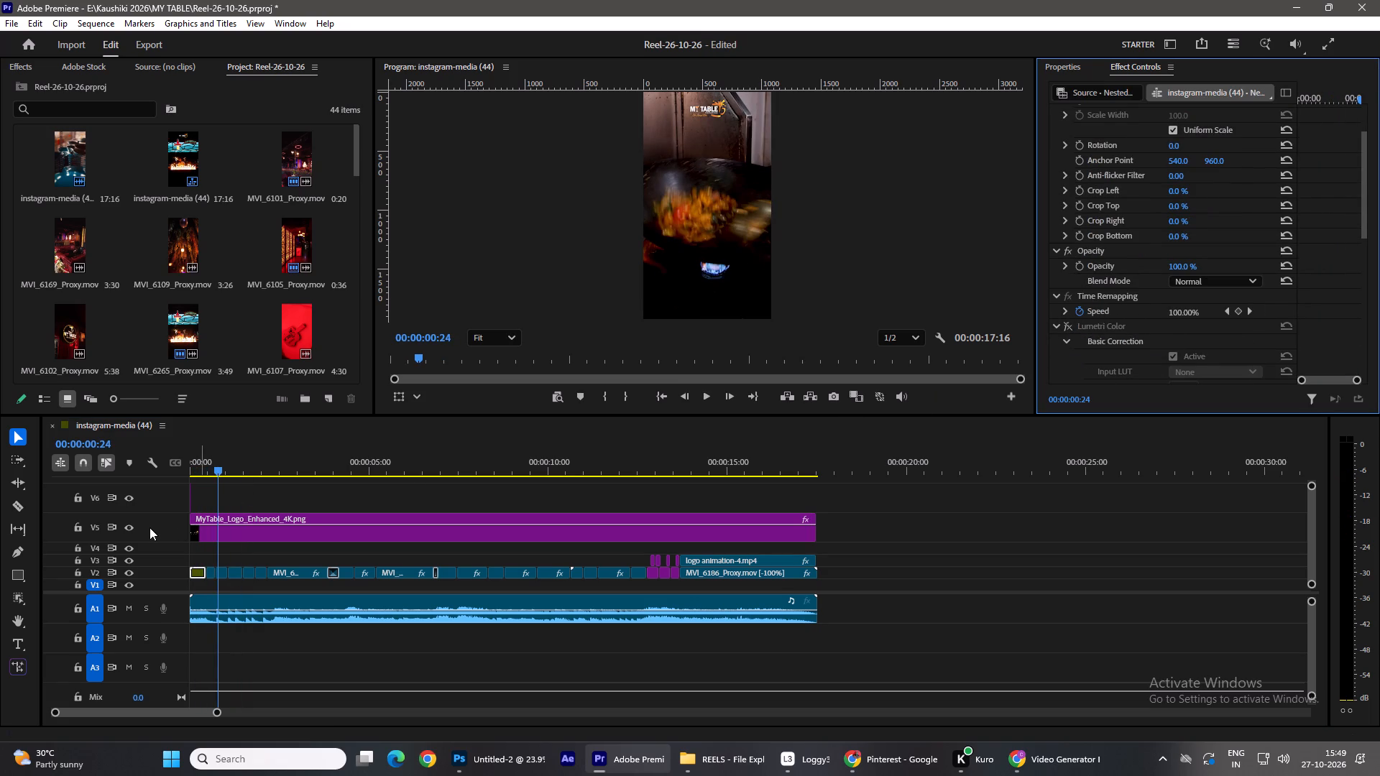
Disable Lumetri Color on the two short clips directly following the nested sequence on V2.
left_click_drag(213, 459, 203, 471)
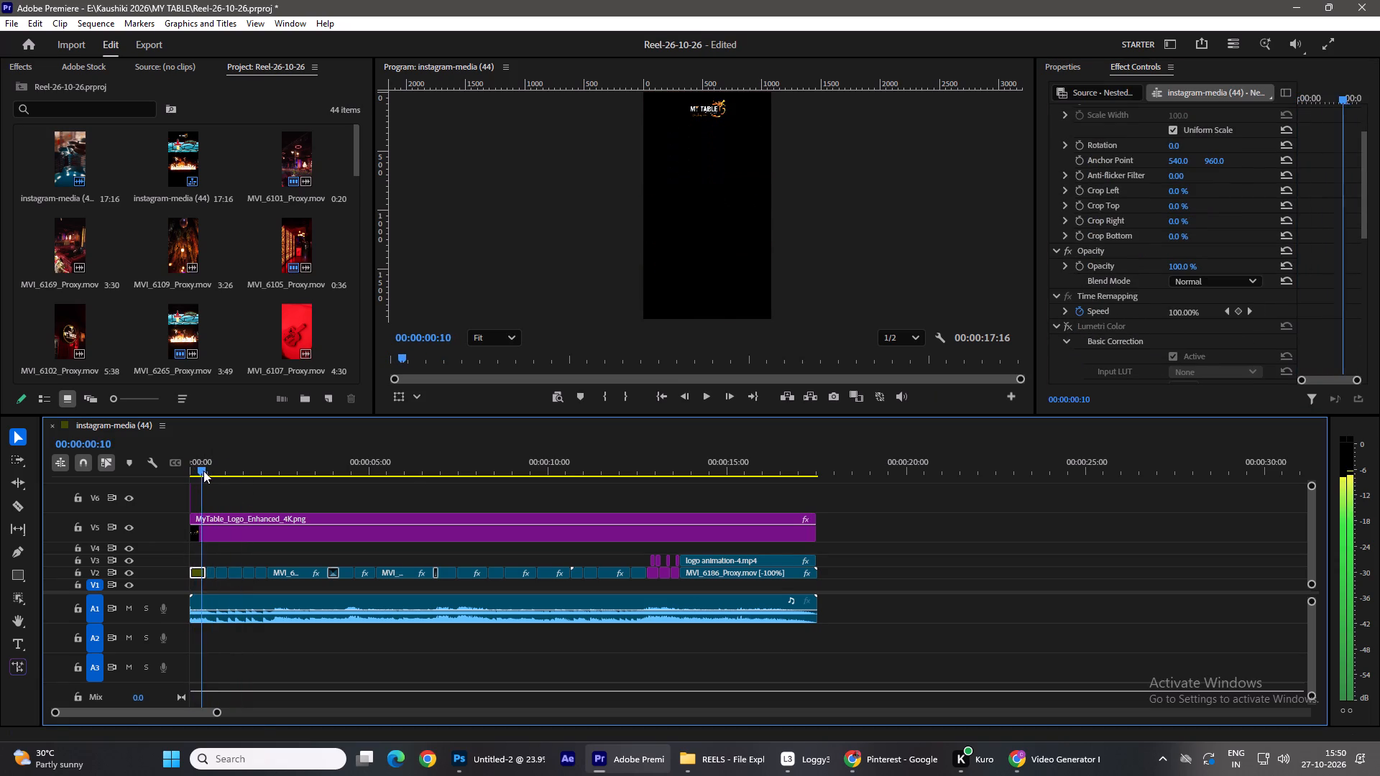
left_click_drag(203, 471, 211, 475)
left_click(213, 576)
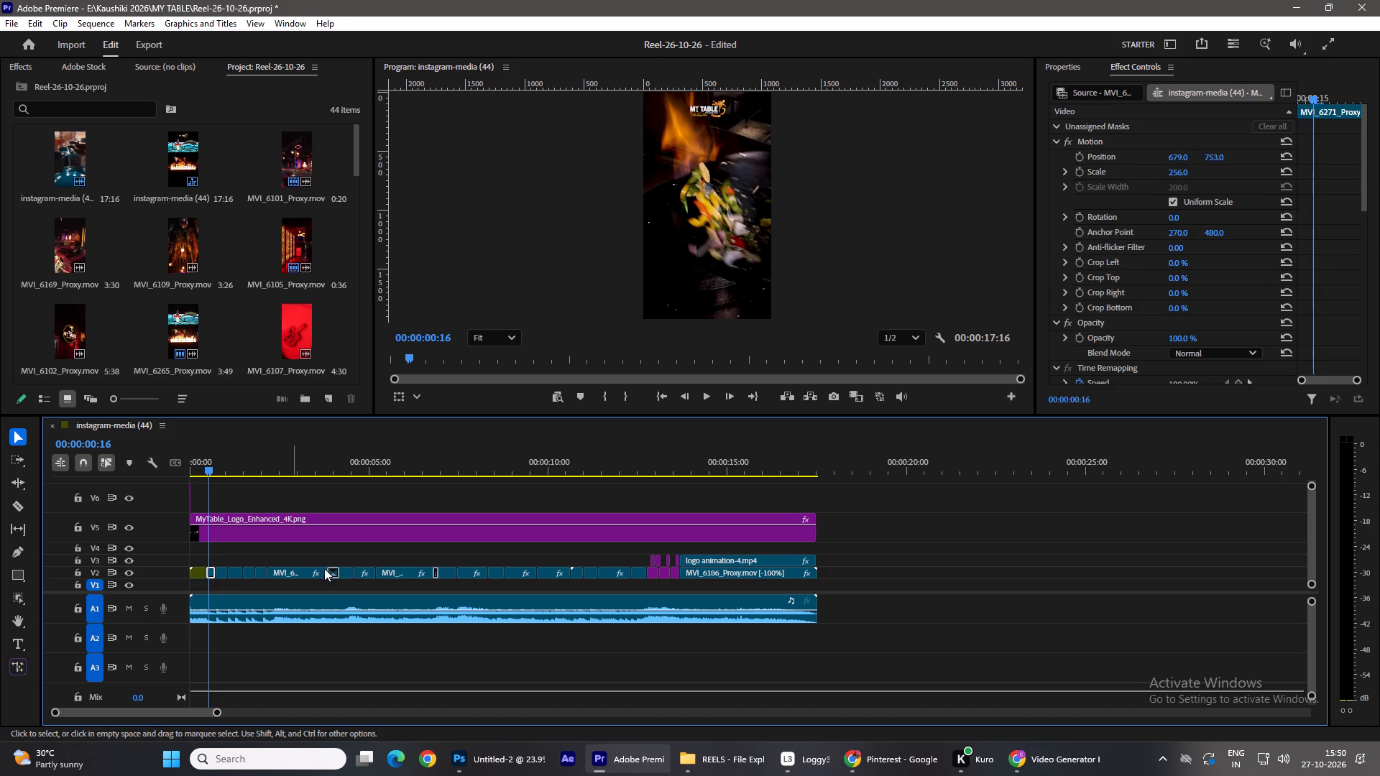
scroll(1086, 360, "down", 4)
left_click(1069, 343)
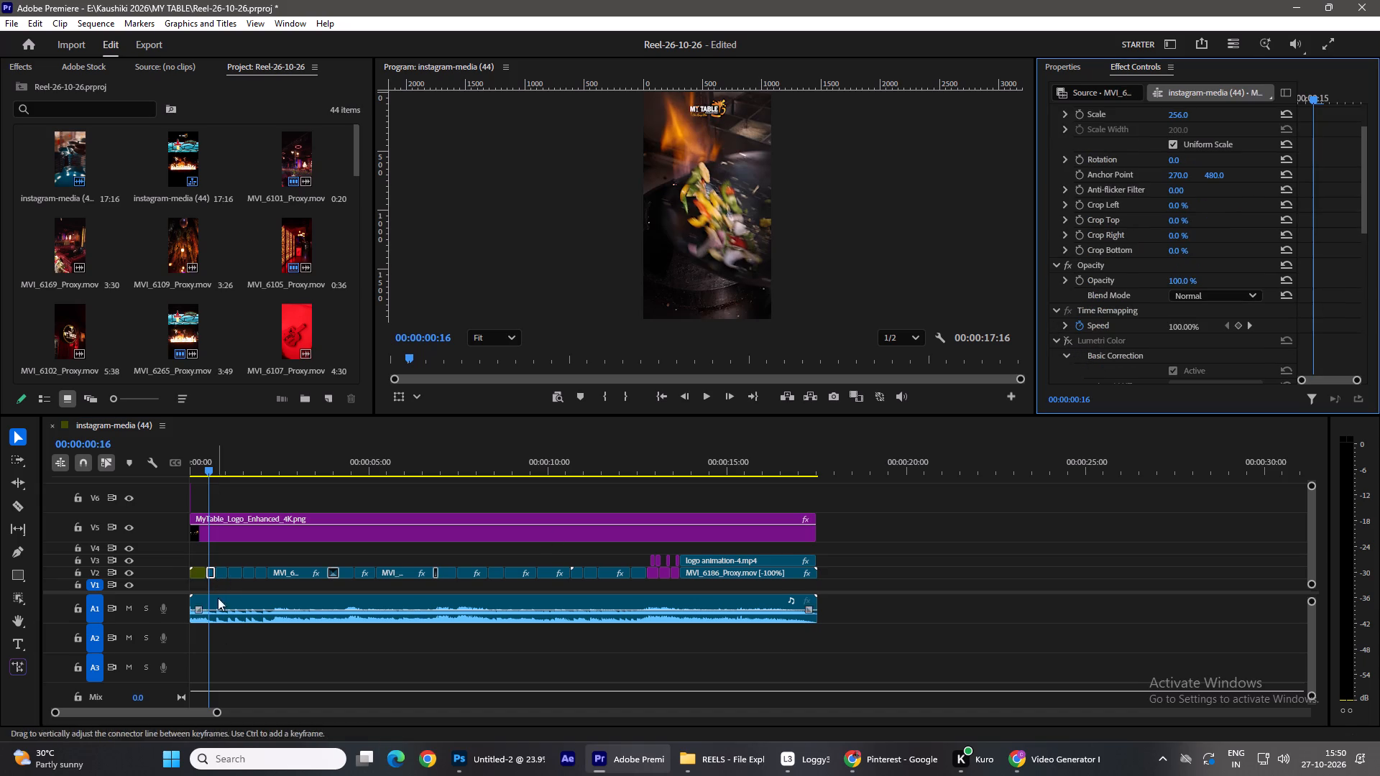
left_click(219, 576)
scroll(1099, 320, "down", 5)
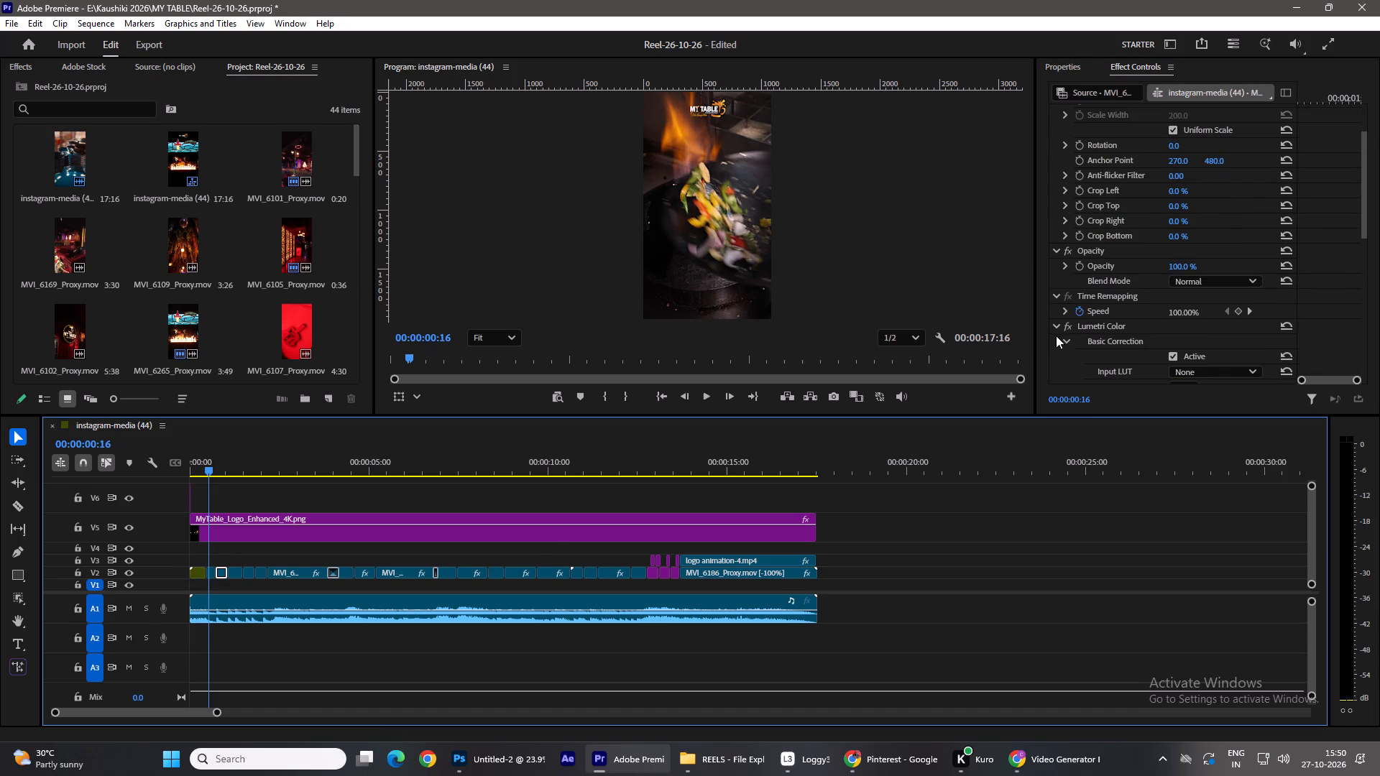
left_click(1064, 326)
Turn off Lumetri Color on the third and fourth short V2 clips, just before the plated-dish clip MVI_6335.
left_click(238, 571)
scroll(1141, 287, "down", 4)
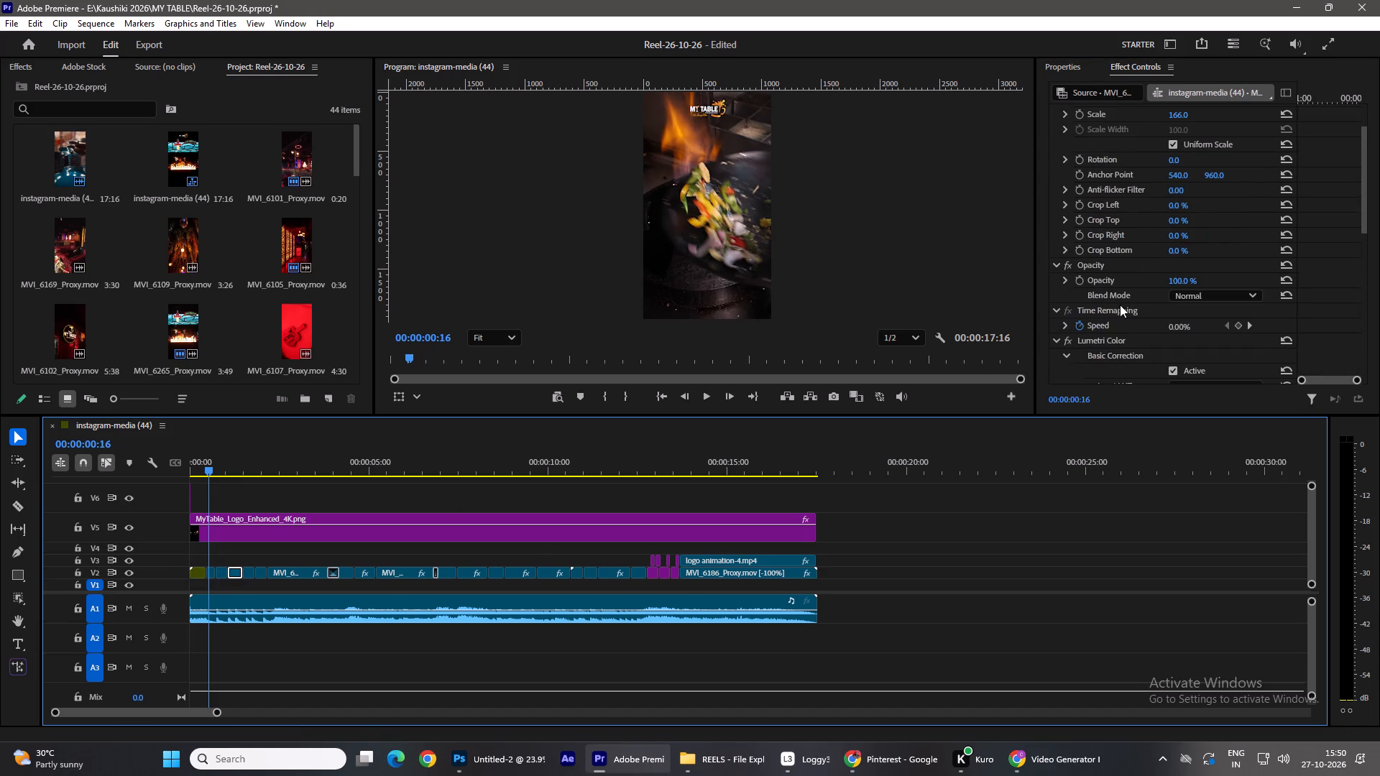
left_click(1072, 343)
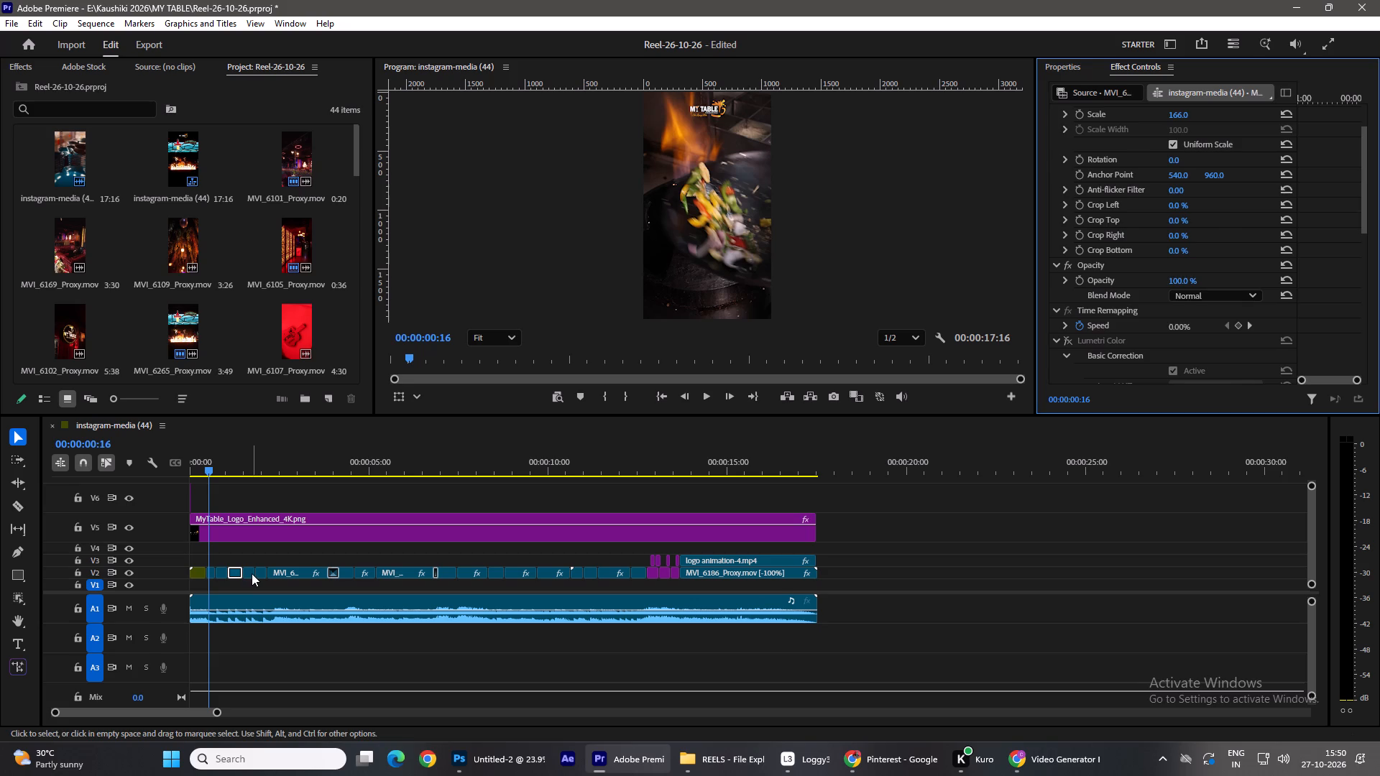
left_click(252, 573)
scroll(984, 336, "down", 4)
scroll(1095, 334, "down", 4)
left_click(1078, 340)
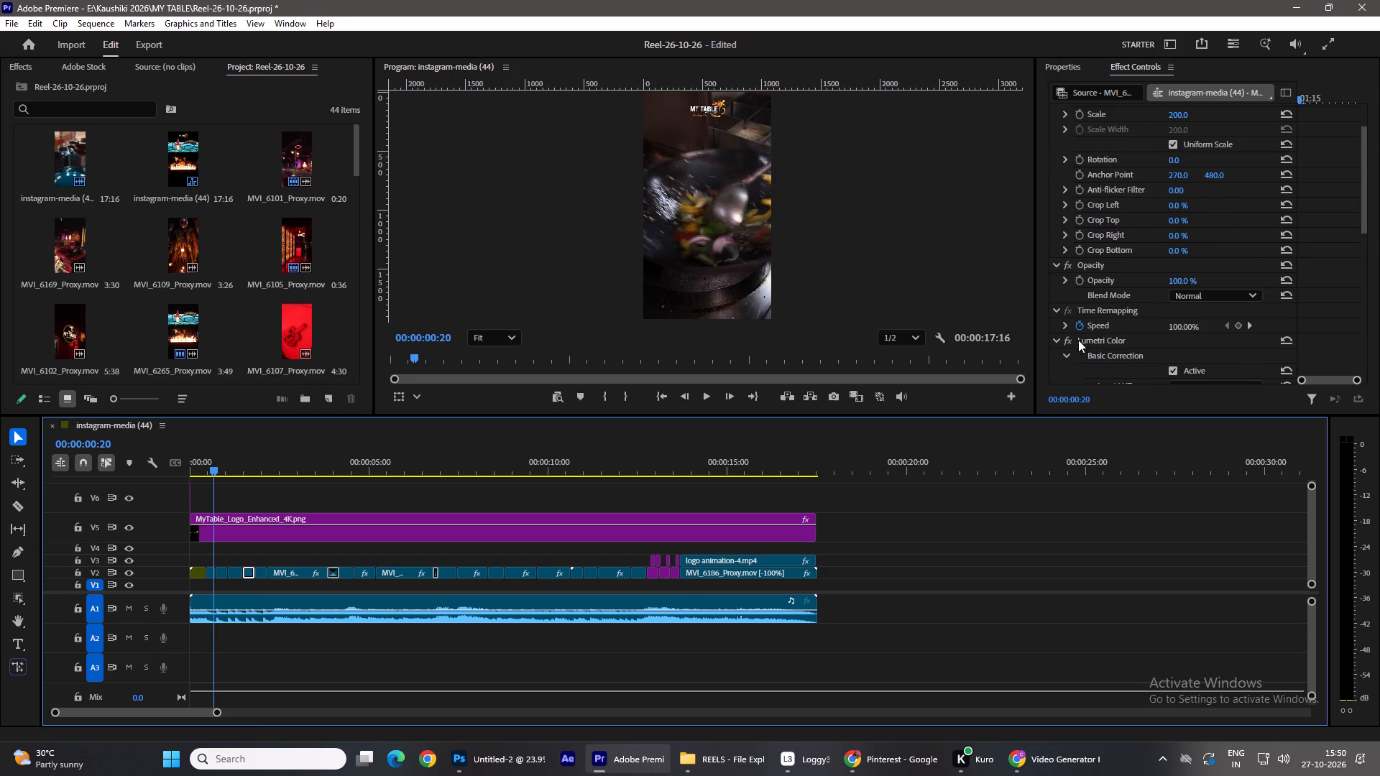
left_click(1072, 343)
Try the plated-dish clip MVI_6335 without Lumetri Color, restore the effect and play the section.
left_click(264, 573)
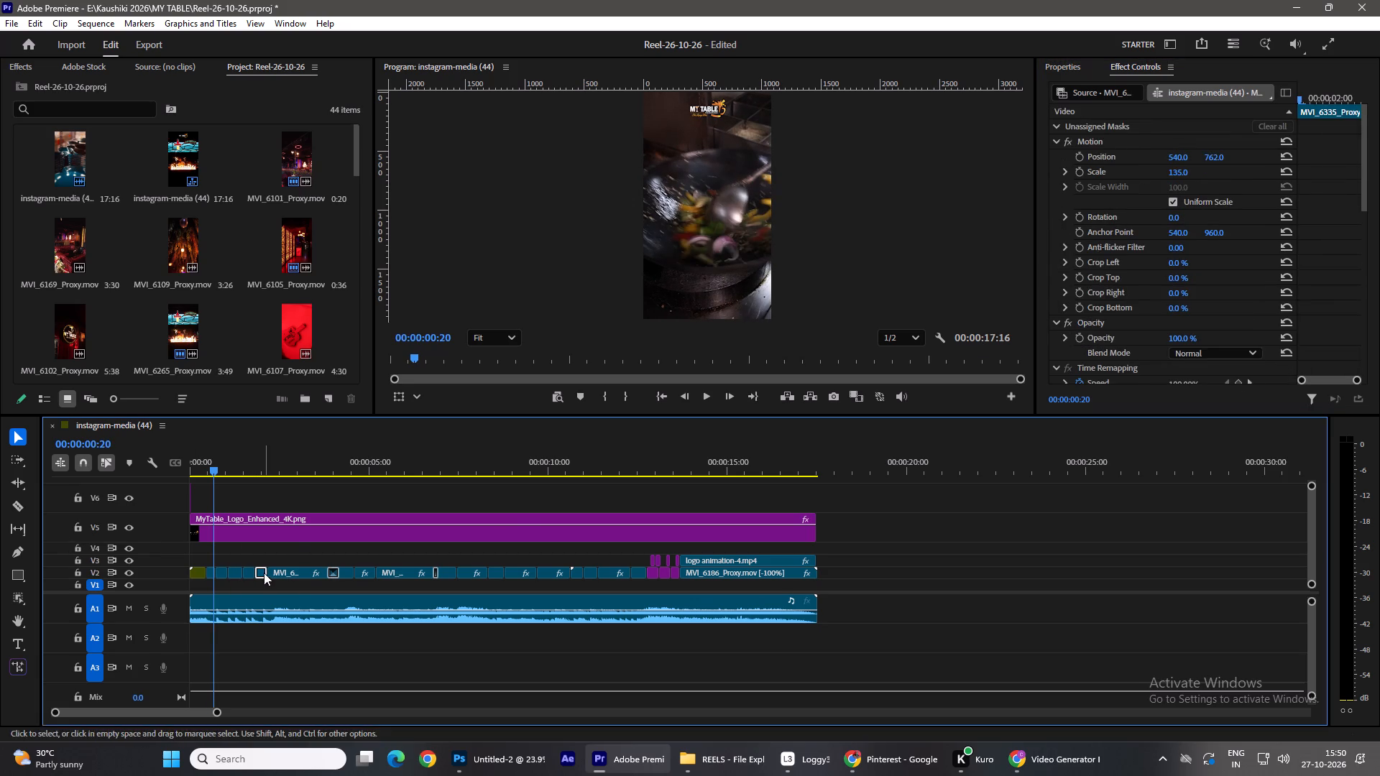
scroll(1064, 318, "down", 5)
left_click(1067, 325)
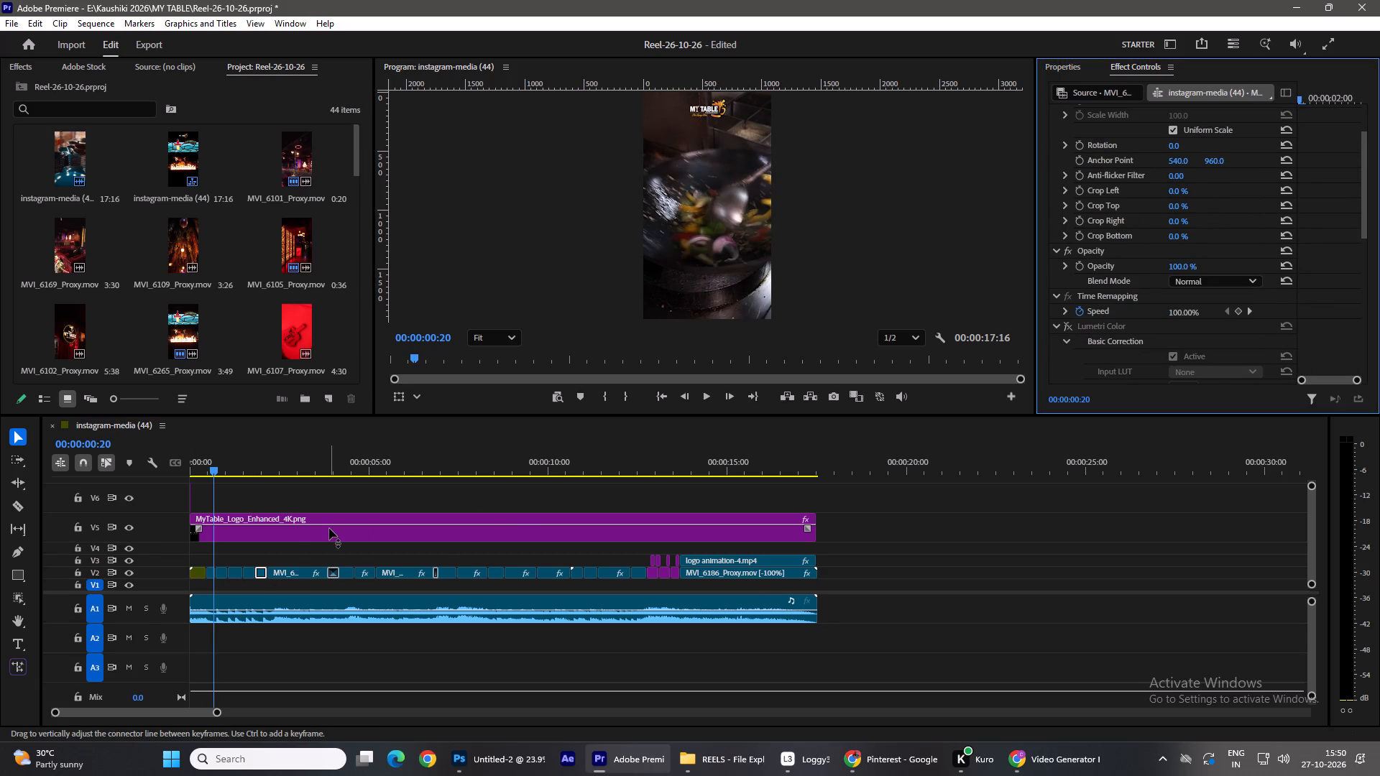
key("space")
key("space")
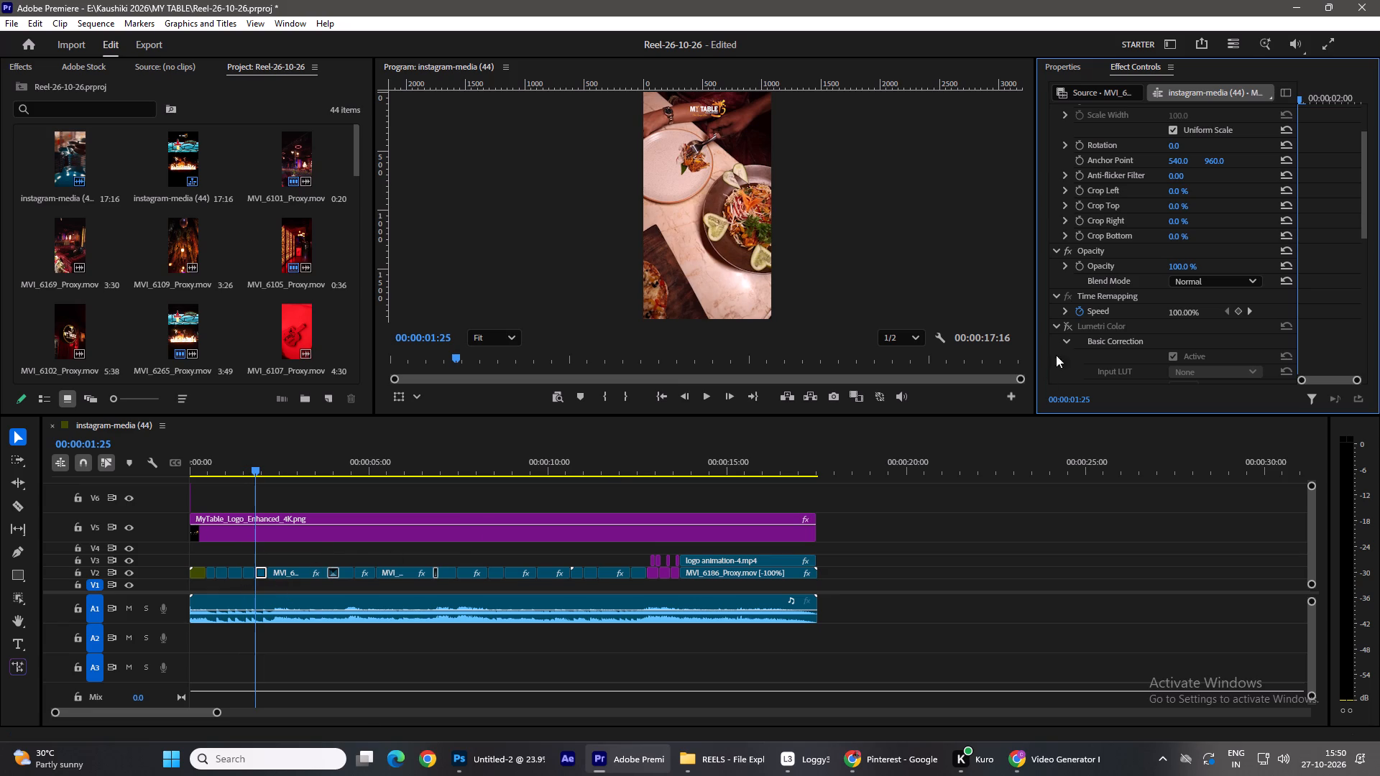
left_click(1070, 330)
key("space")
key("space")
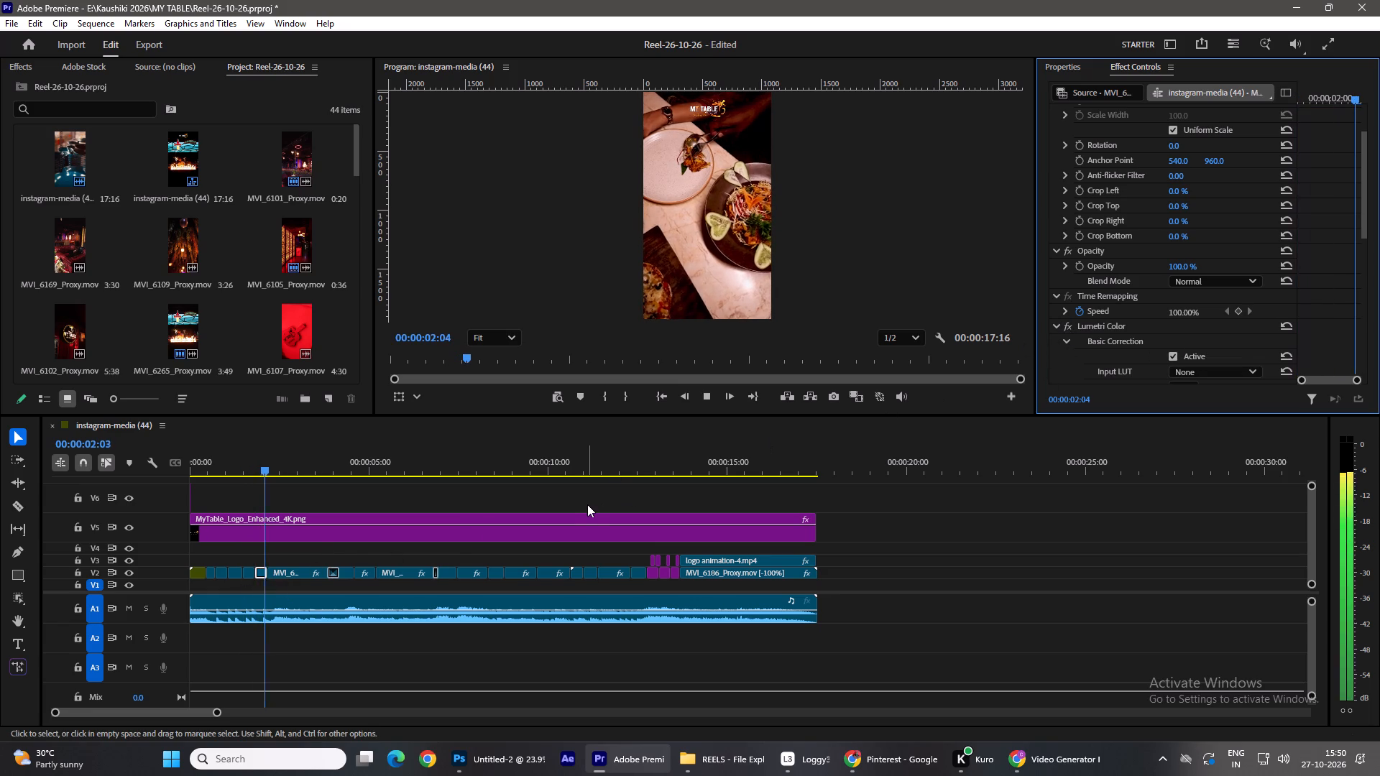
Turn off Lumetri Color on the stir-fry clip MVI_6283 and play it through to near its end.
key("space")
key("space")
left_click(288, 572)
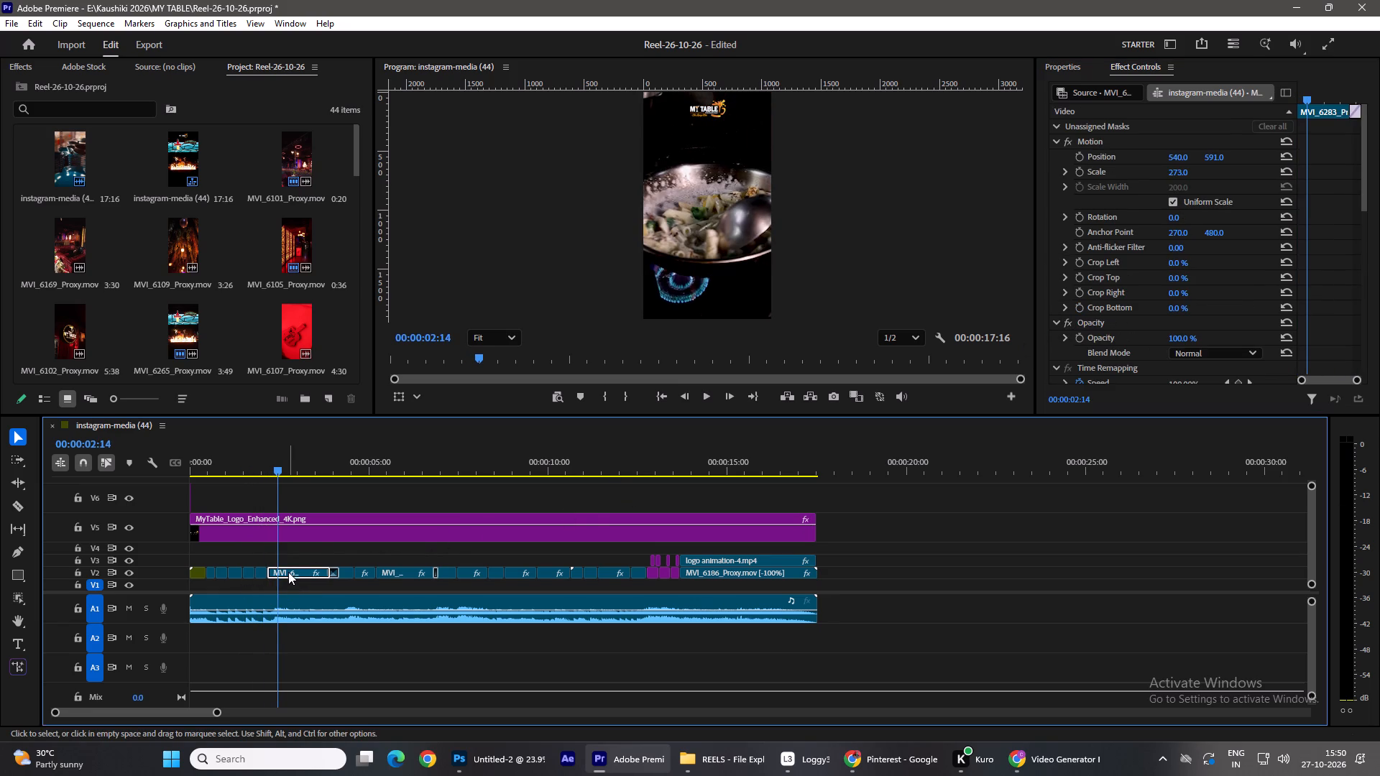
scroll(1077, 359, "down", 5)
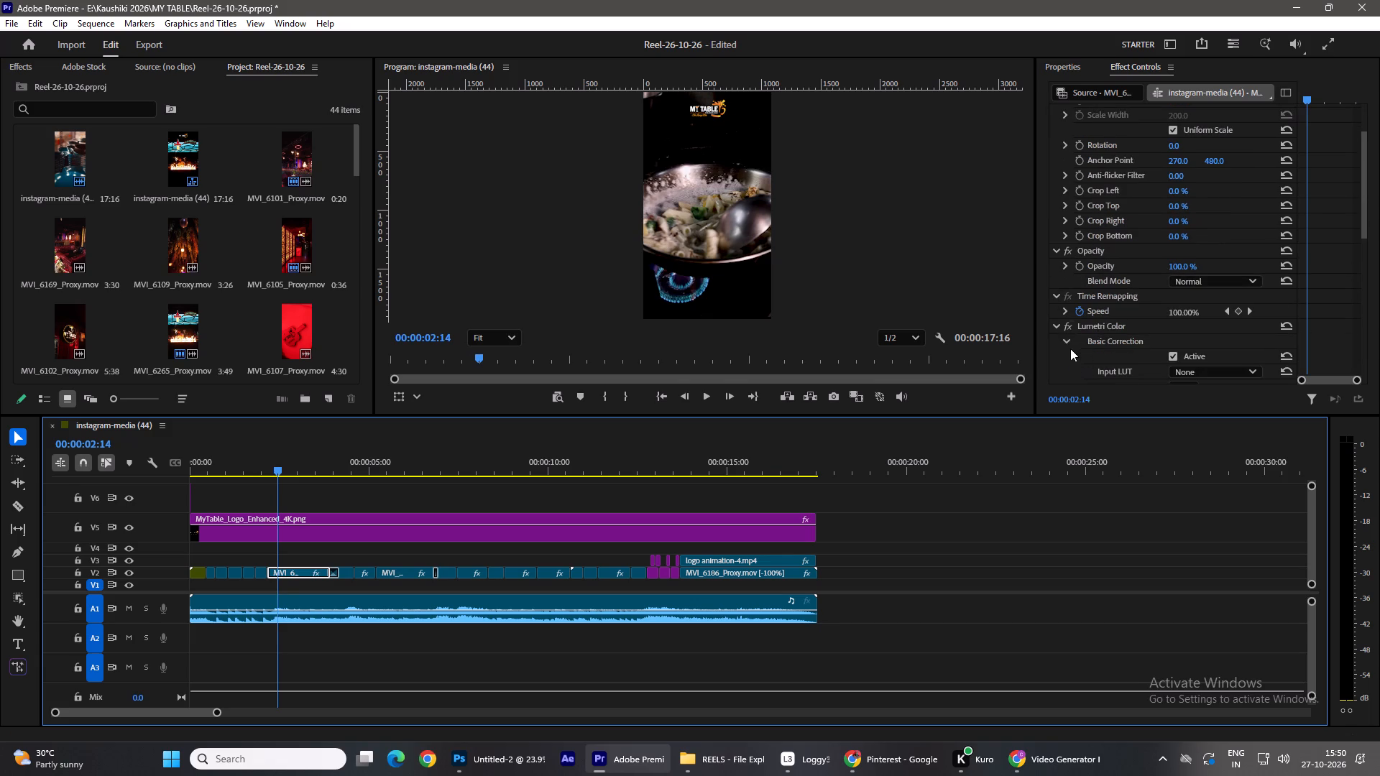
left_click(1067, 323)
key("space")
key("space")
key("space")
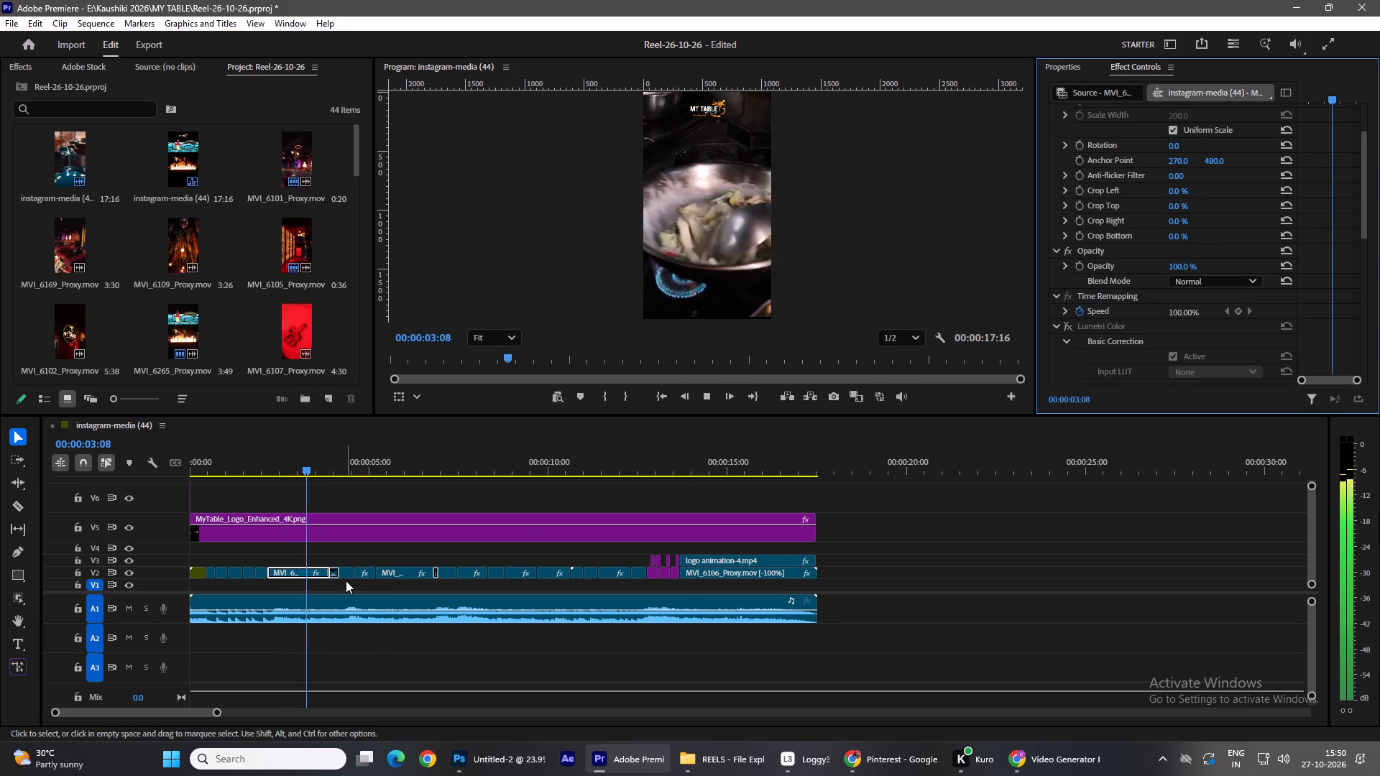
key("space")
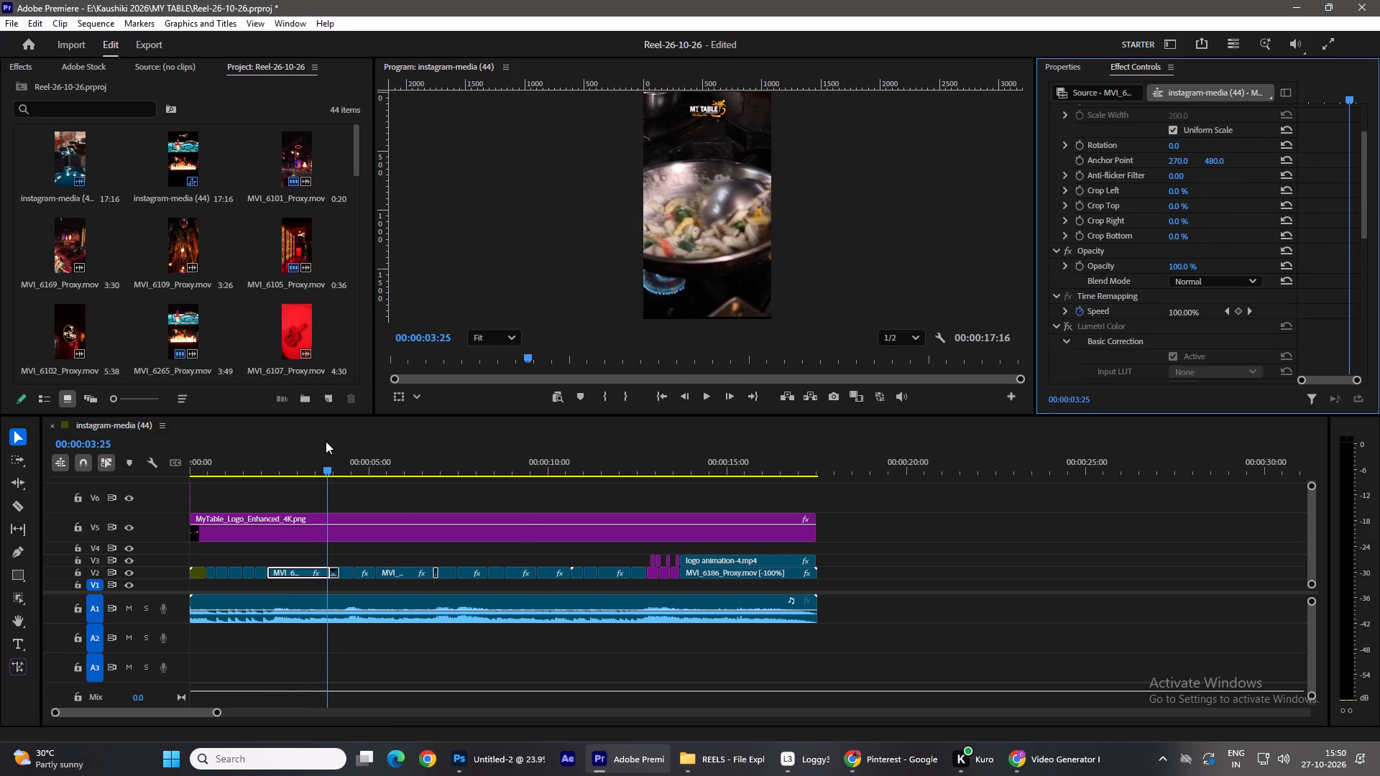
Import the downloaded kitchen video 29504da2e503dae91ec107531ee284d3_720w.mp4 from Downloads.
key("ctrl+i")
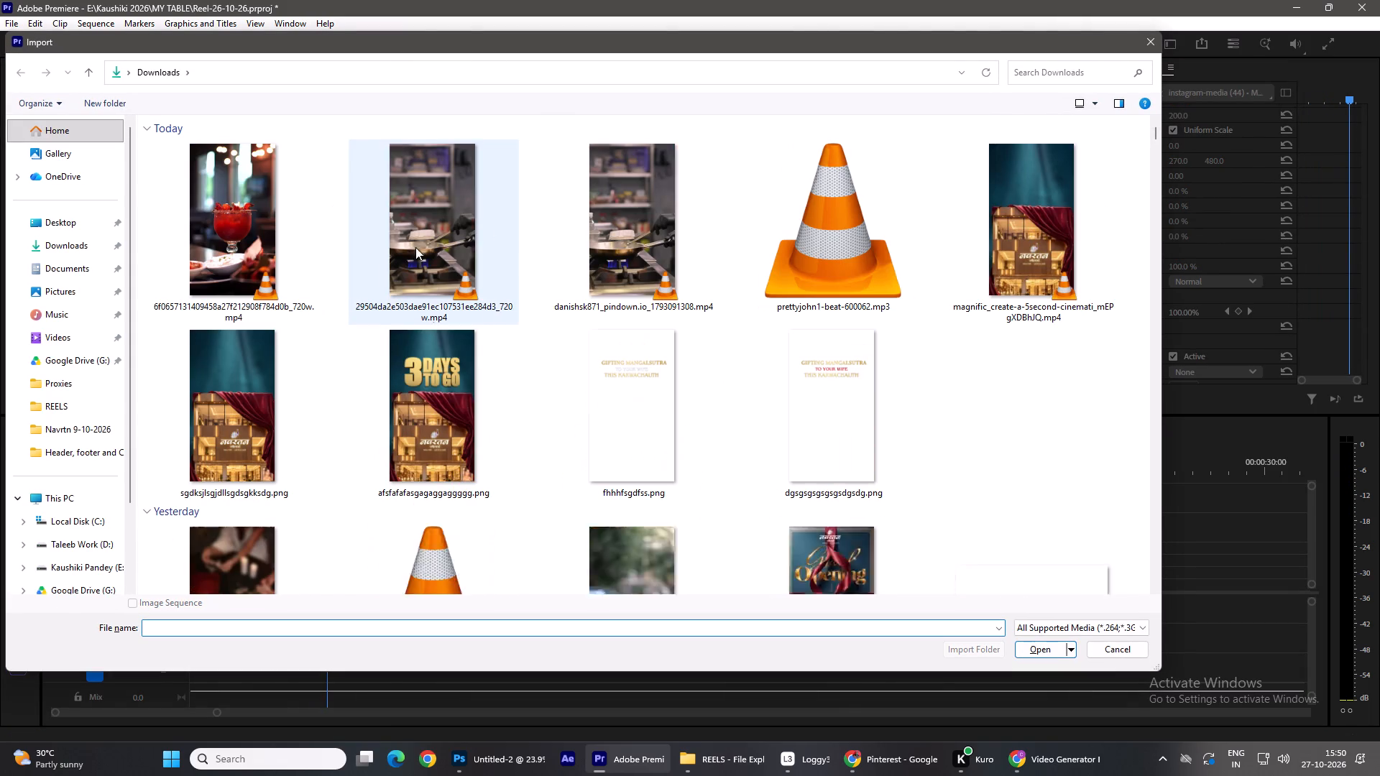
double_click(468, 240)
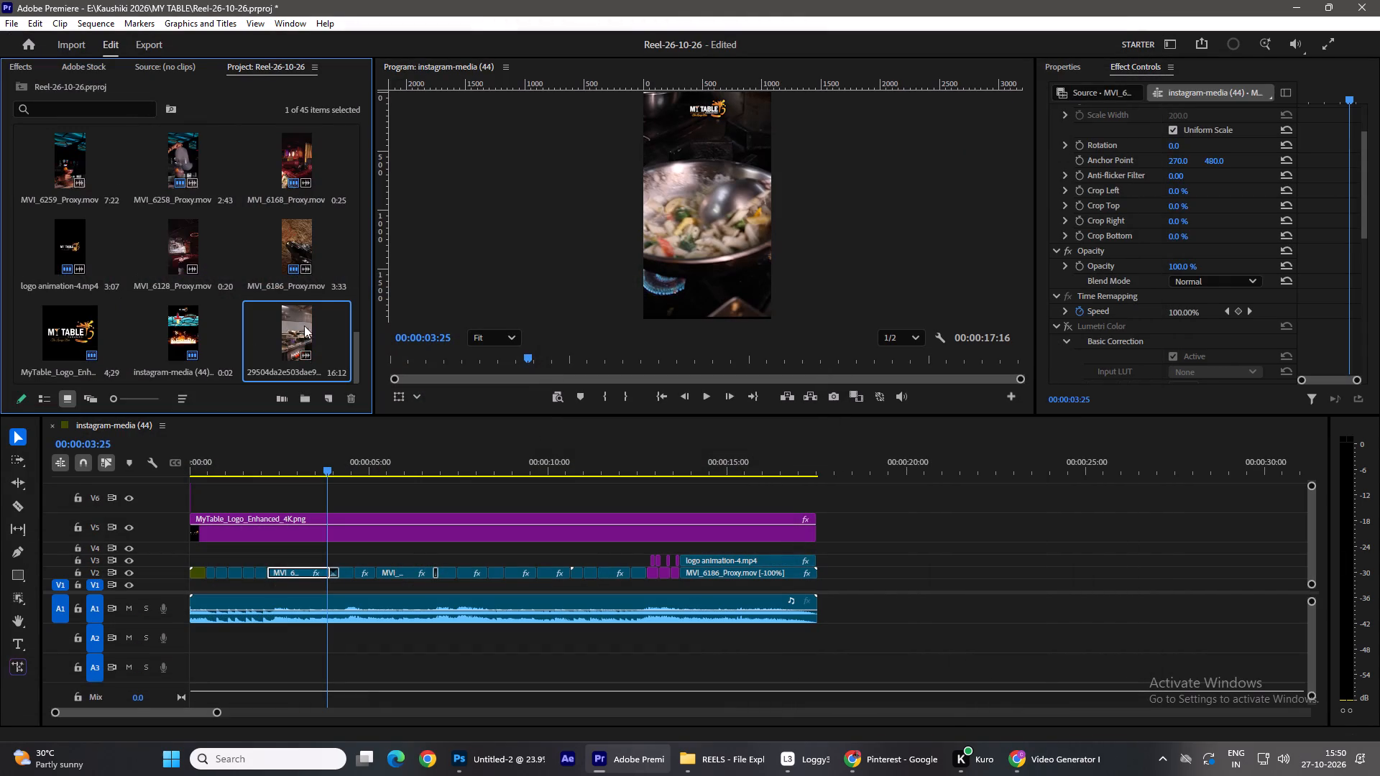
Preview the imported kitchen video and mark the oil-pouring shot from about 00:00:01:28 to 00:00:02:45.
double_click(302, 324)
left_click_drag(202, 366, 0, 380)
key("space")
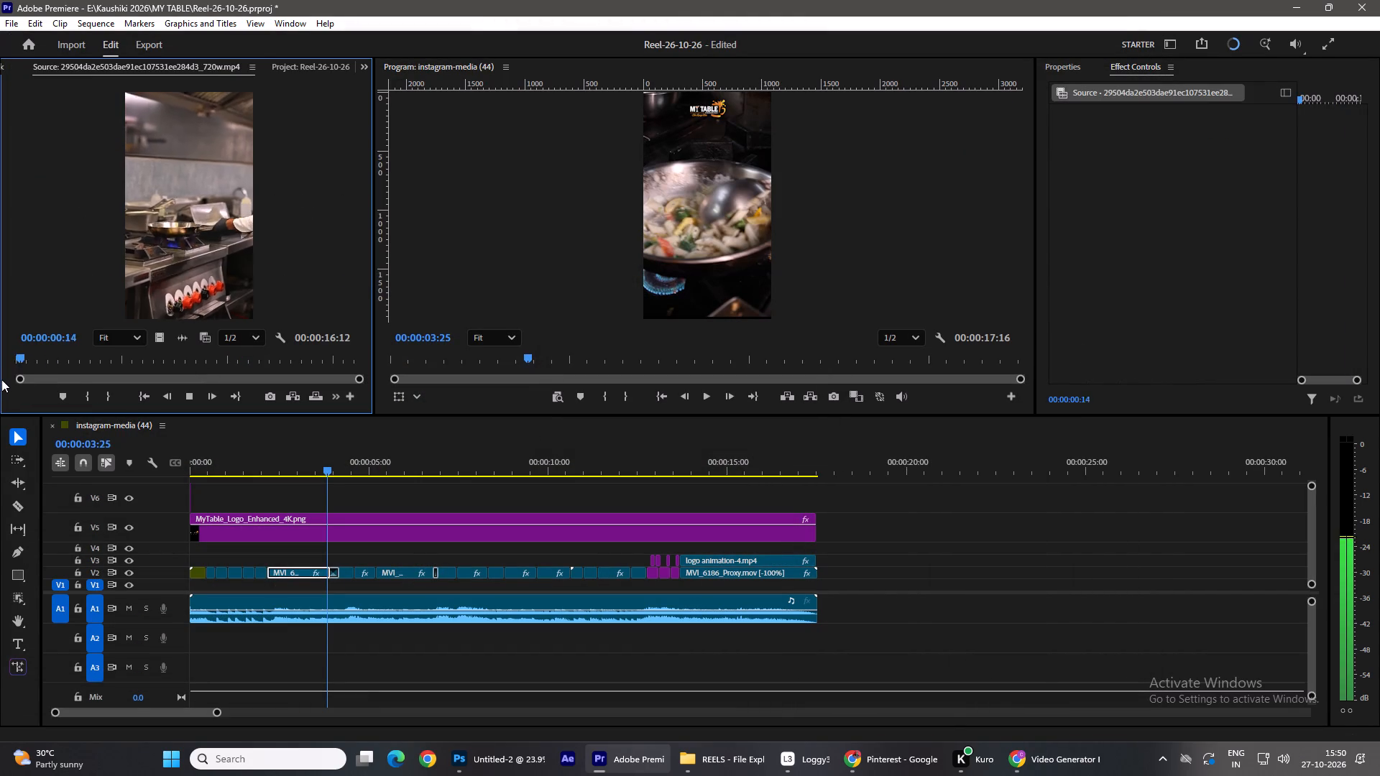
key("space")
key("space")
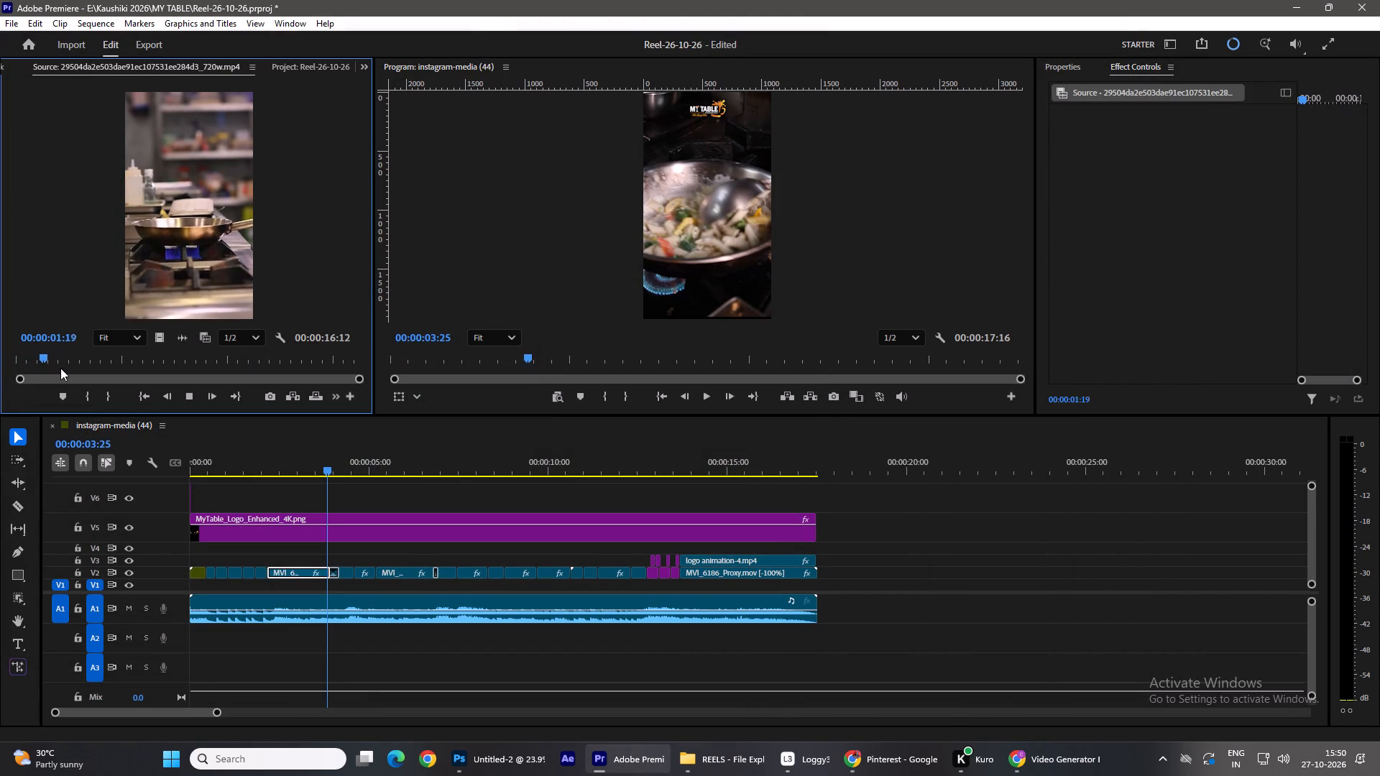
key("space")
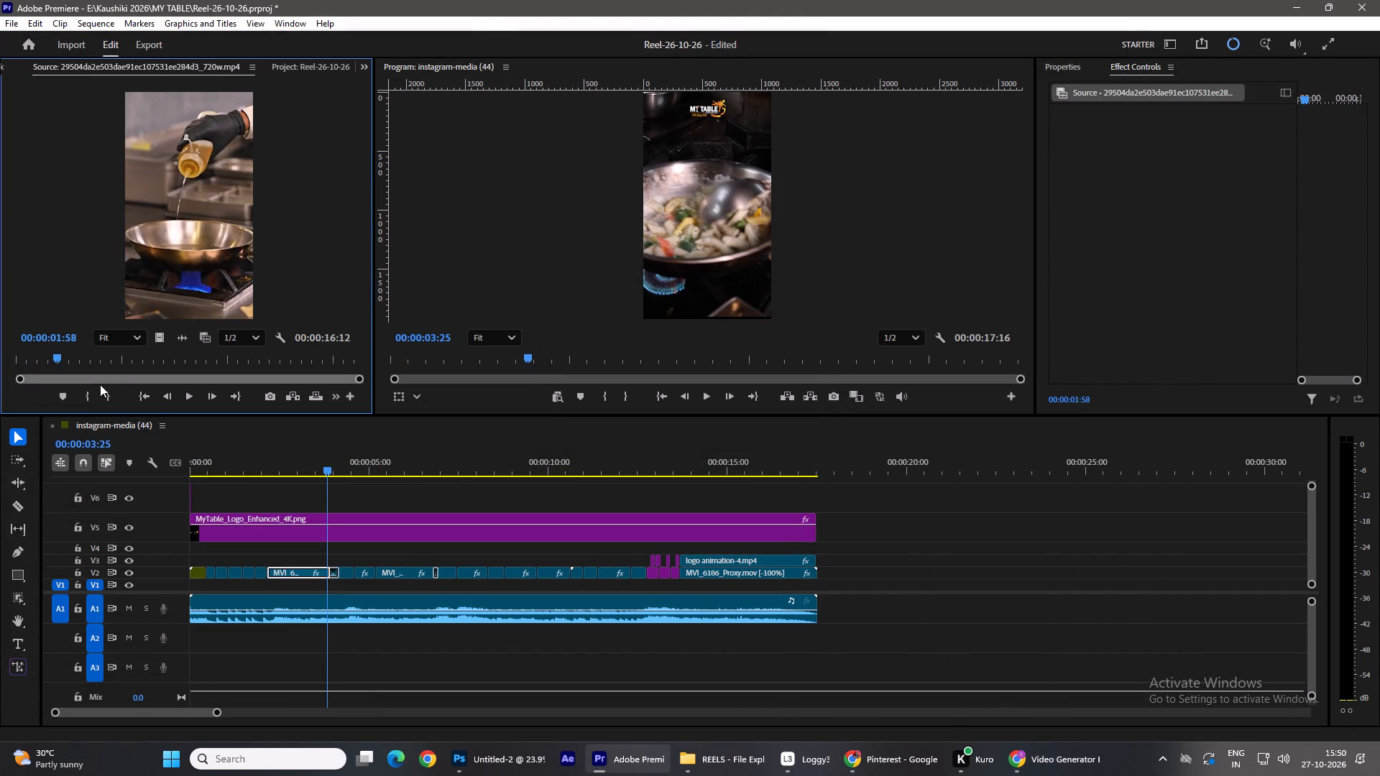
left_click(90, 394)
left_click(50, 357)
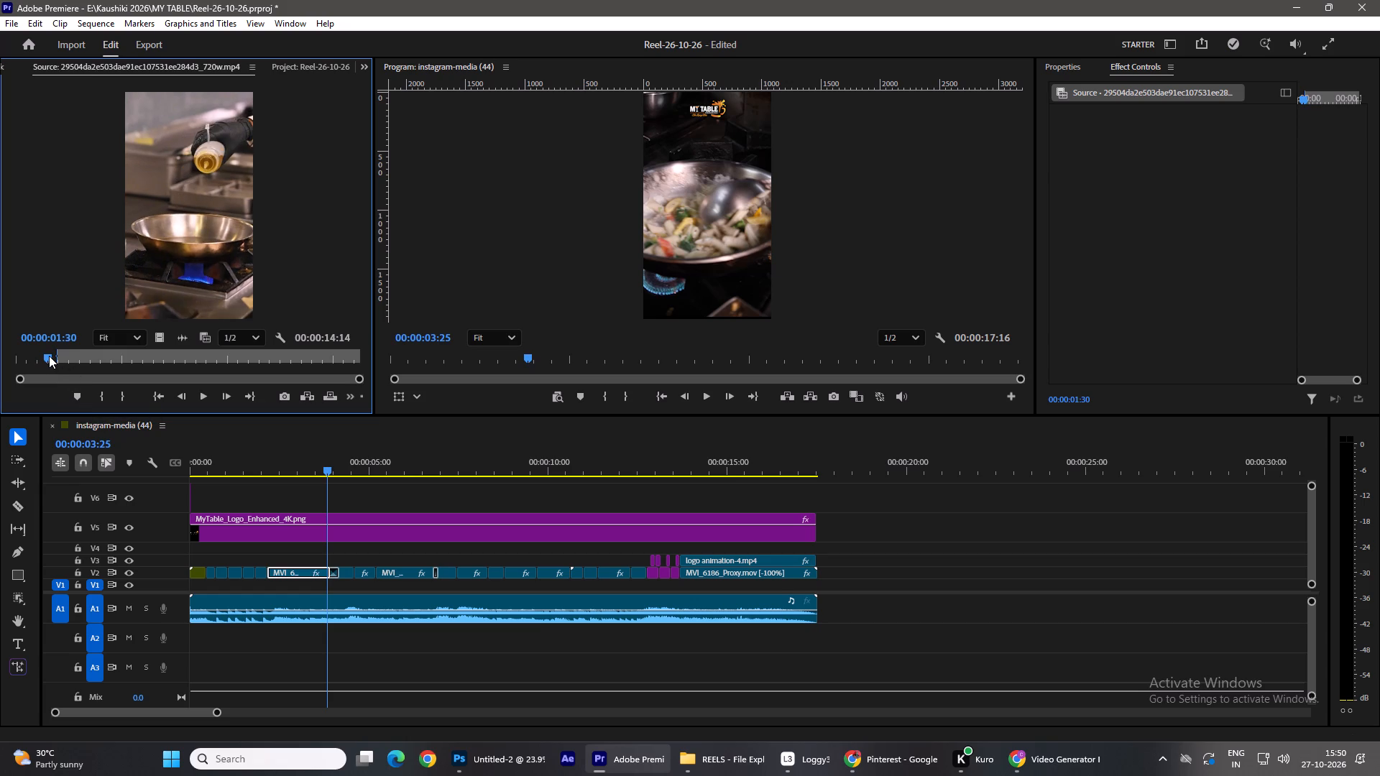
left_click(111, 397)
left_click(105, 397)
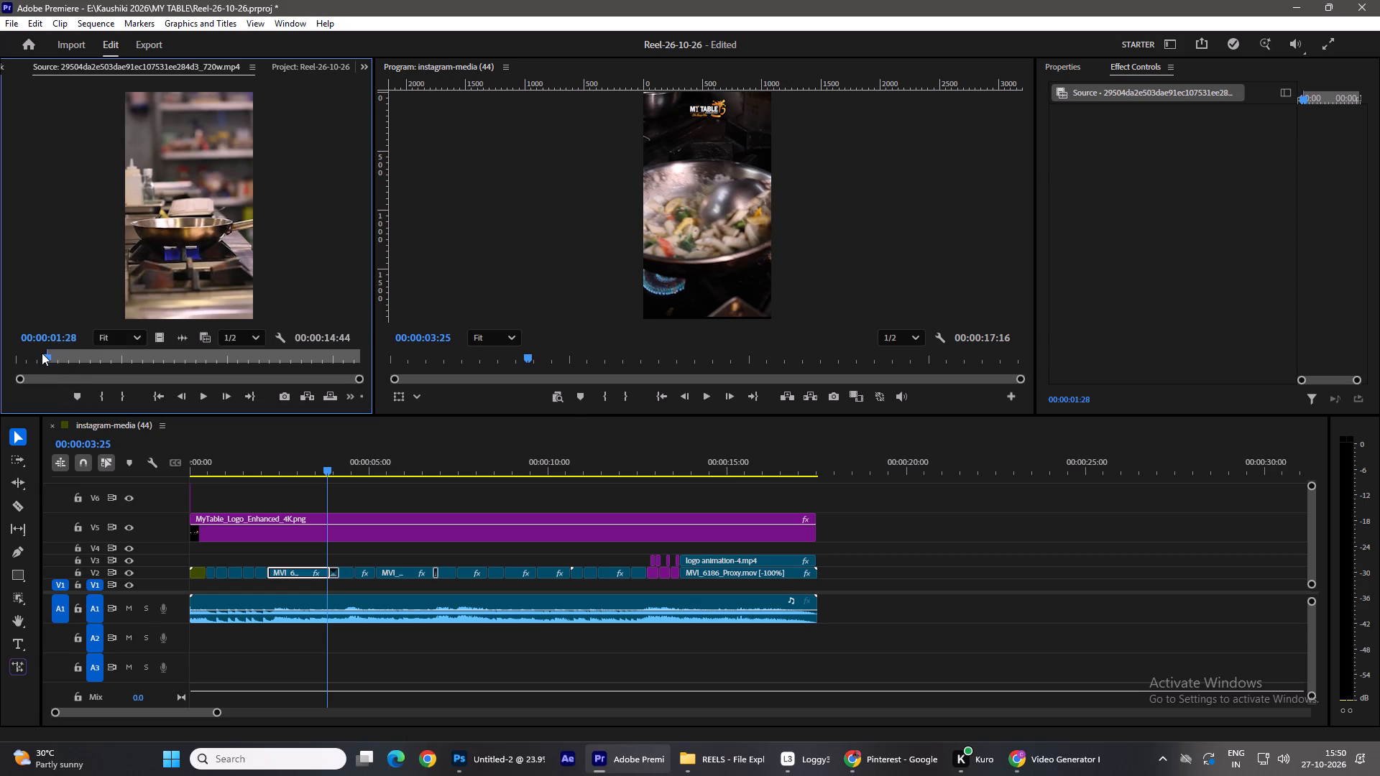
left_click_drag(43, 353, 83, 357)
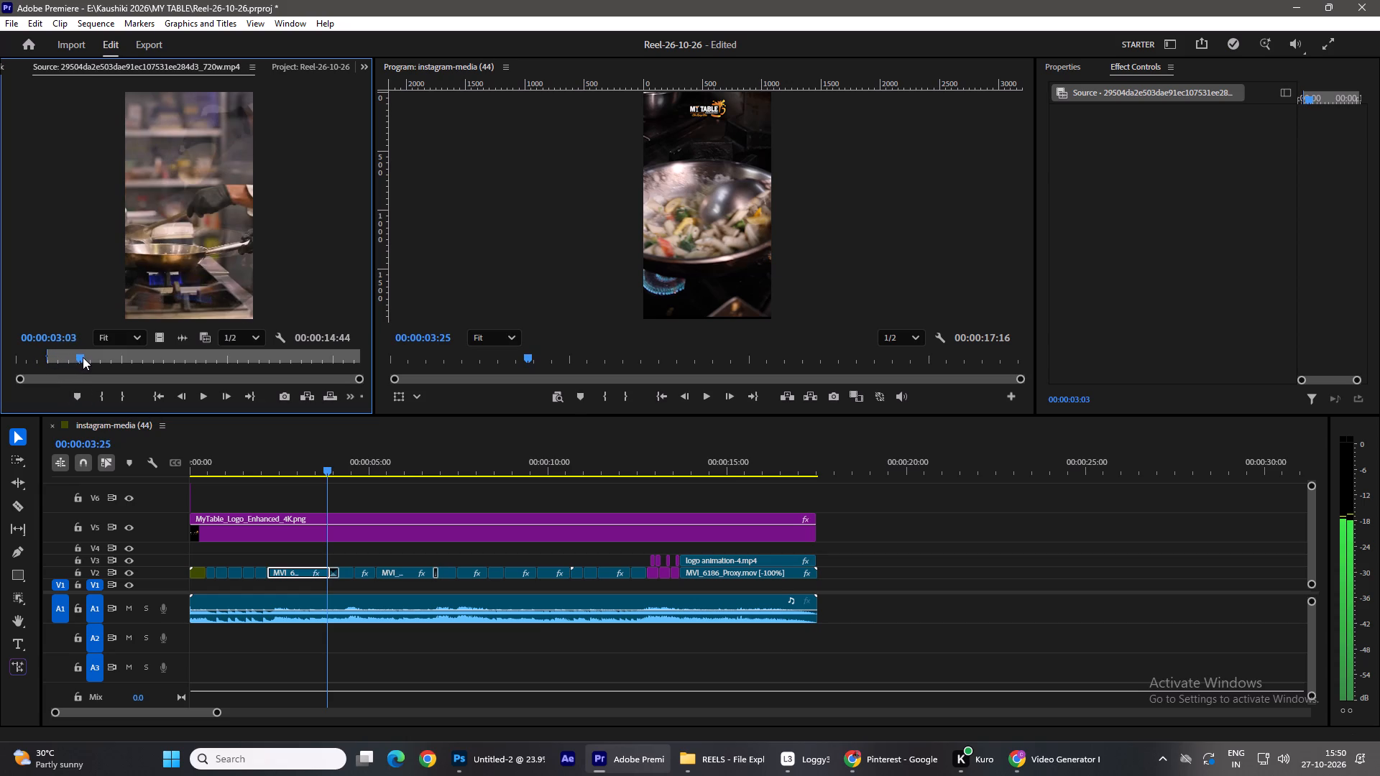
left_click_drag(83, 357, 76, 354)
left_click(117, 392)
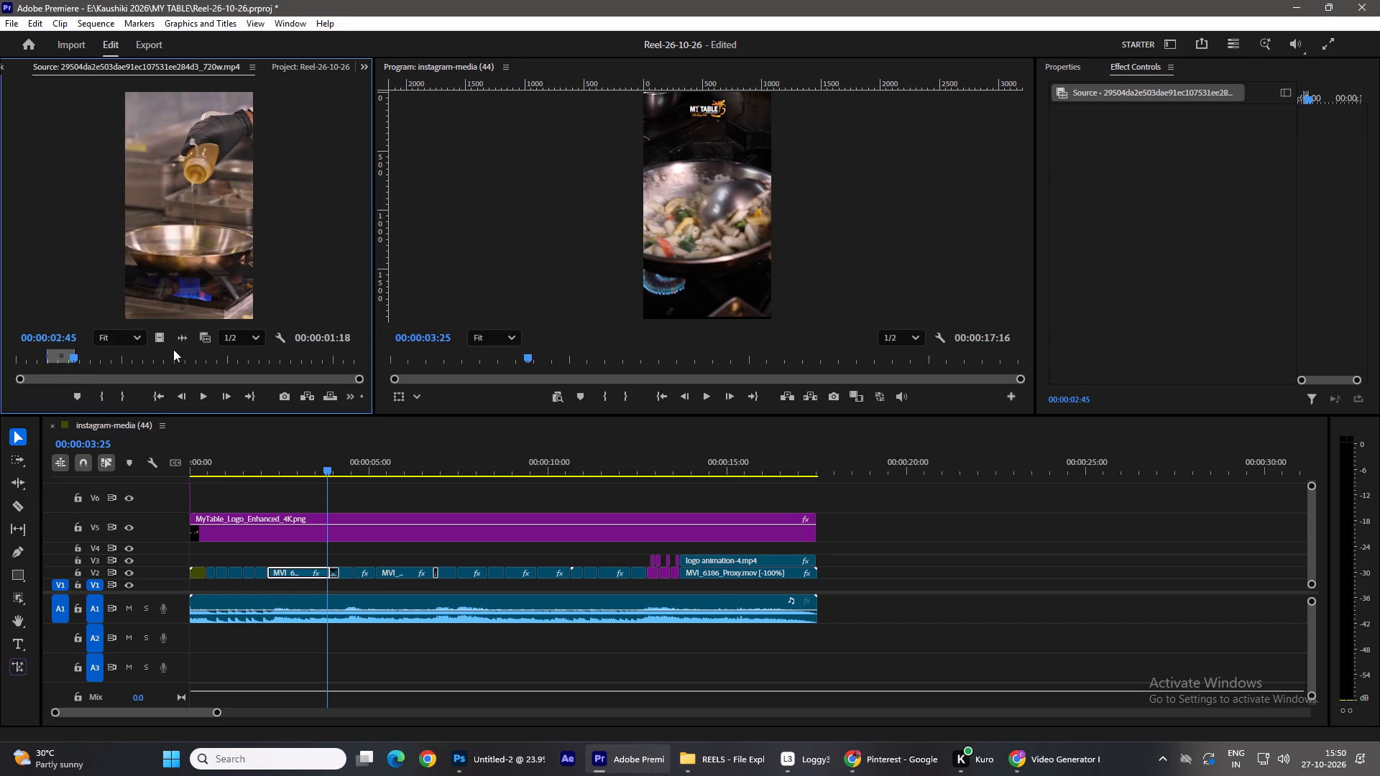
Place the marked shot as video only on V3 at the start of MVI_6283 and fit it to the frame.
left_click_drag(167, 341, 272, 565)
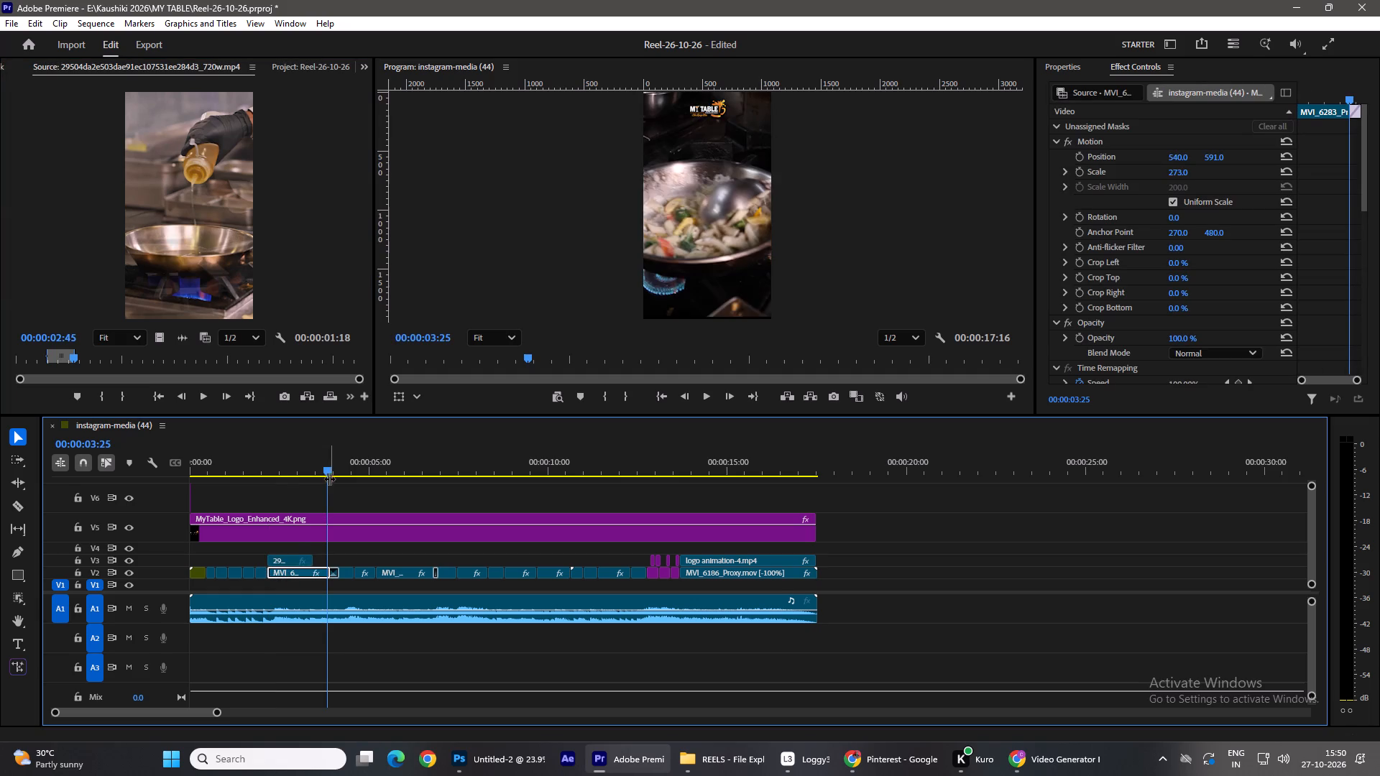
left_click_drag(329, 472, 266, 471)
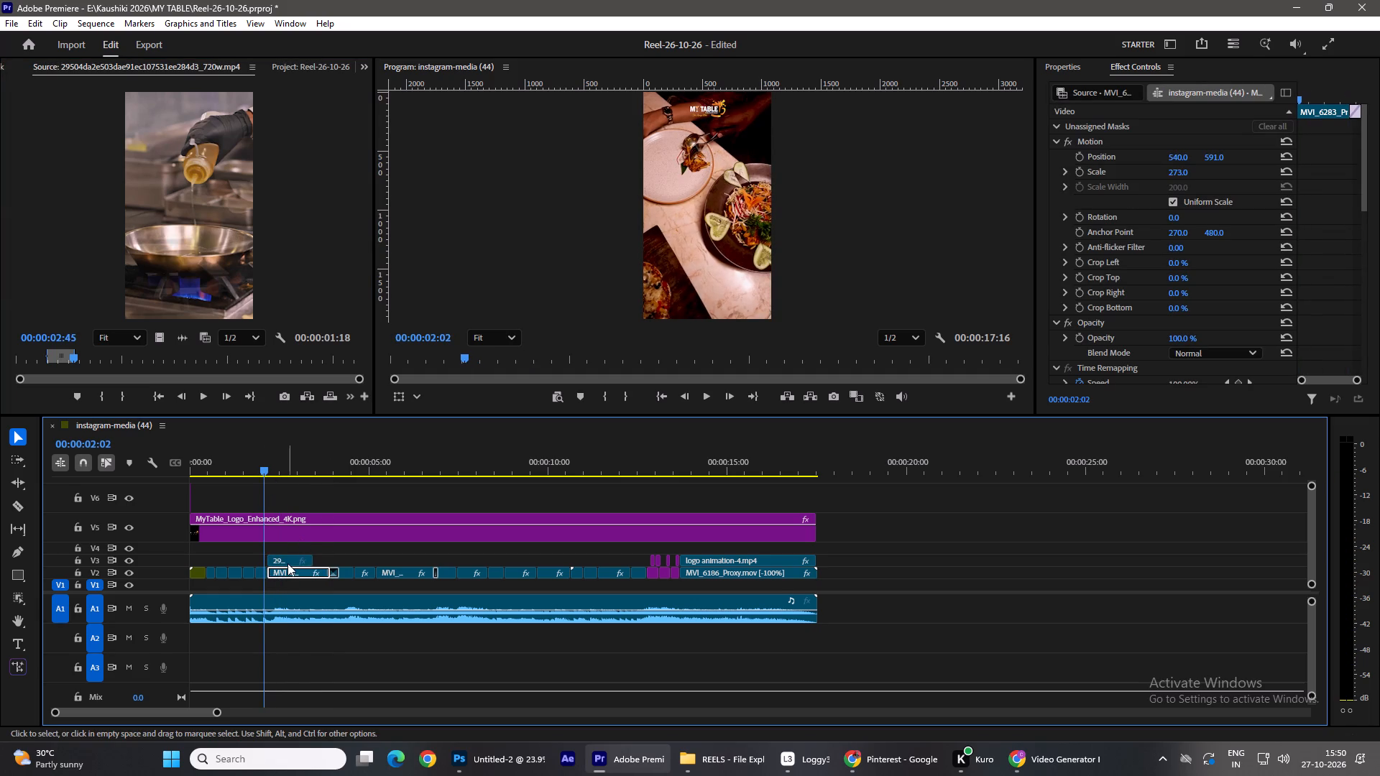
left_click(285, 562)
right_click(285, 562)
left_click(324, 583)
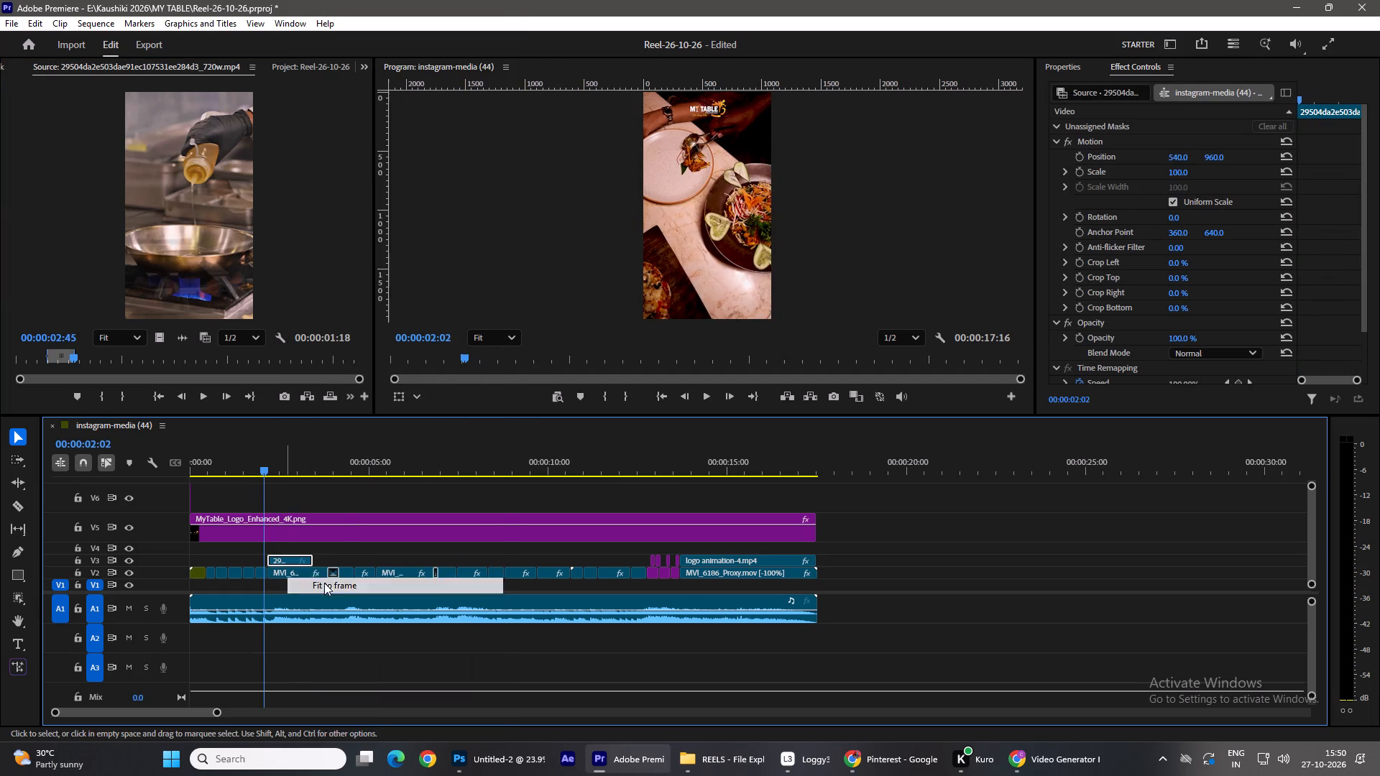
Play the edit into the oil-pouring shot and extend the shot's end on V3 to match the end of MVI_6283.
left_click_drag(262, 461, 226, 486)
key("space")
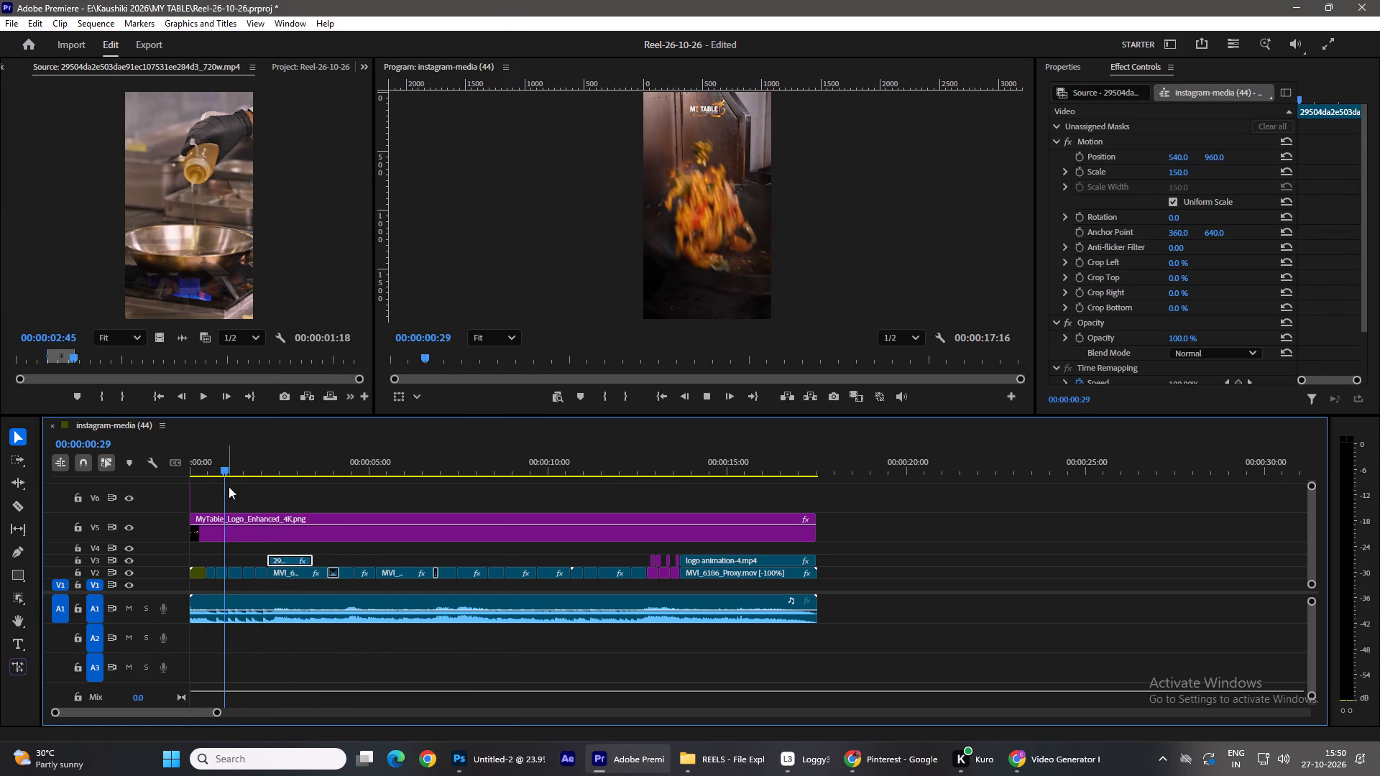
key("space")
key("space")
key("space")
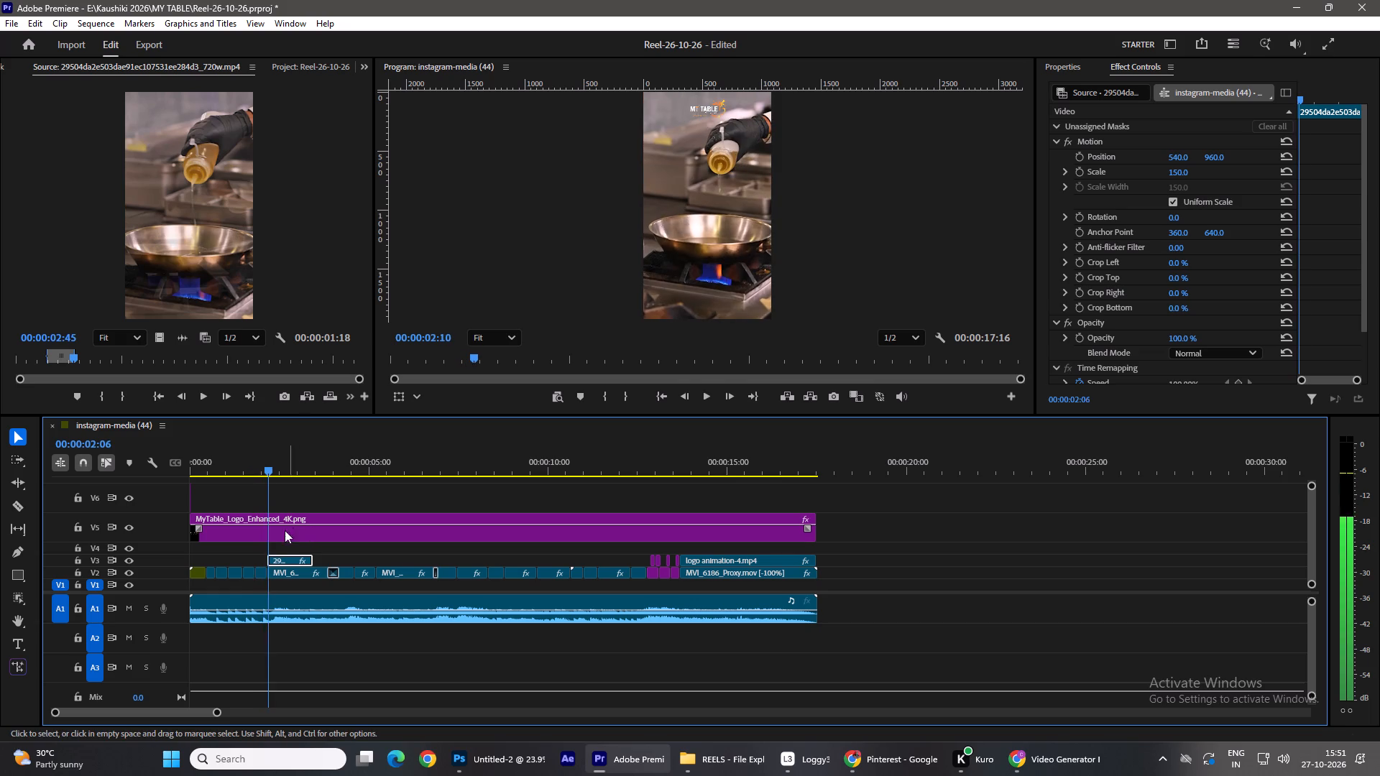
key("space")
key("space")
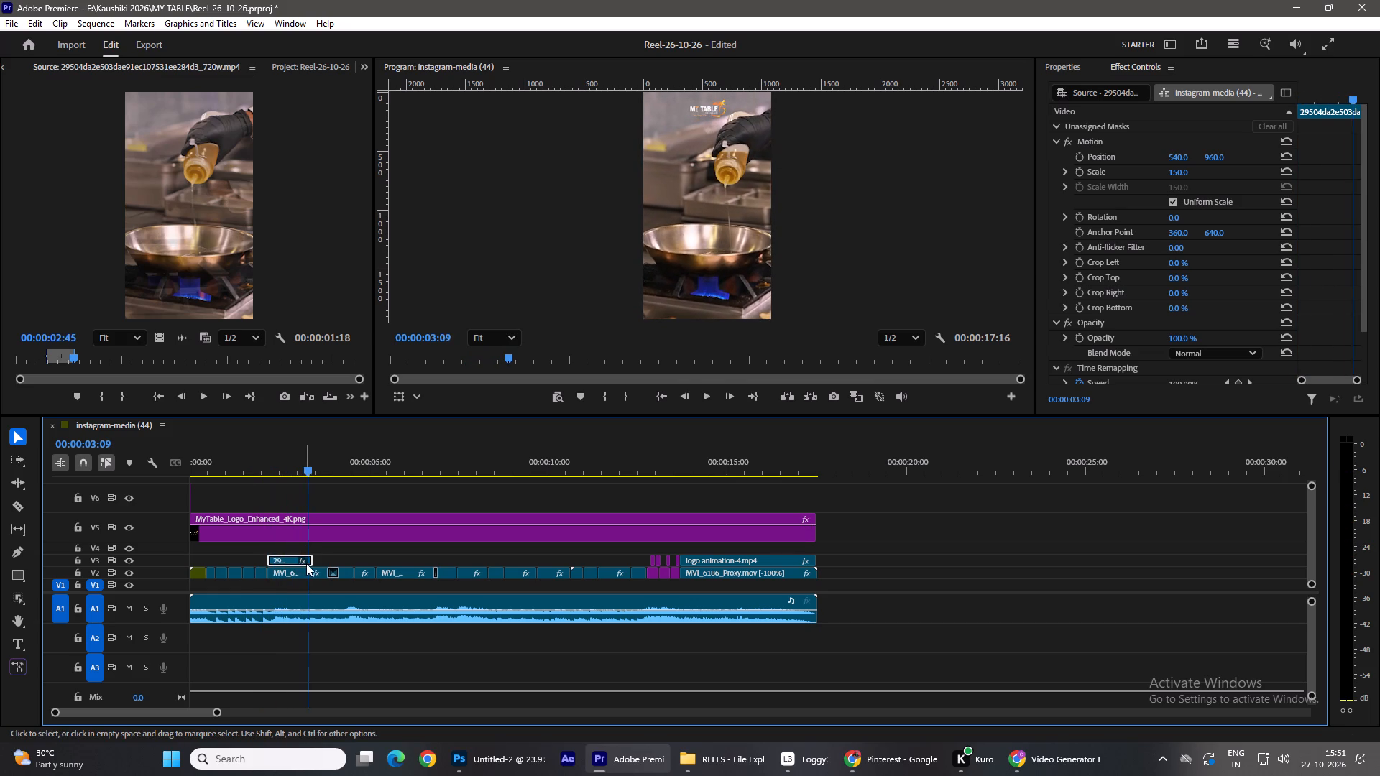
left_click_drag(316, 558, 335, 558)
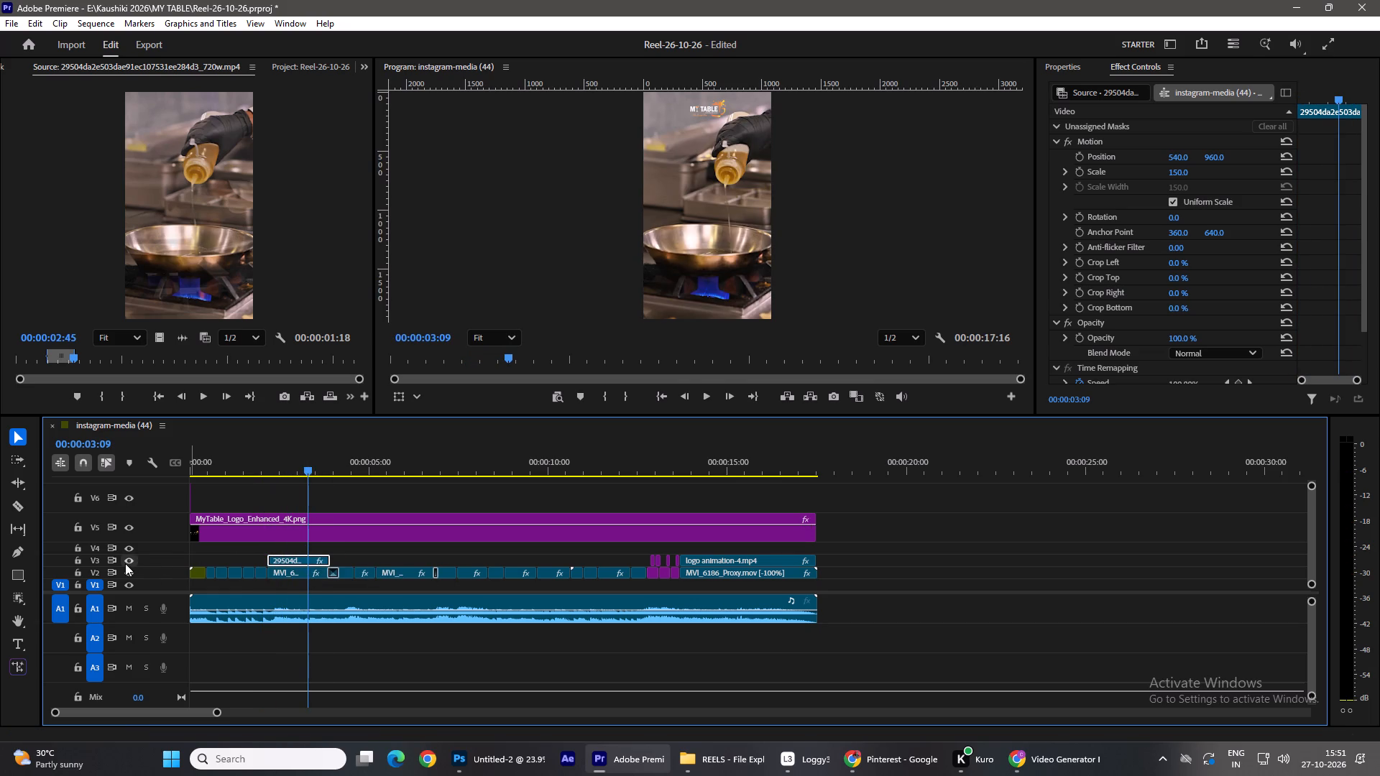
Play back the oil-pouring shot and trim its end on V3 back to about 00:00:03:10.
left_click(124, 563)
left_click(124, 563)
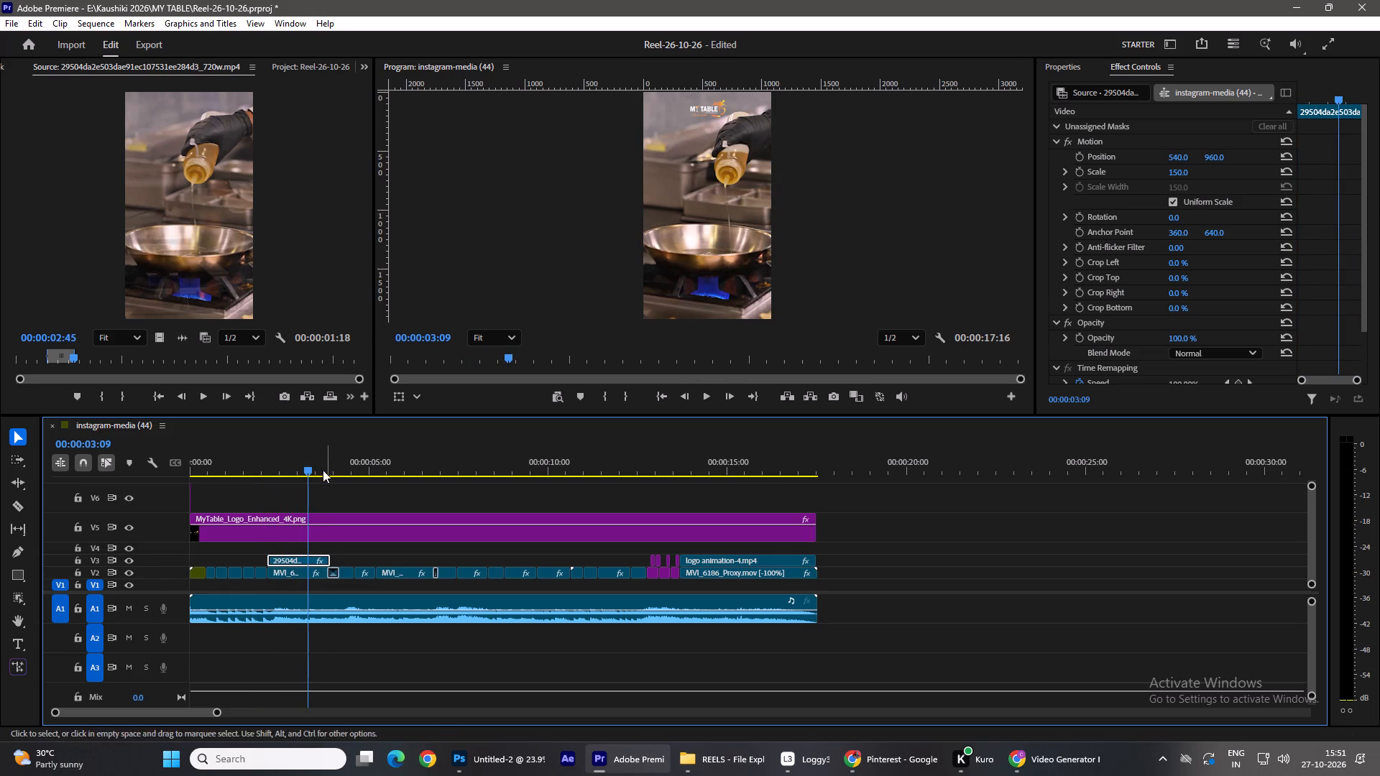
left_click_drag(314, 463, 274, 458)
key("space")
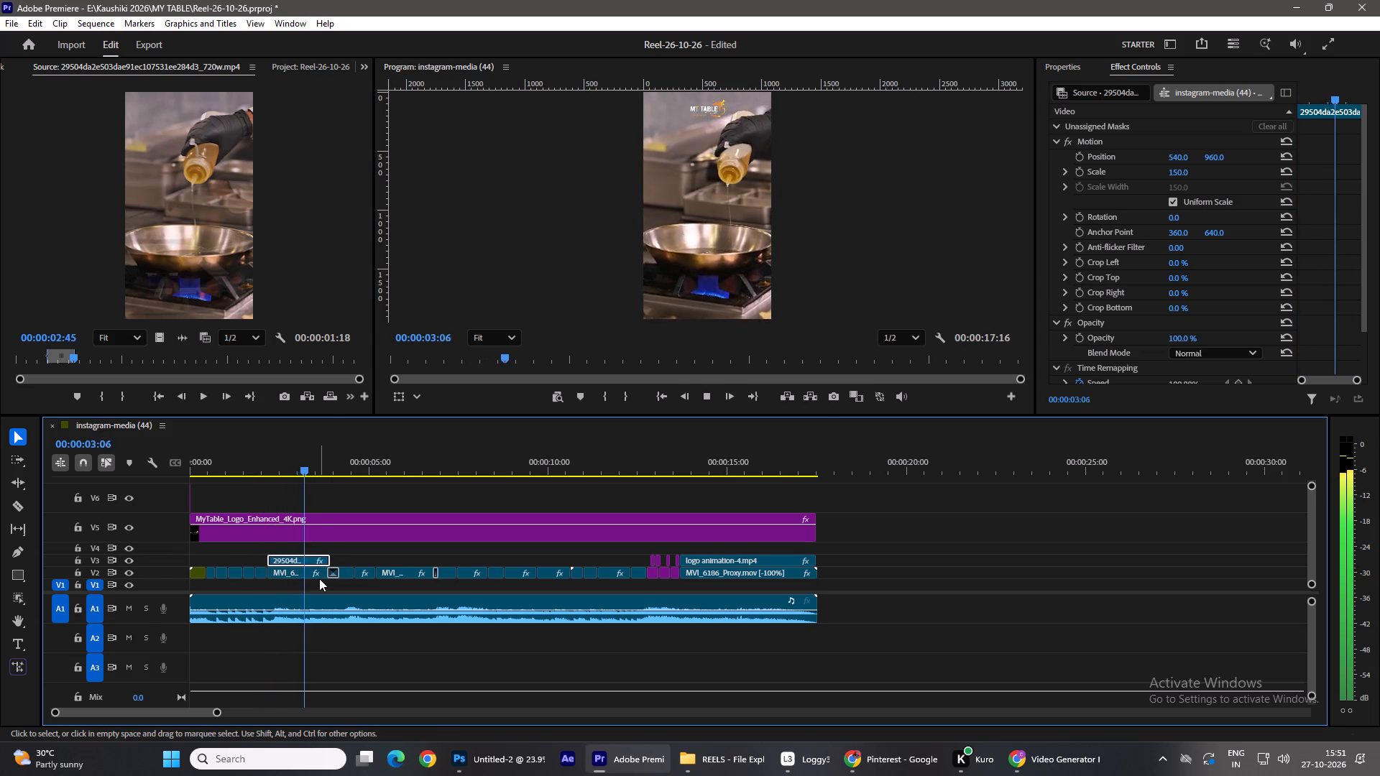
key("space")
left_click_drag(342, 460, 308, 481)
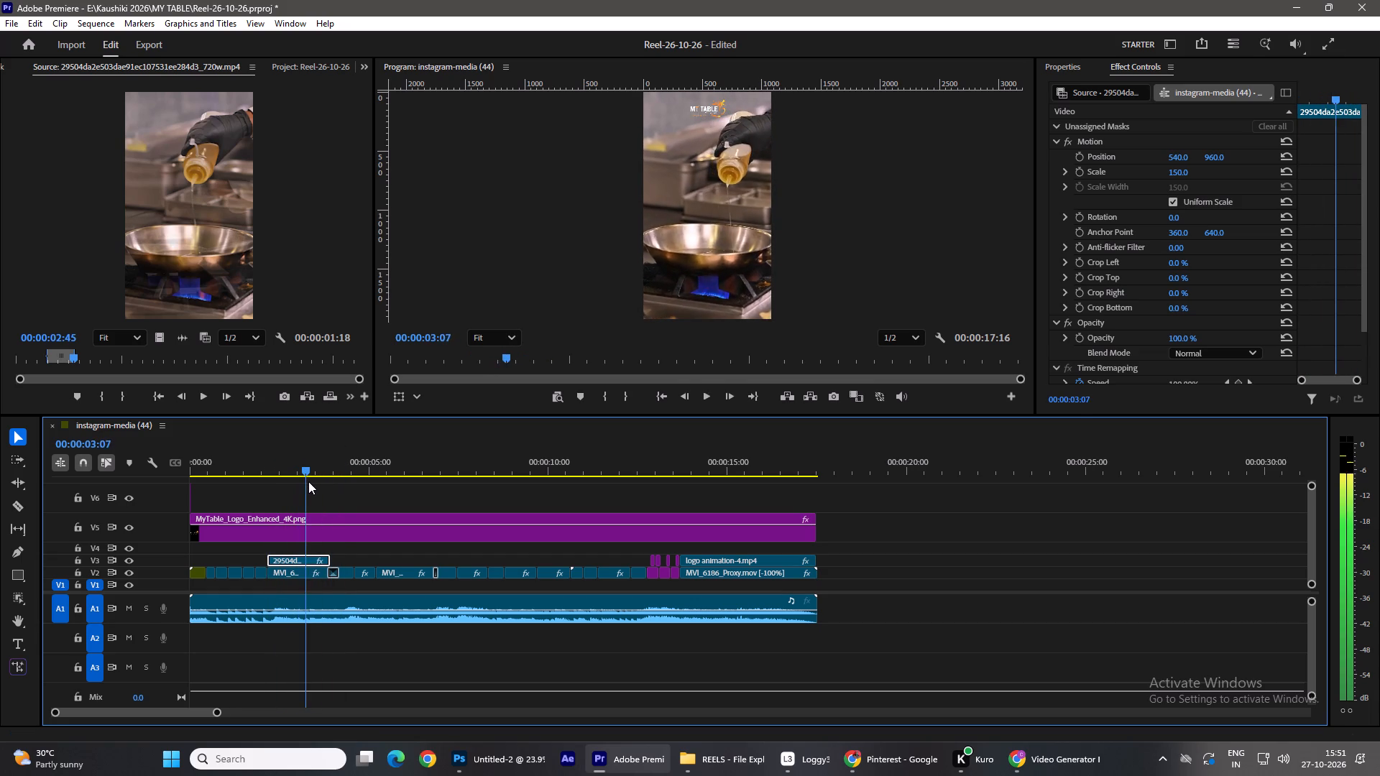
left_click_drag(308, 481, 311, 481)
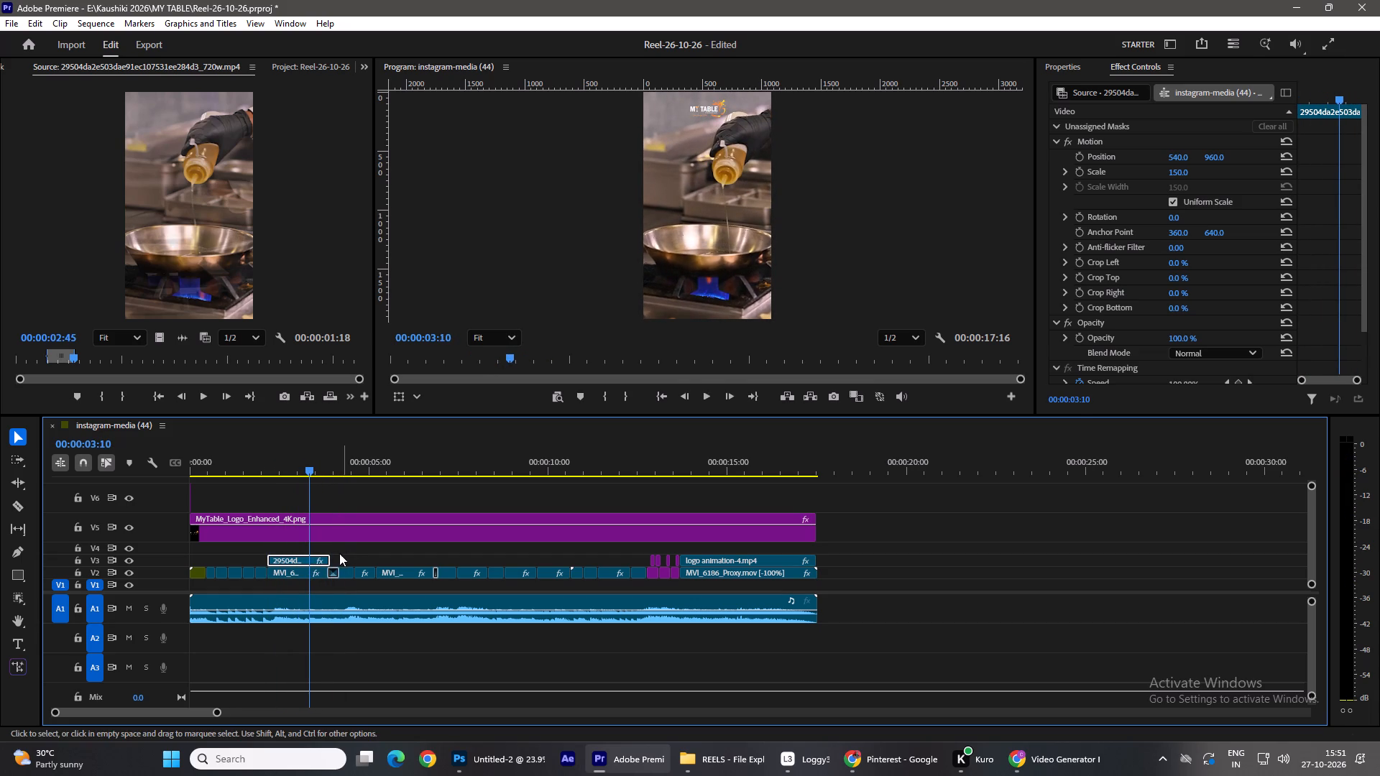
left_click(330, 554)
left_click_drag(331, 555, 313, 555)
left_click(284, 558)
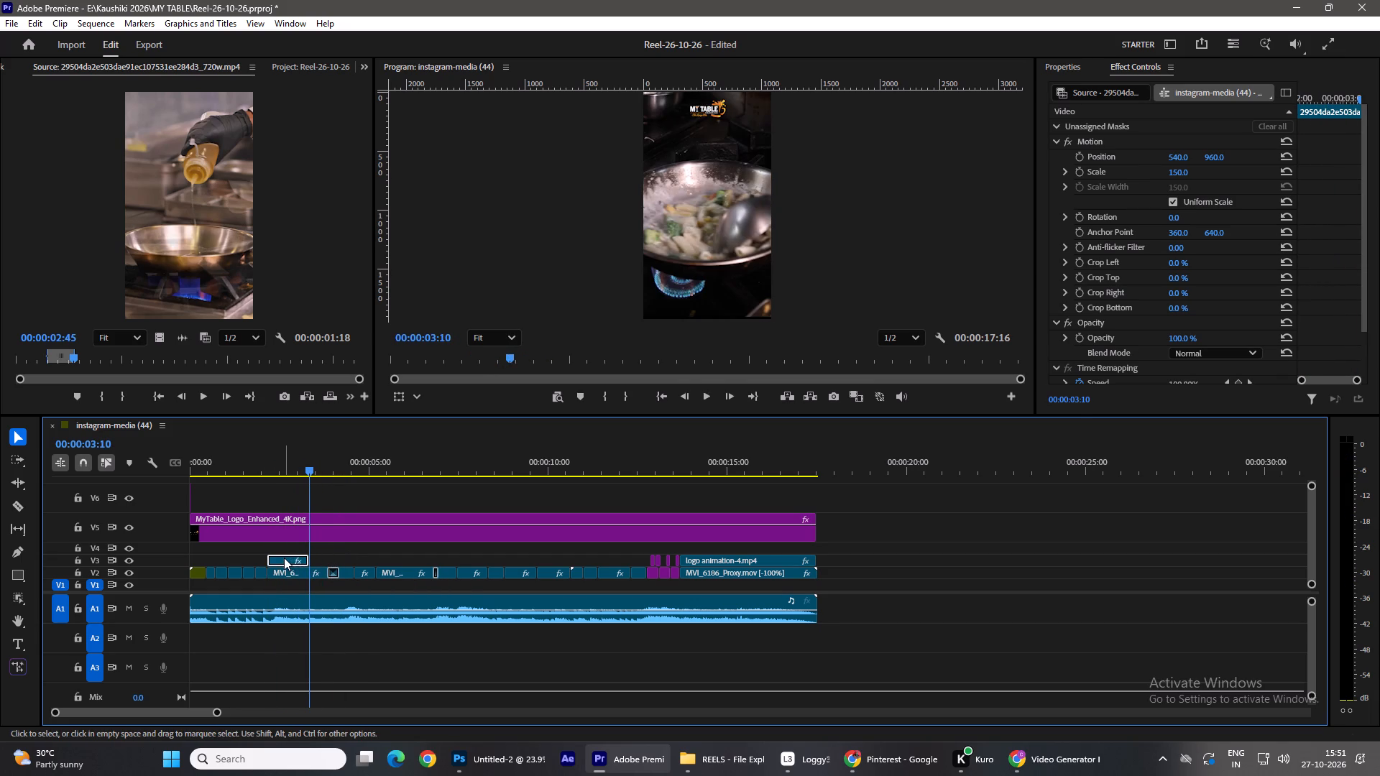
Mark the flaming-pan shot in the kitchen source video from about 00:00:04:58 to 00:00:05:44.
left_click_drag(77, 354, 83, 358)
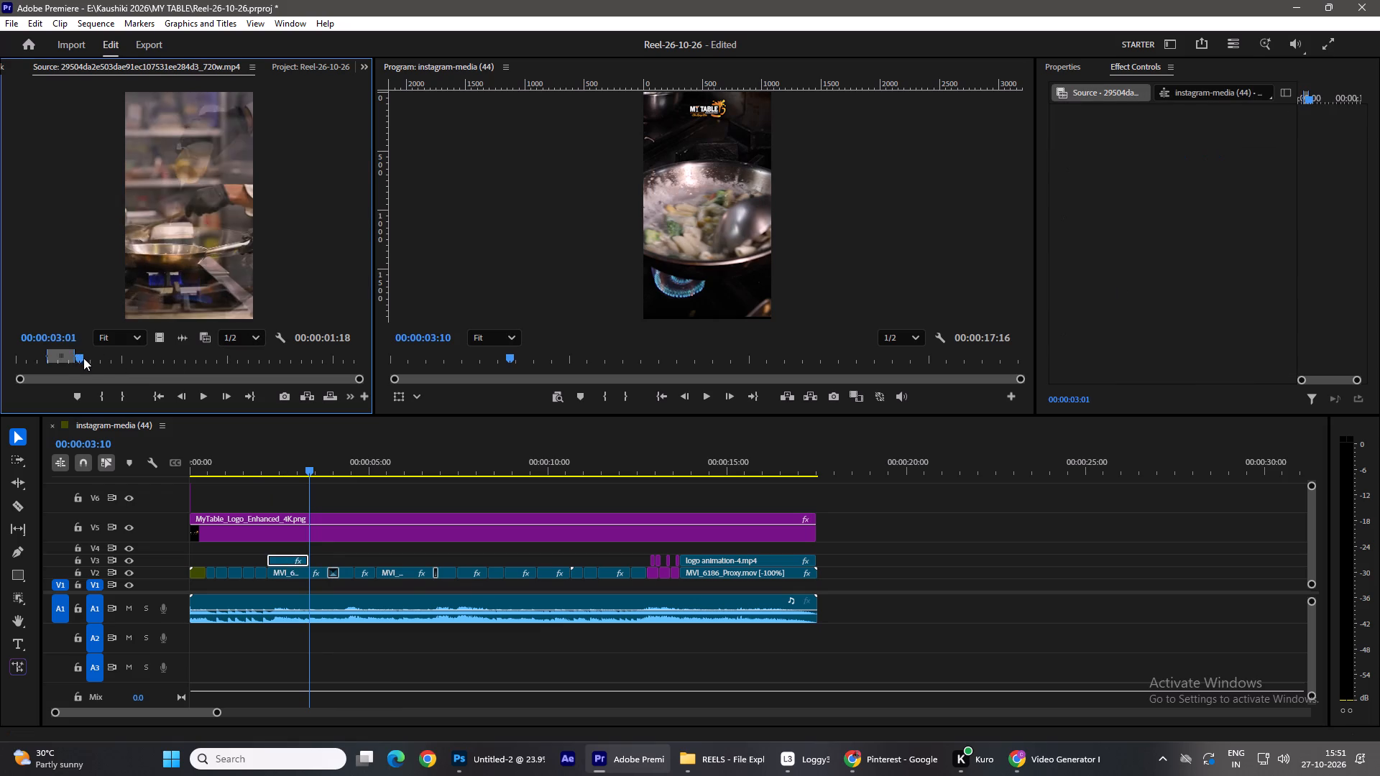
left_click_drag(83, 358, 124, 366)
left_click(98, 394)
left_click_drag(121, 356, 145, 361)
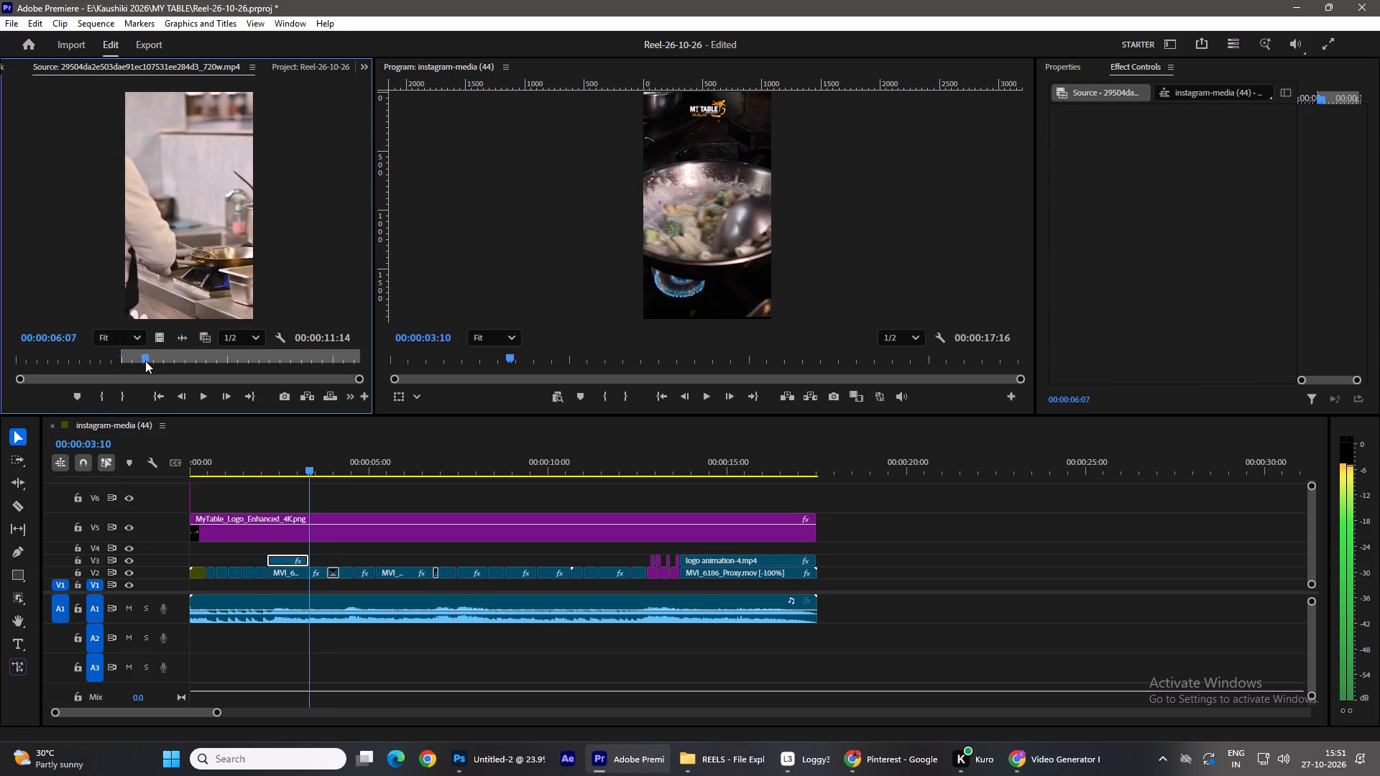
left_click_drag(145, 361, 137, 365)
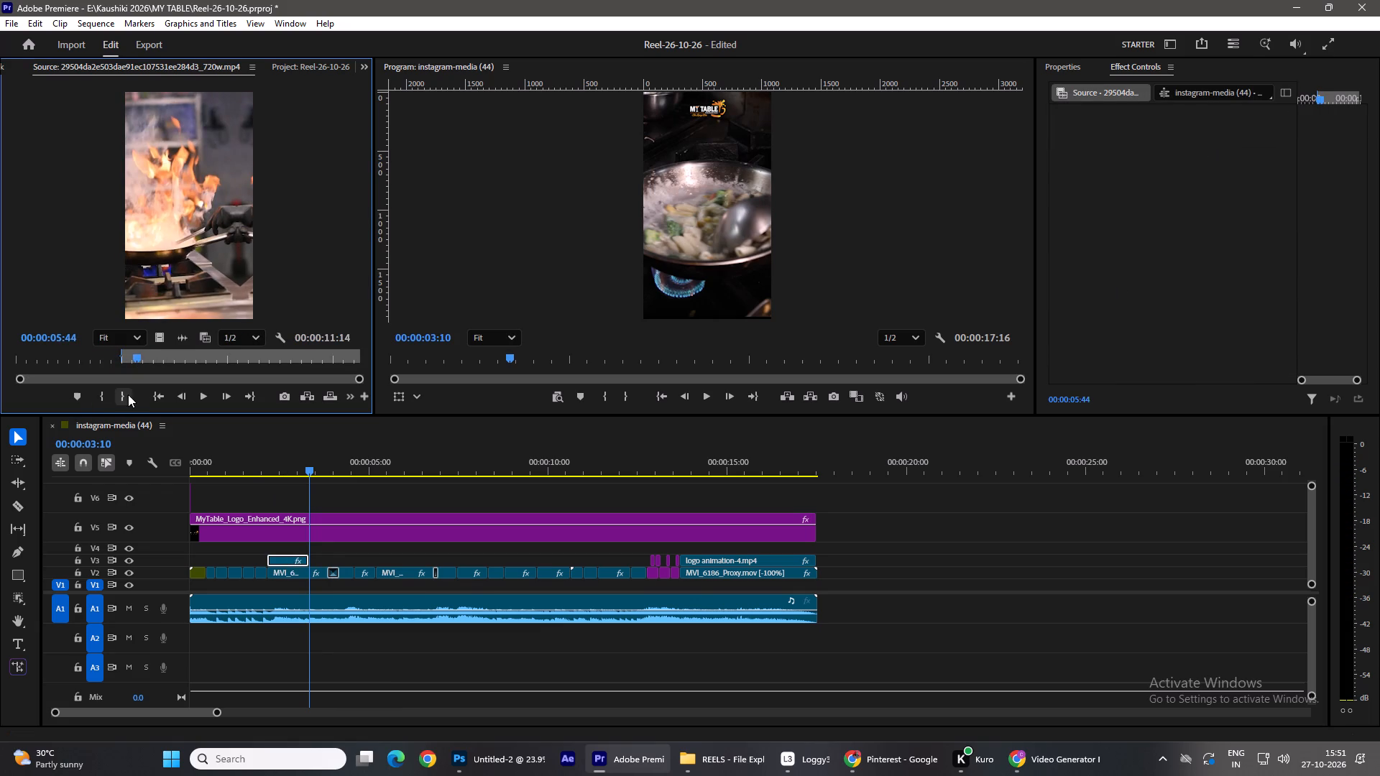
left_click(117, 396)
Place the flaming-pan shot as video only on V3 right after the oil-pouring shot, fit it to the frame and play it back.
left_click_drag(159, 338, 305, 562)
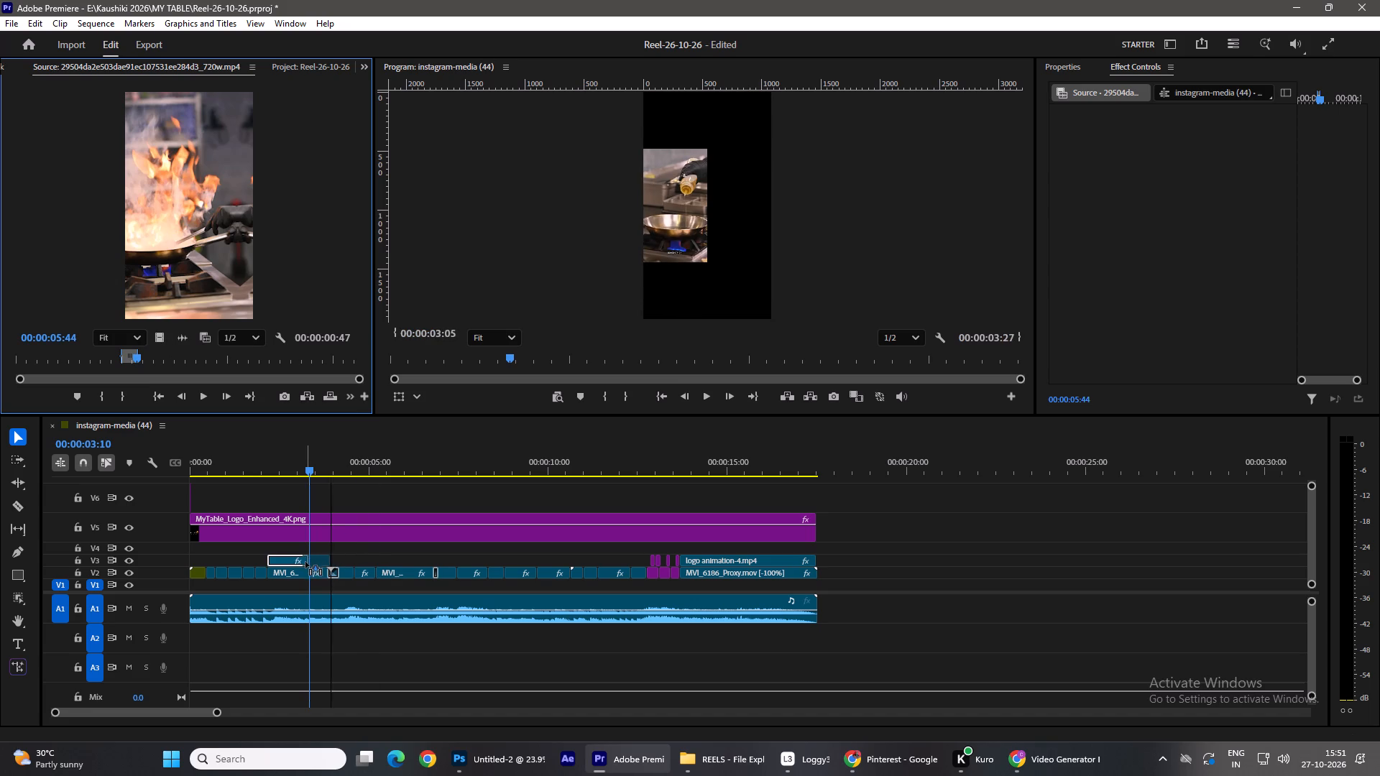
left_click_drag(305, 562, 308, 563)
left_click_drag(305, 461, 298, 462)
key("space")
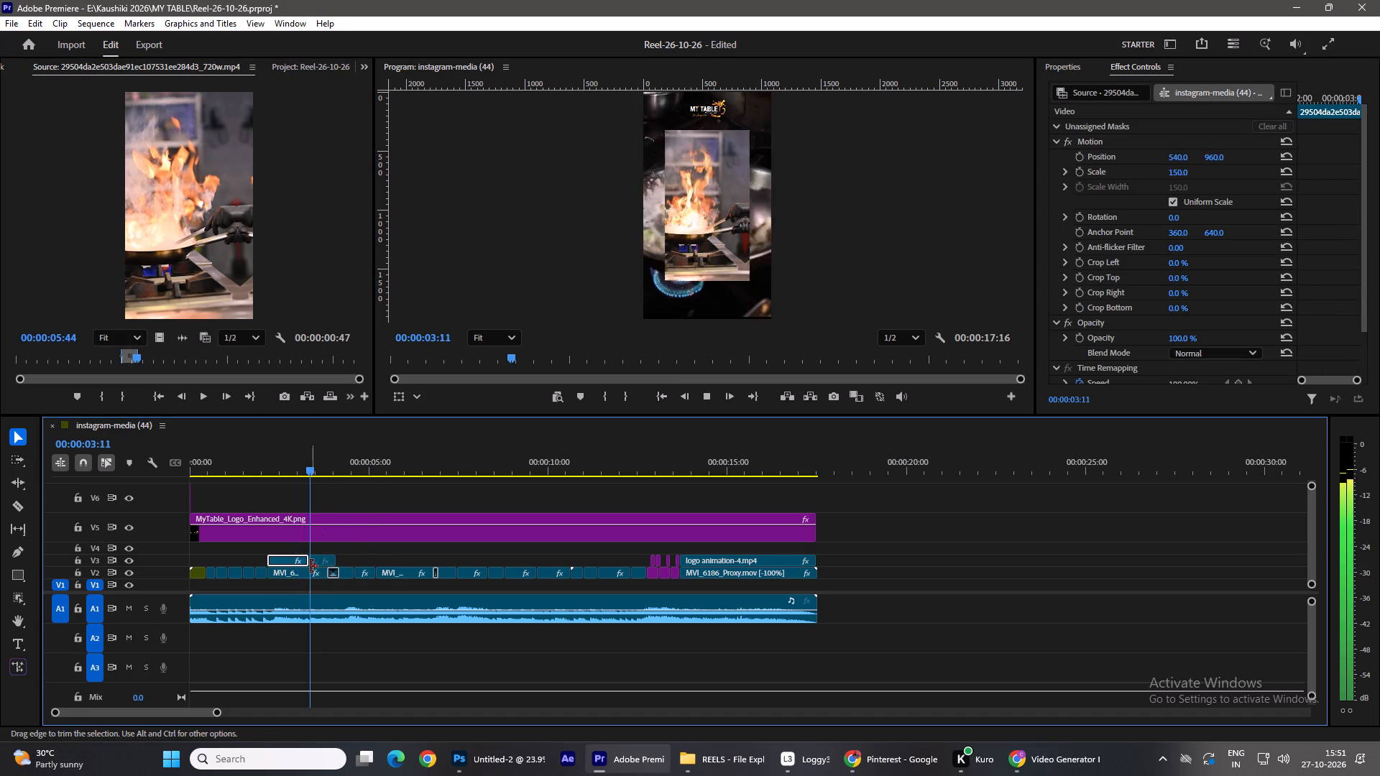
key("space")
left_click(316, 565)
right_click(316, 565)
left_click(362, 585)
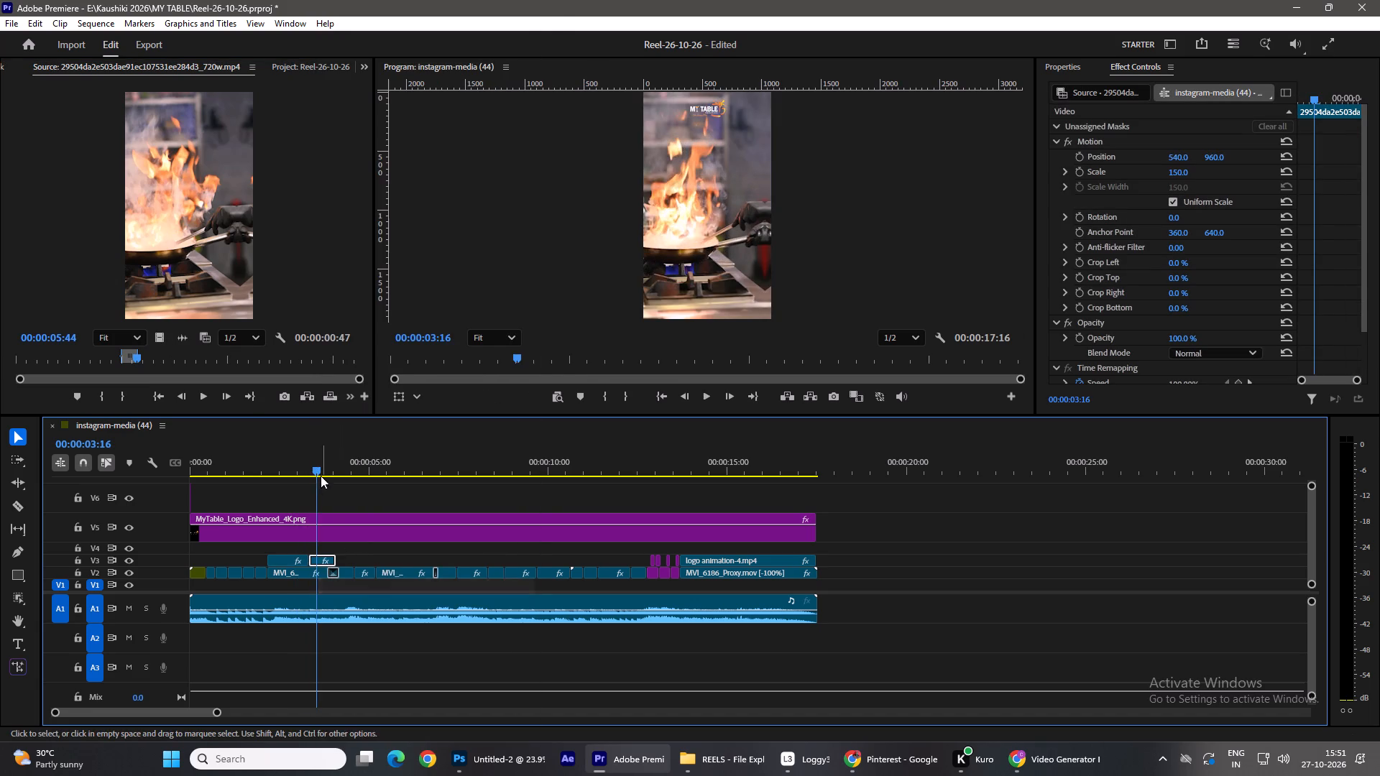
left_click_drag(313, 459, 290, 454)
key("space")
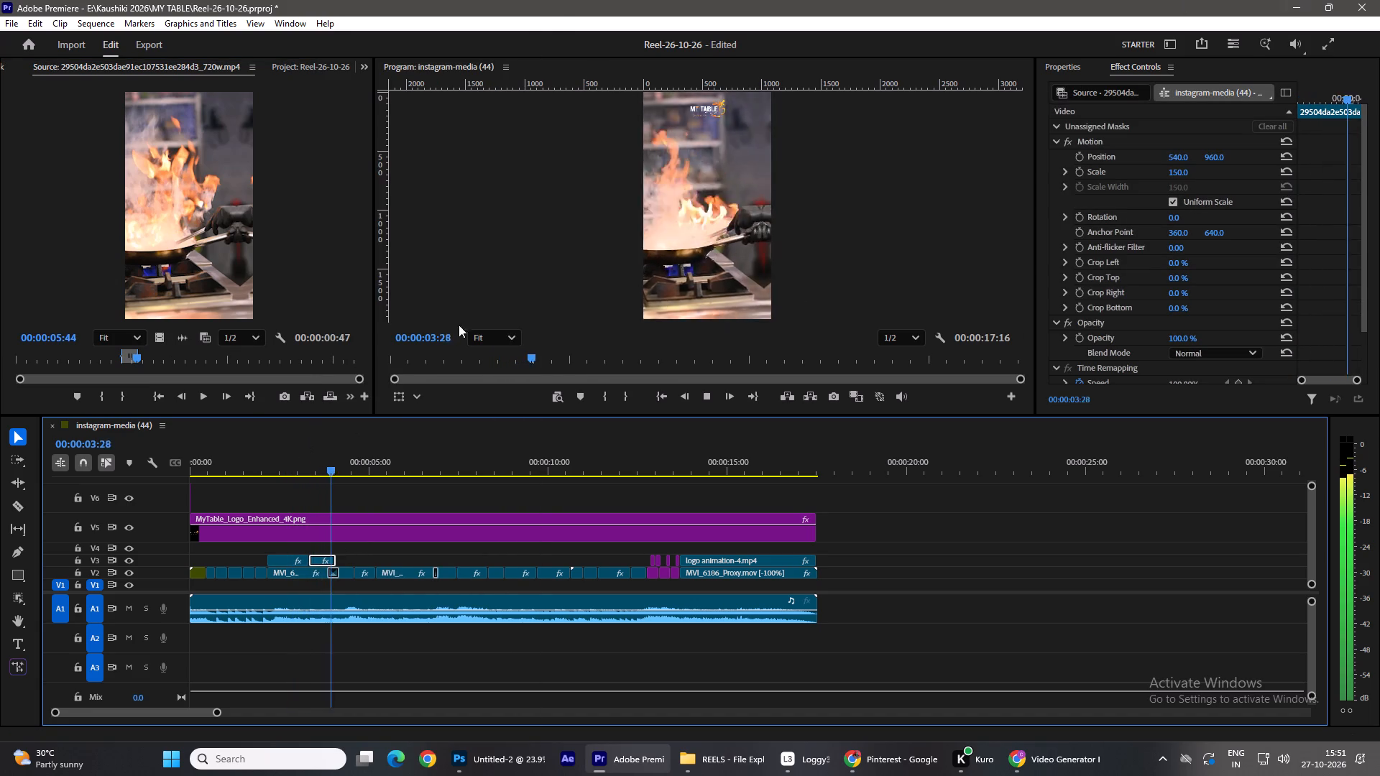
left_click(707, 391)
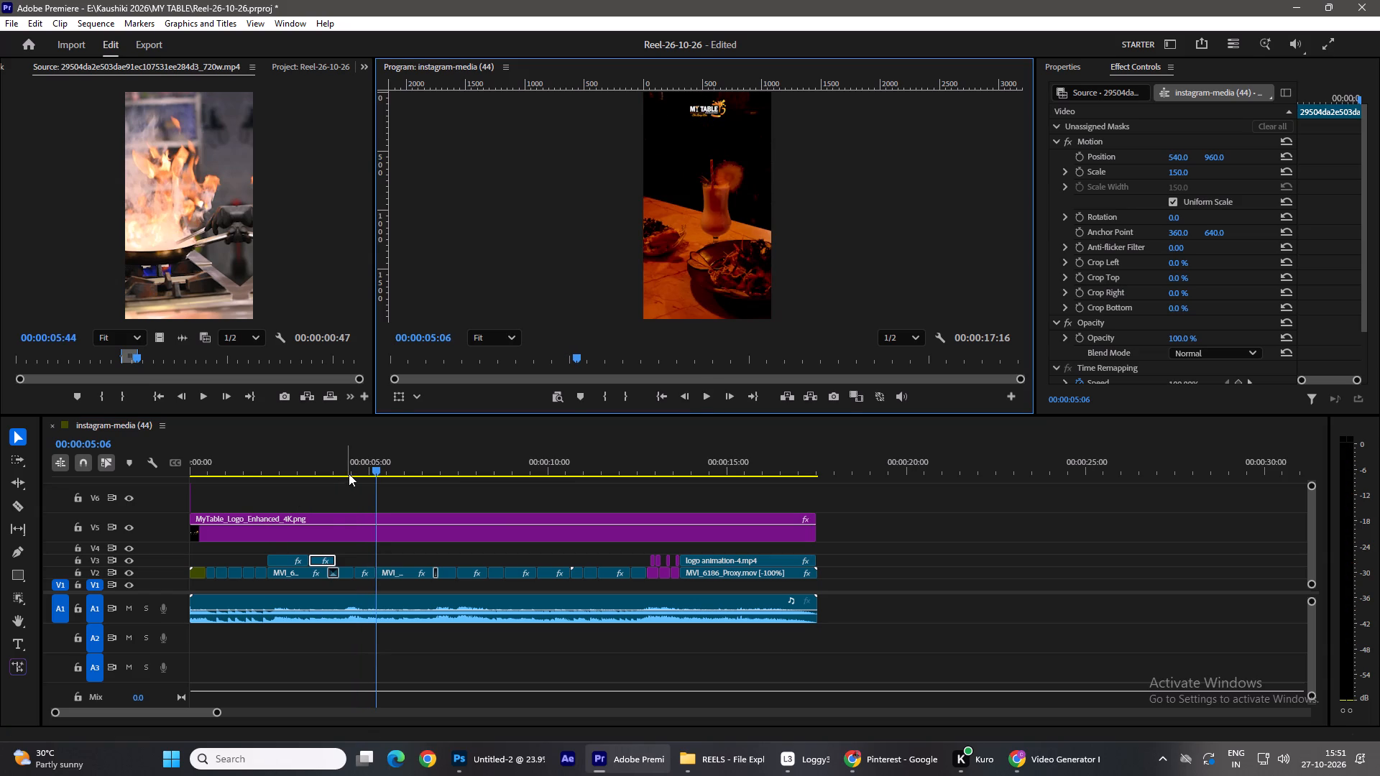
Look through the kitchen source video for another shot to follow the flaming pan.
left_click_drag(354, 469, 342, 471)
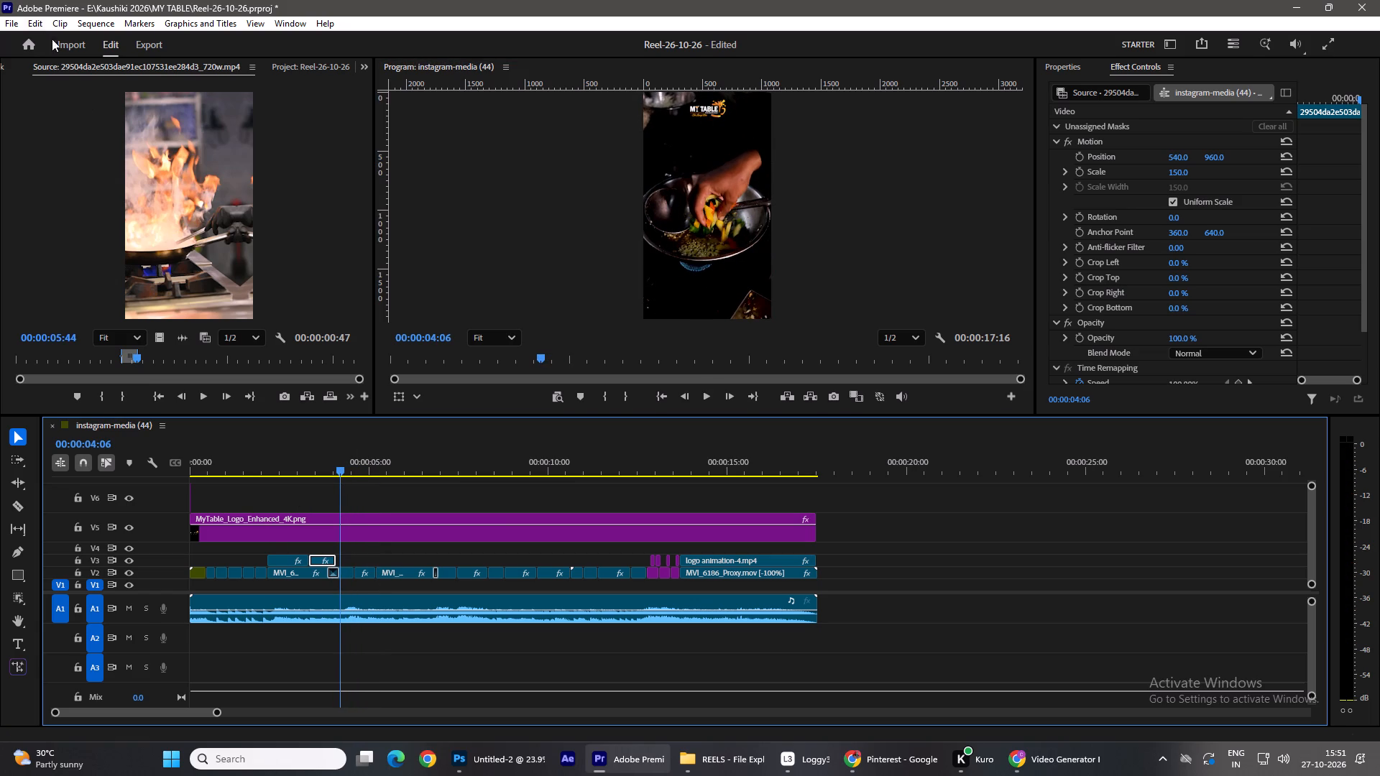
left_click_drag(146, 359, 165, 359)
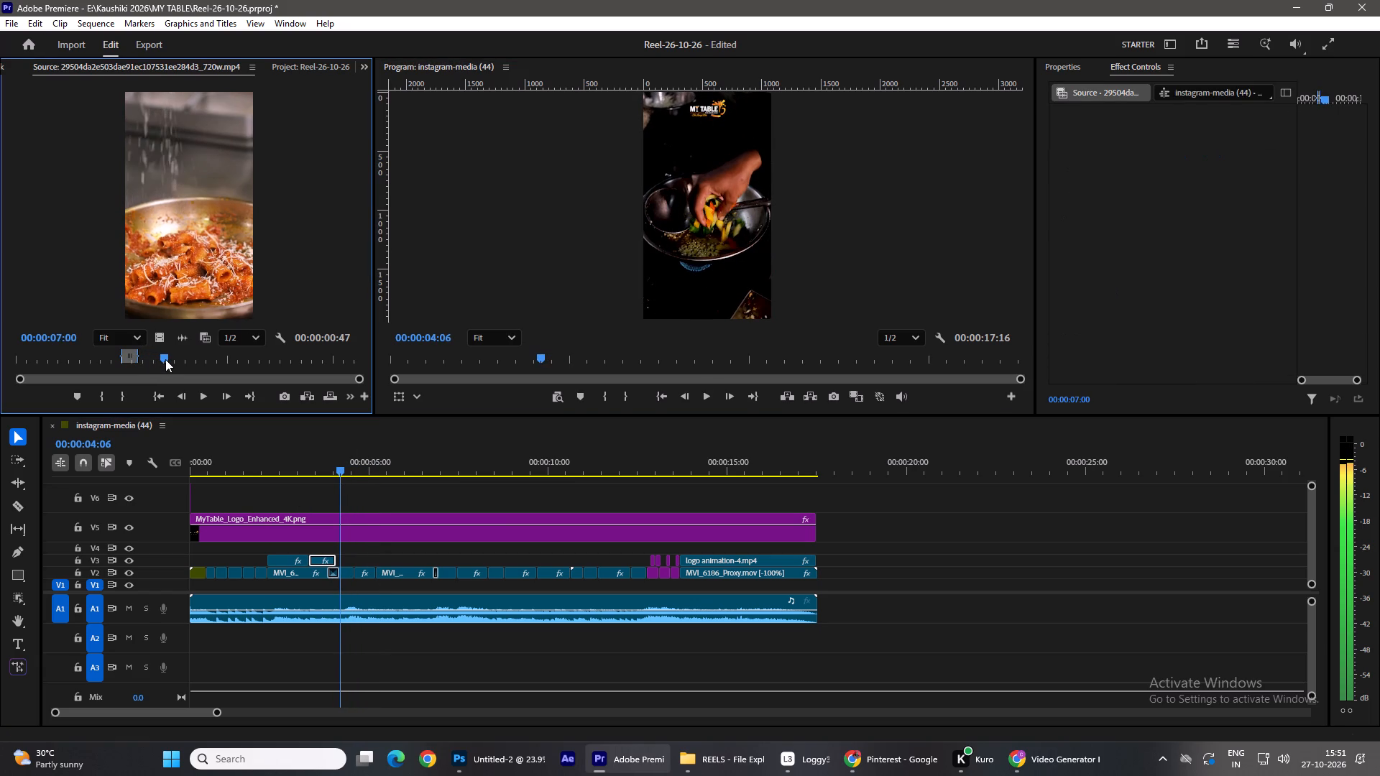
left_click_drag(165, 359, 193, 364)
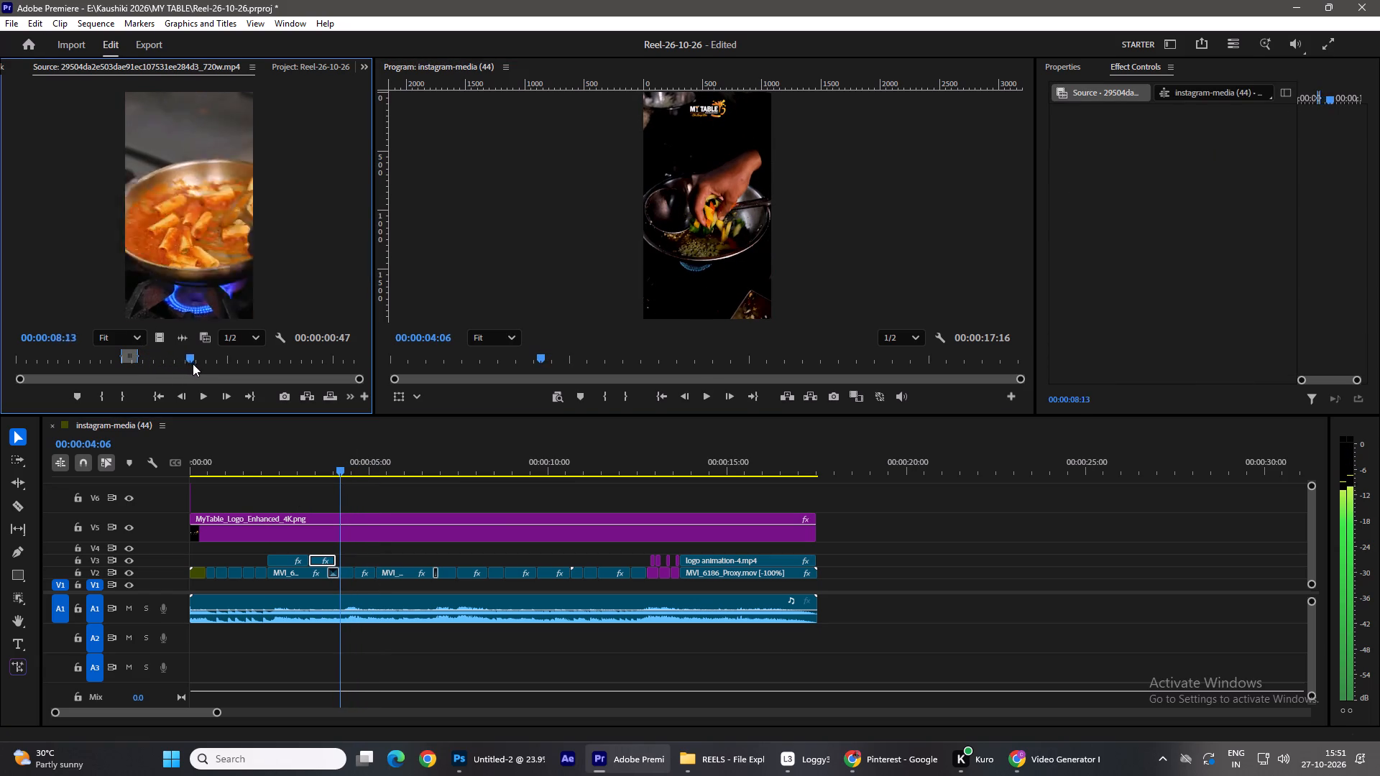
left_click_drag(193, 364, 333, 364)
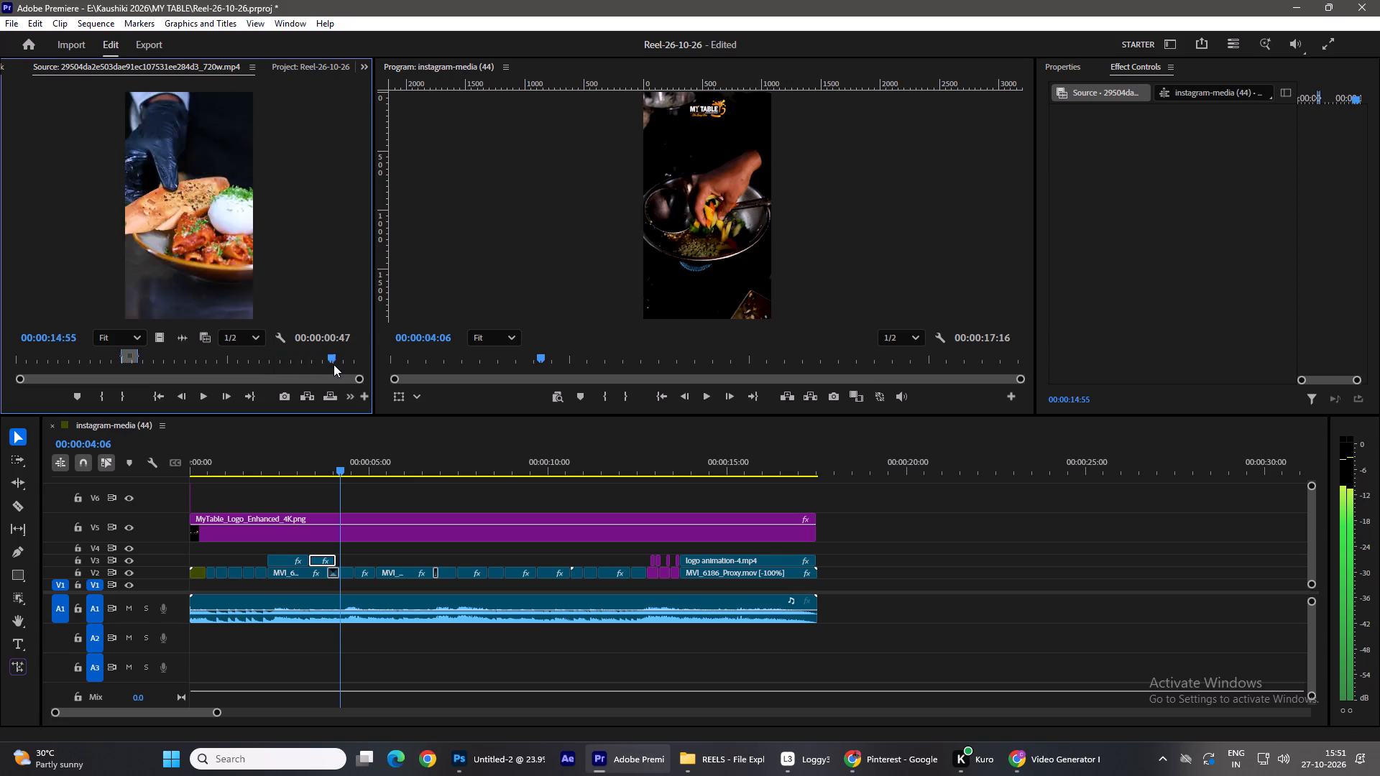
left_click_drag(333, 364, 123, 380)
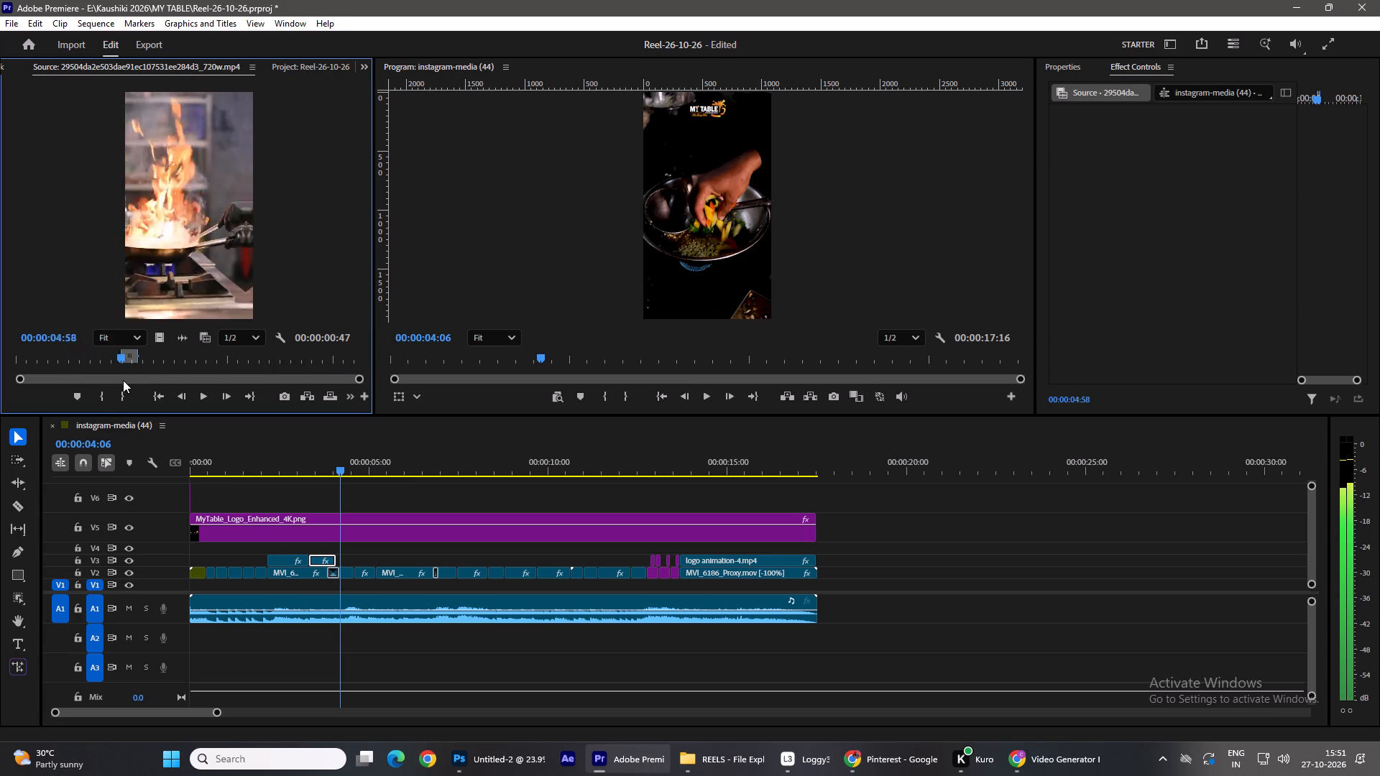
left_click_drag(123, 380, 107, 374)
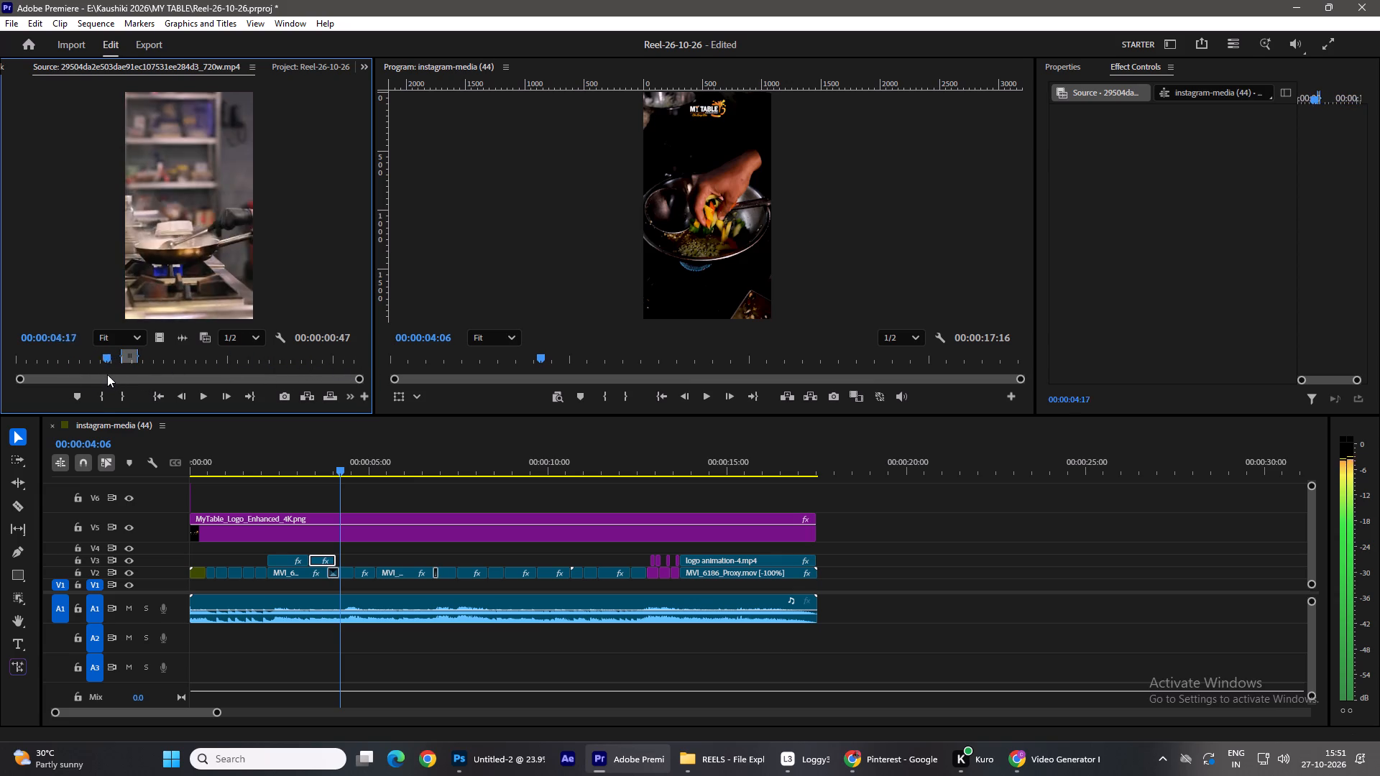
left_click_drag(107, 374, 114, 368)
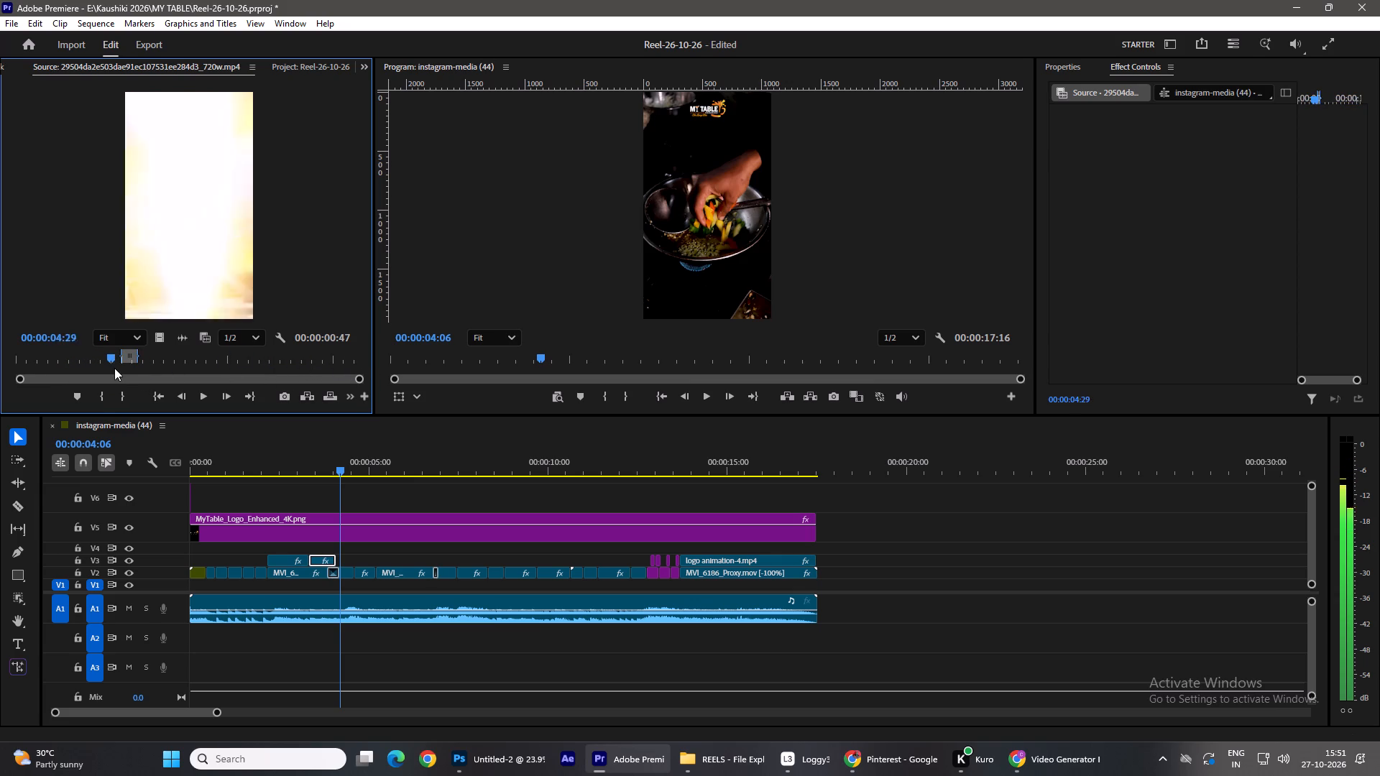
left_click_drag(114, 368, 168, 366)
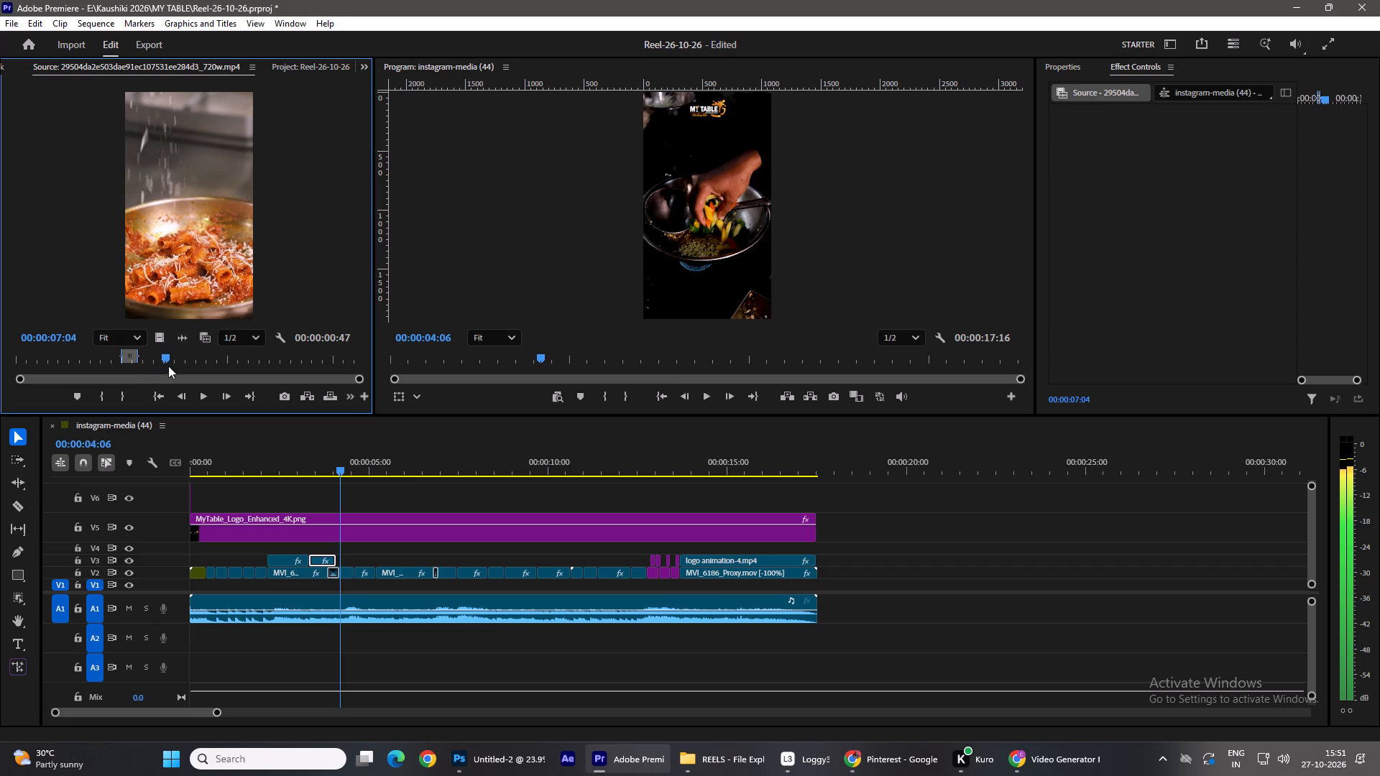
Mark the pasta-cooking shot in the kitchen source video from about 00:00:07:02 to 00:00:08:11.
left_click_drag(168, 366, 158, 362)
left_click(101, 394)
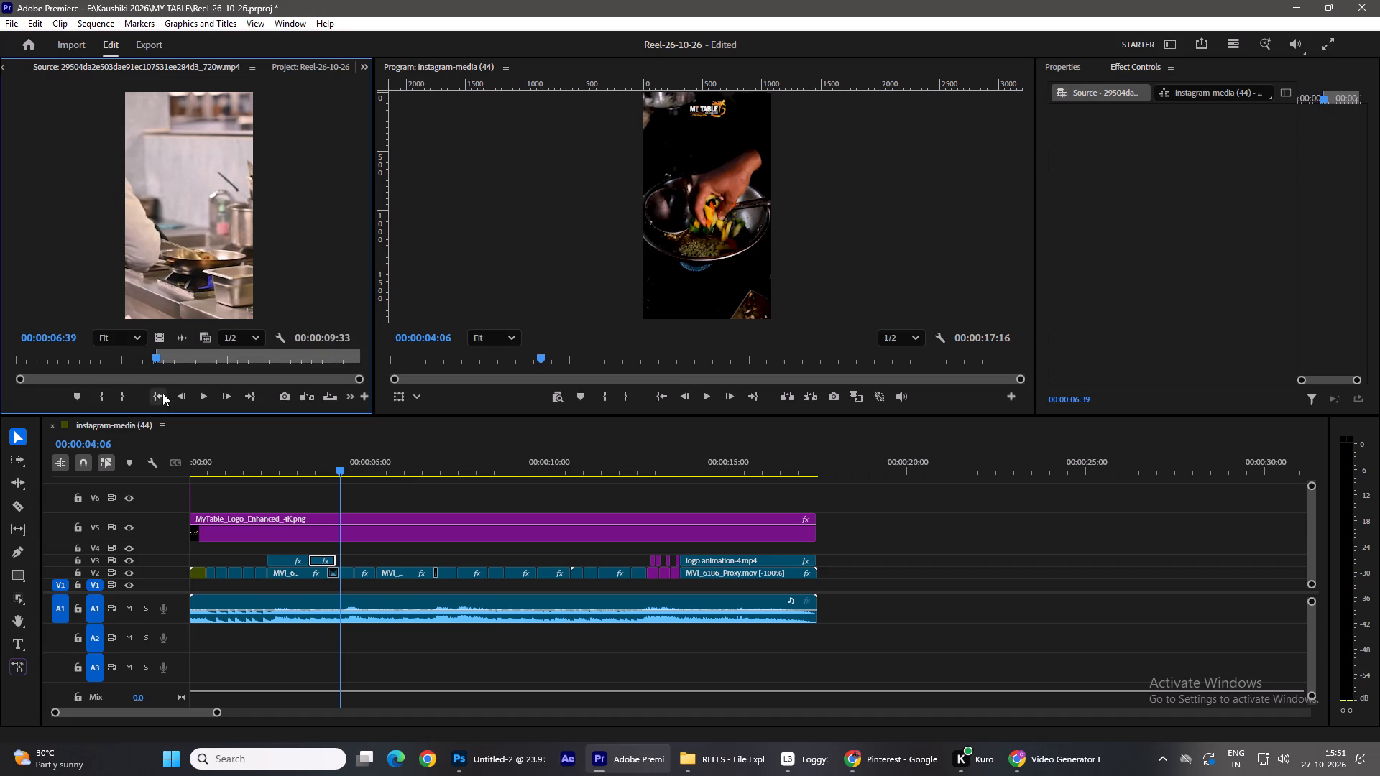
left_click(206, 397)
left_click_drag(173, 366, 167, 361)
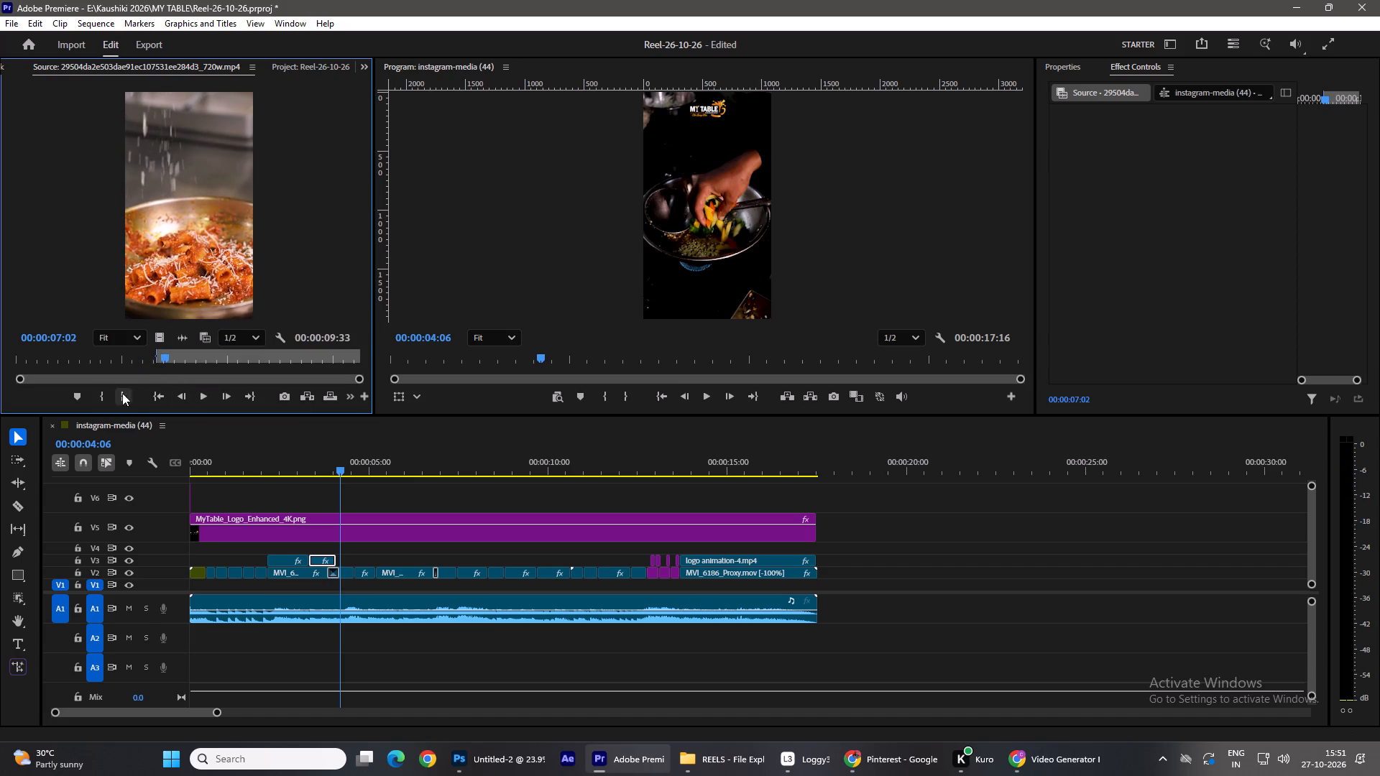
left_click(106, 391)
left_click(206, 397)
left_click(206, 397)
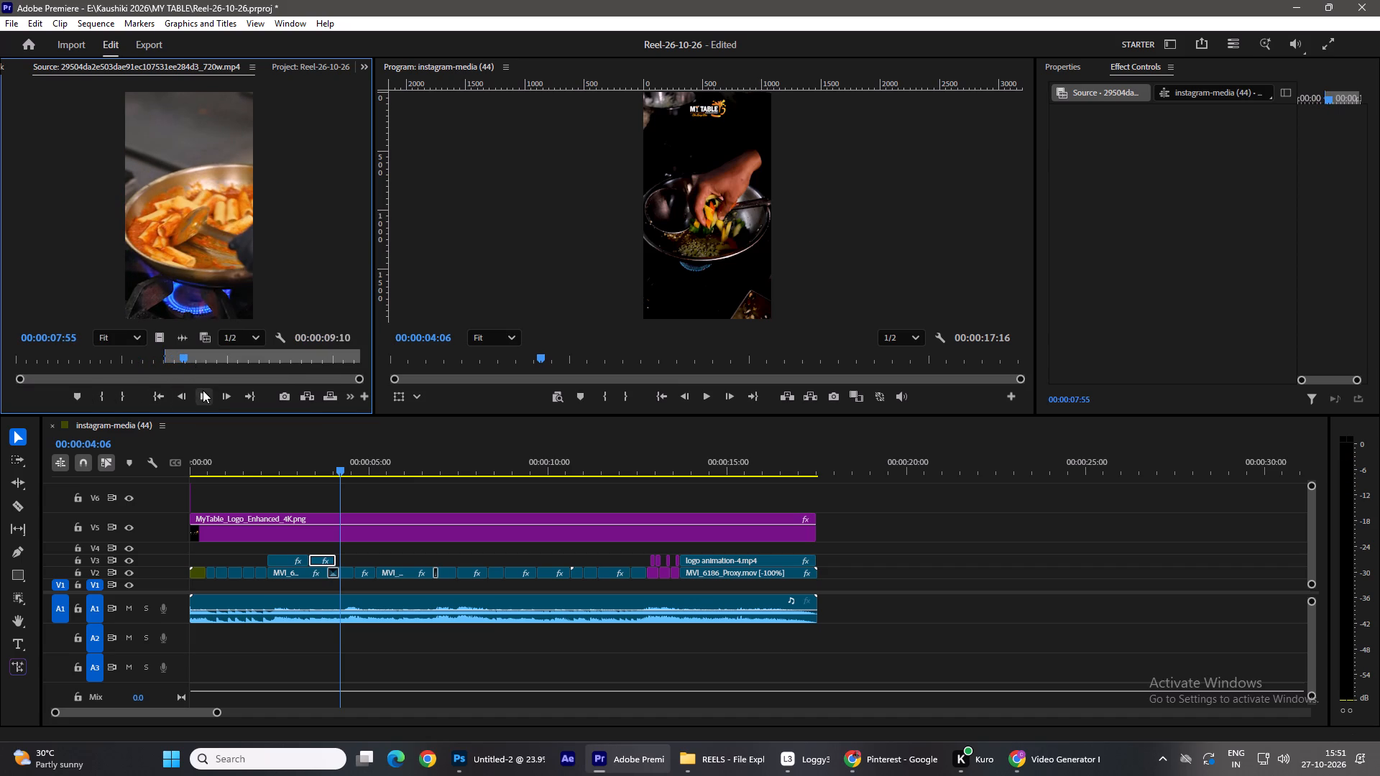
left_click(203, 393)
left_click(203, 393)
left_click_drag(193, 358, 190, 356)
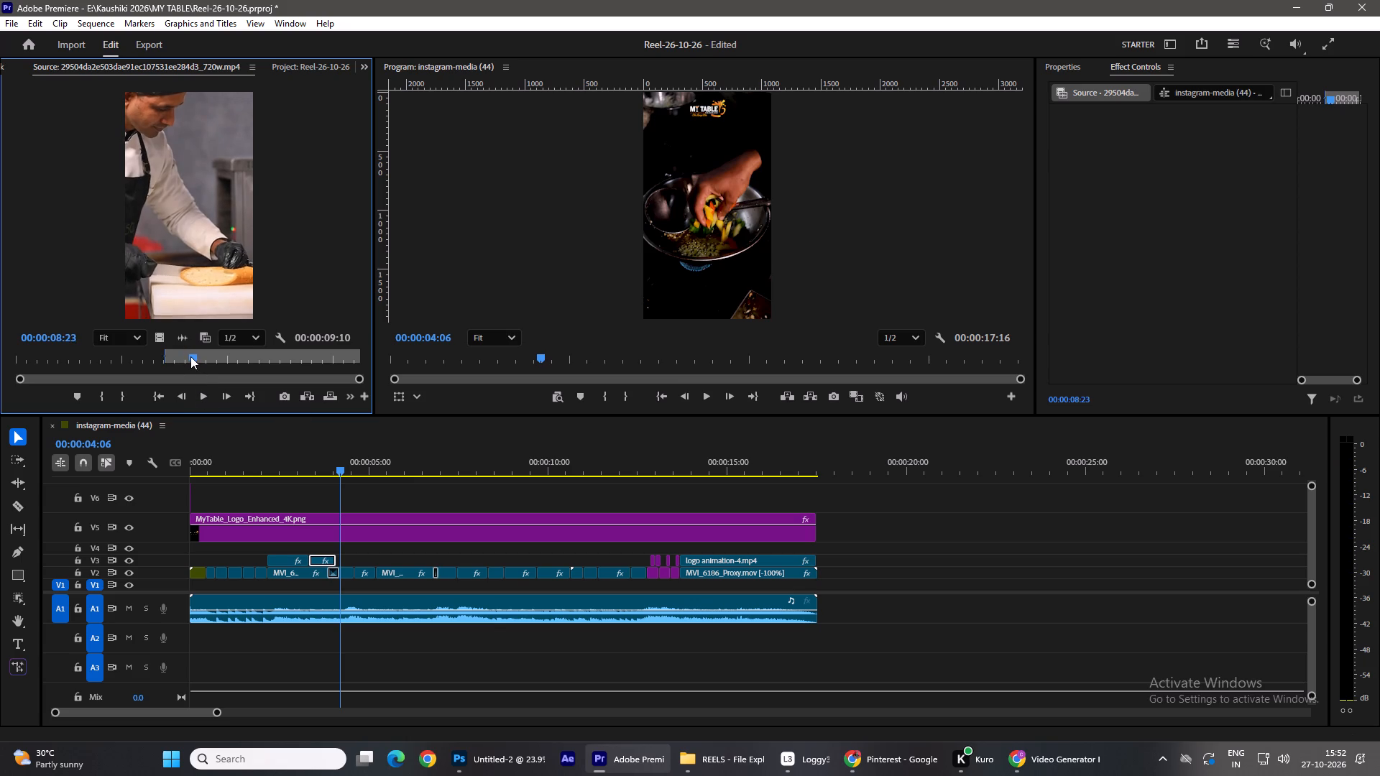
left_click_drag(190, 356, 186, 355)
left_click(121, 396)
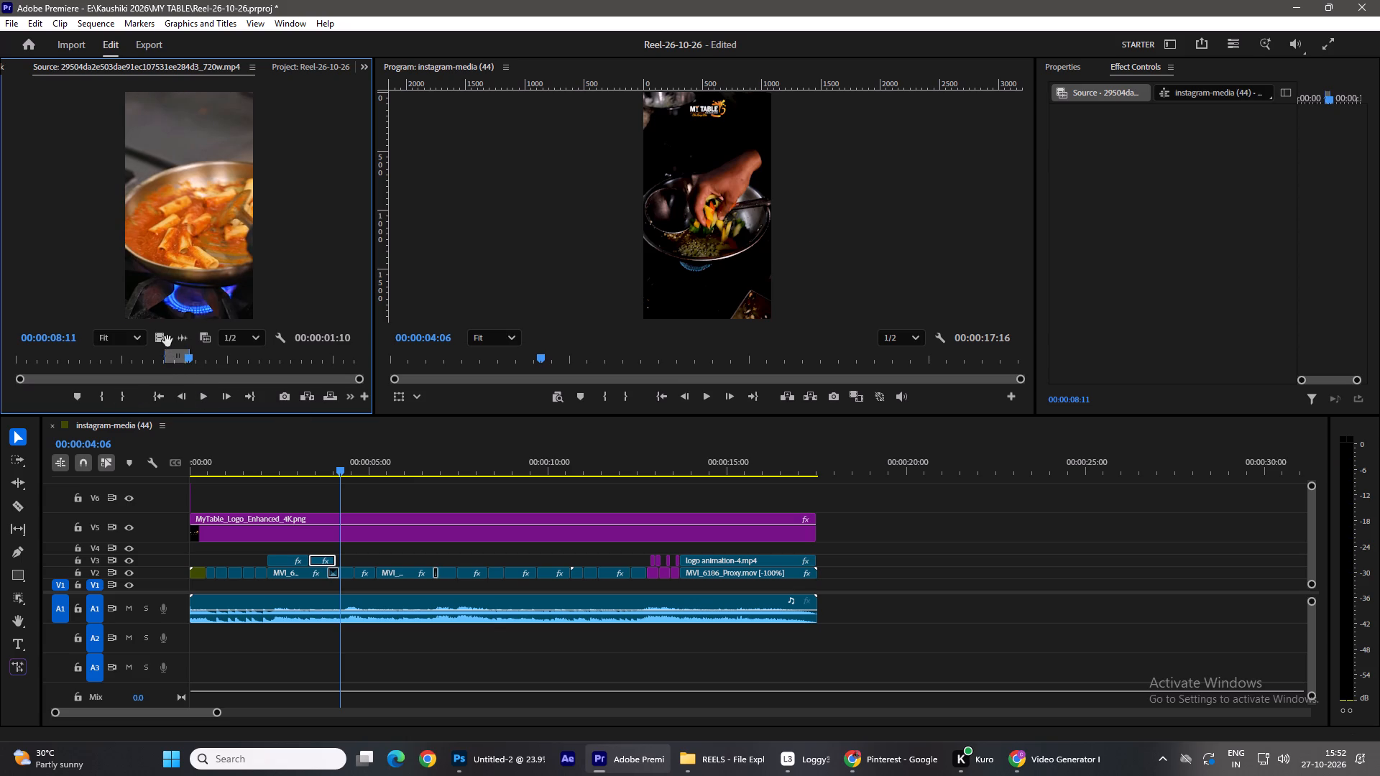
Place the pasta shot as video only on V3 right after the flaming-pan shot, fit it to the frame and play the edit back.
left_click_drag(160, 338, 379, 565)
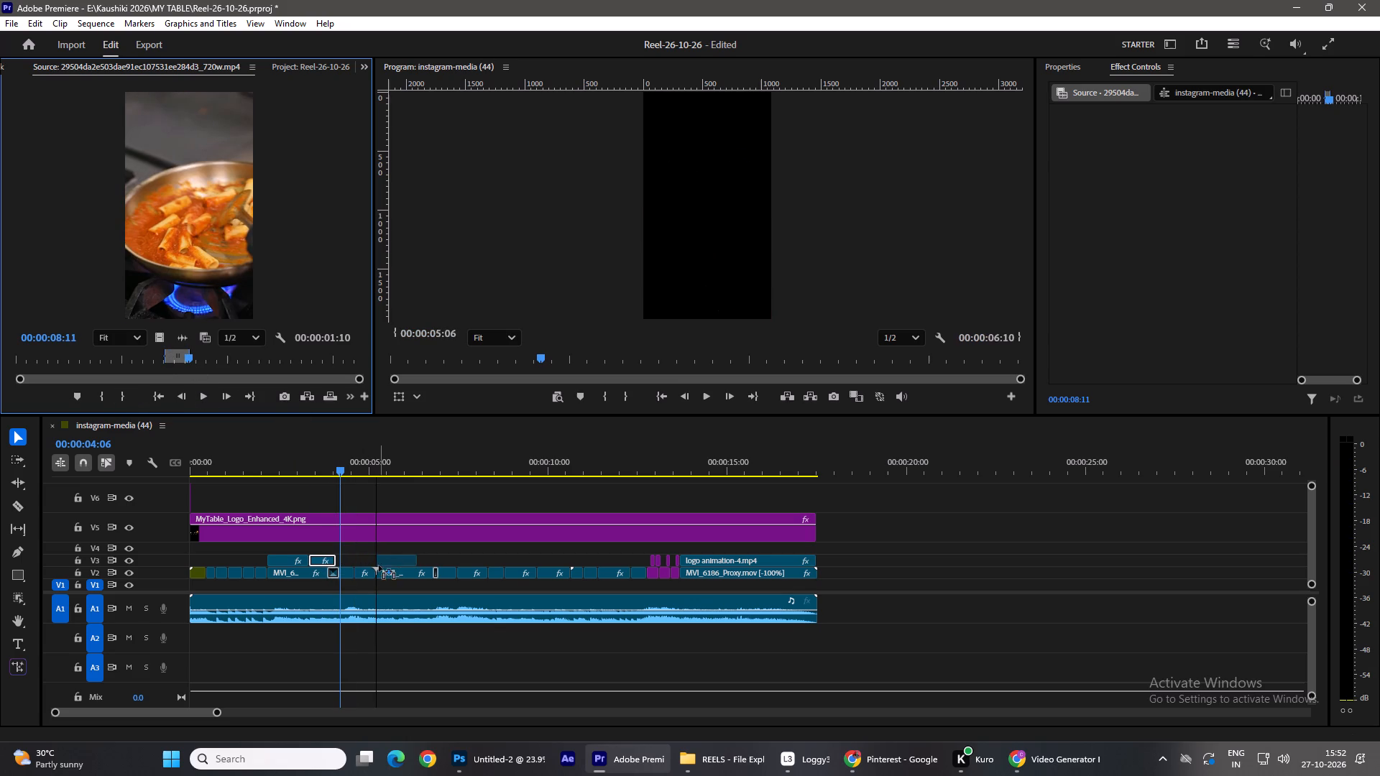
left_click_drag(379, 565, 381, 564)
left_click_drag(336, 472, 326, 484)
left_click_drag(392, 561, 351, 563)
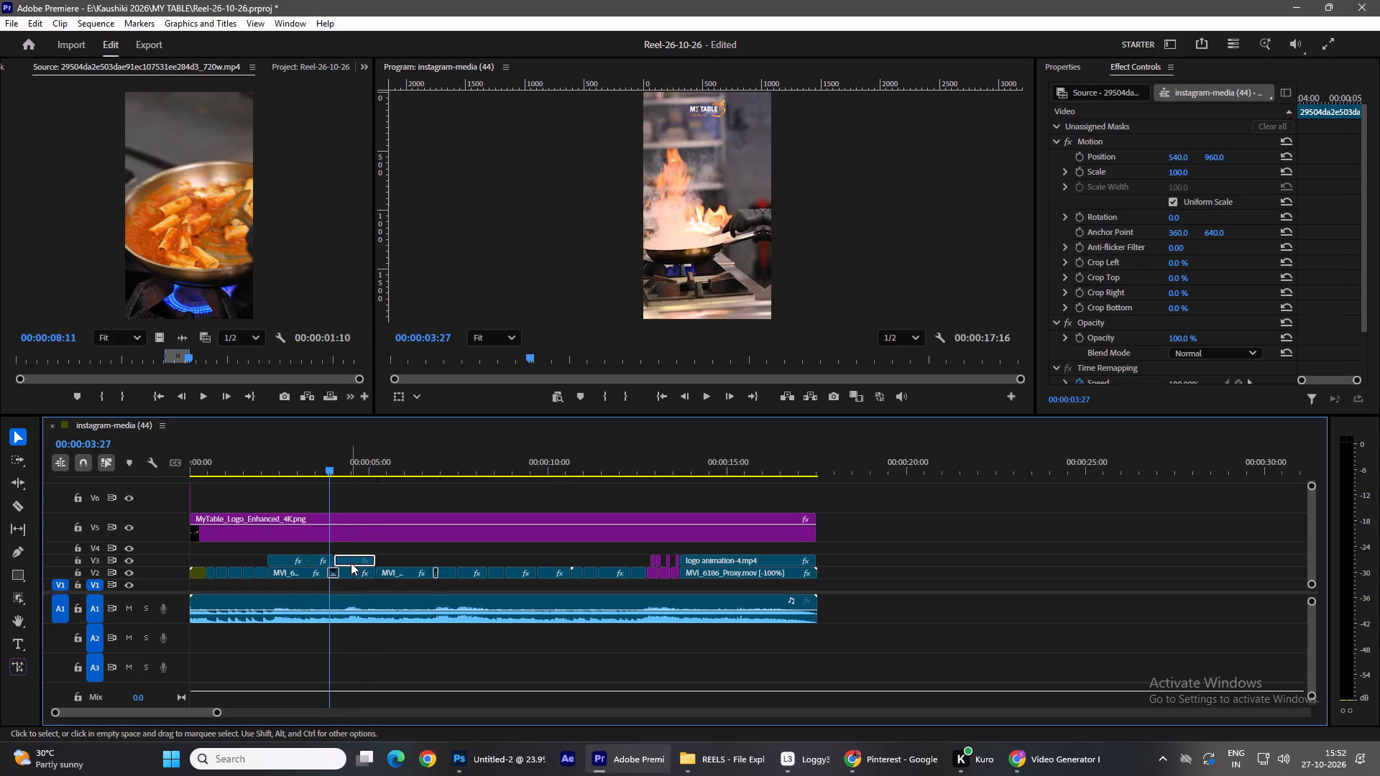
key("space")
key("space")
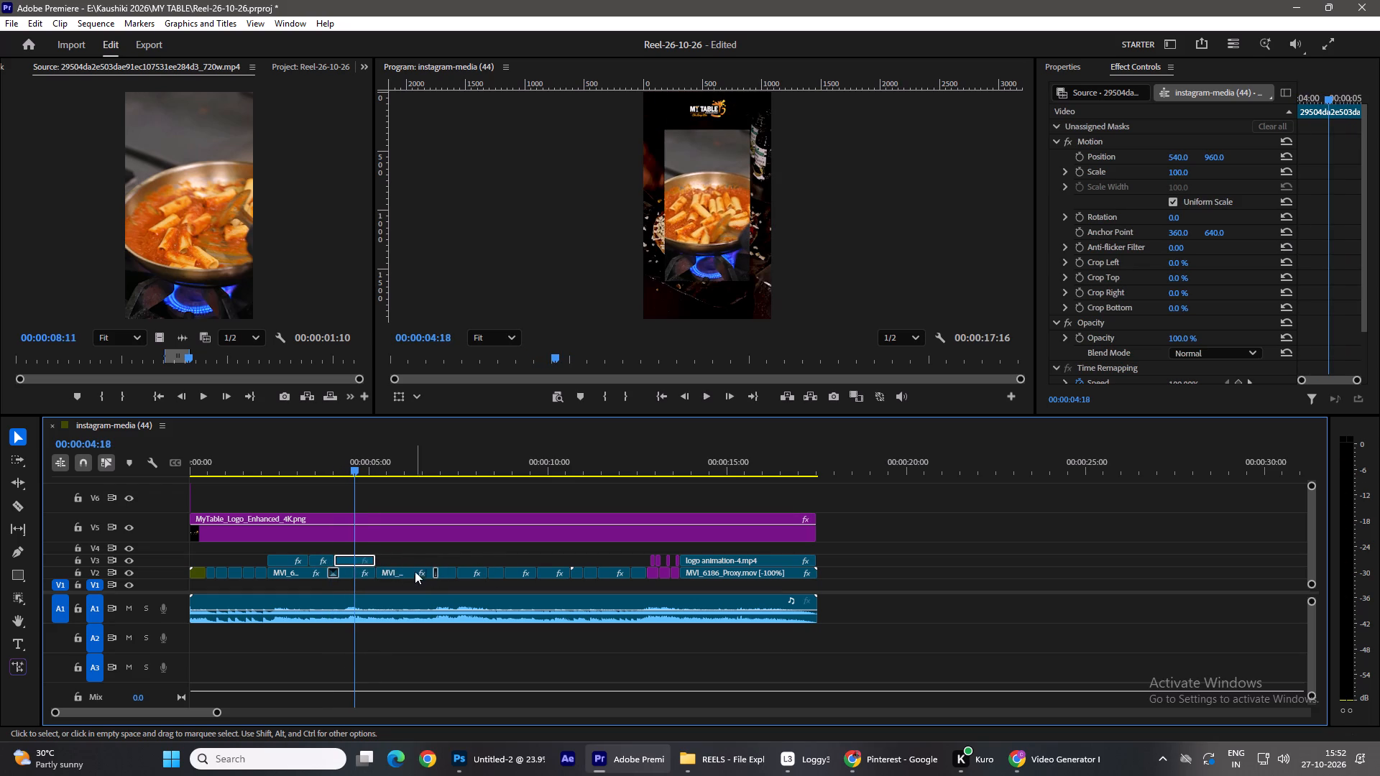
right_click(346, 554)
right_click(341, 563)
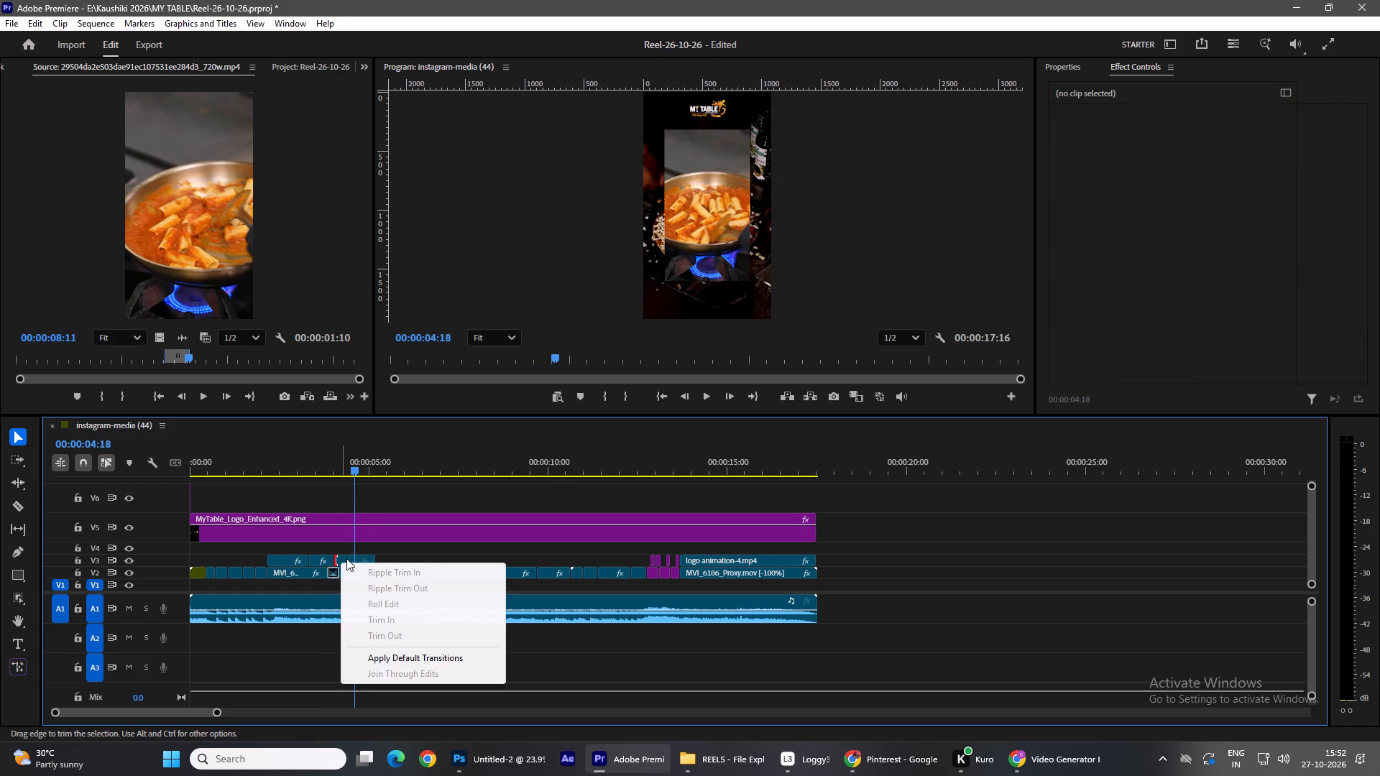
left_click(346, 558)
right_click(346, 558)
left_click(387, 583)
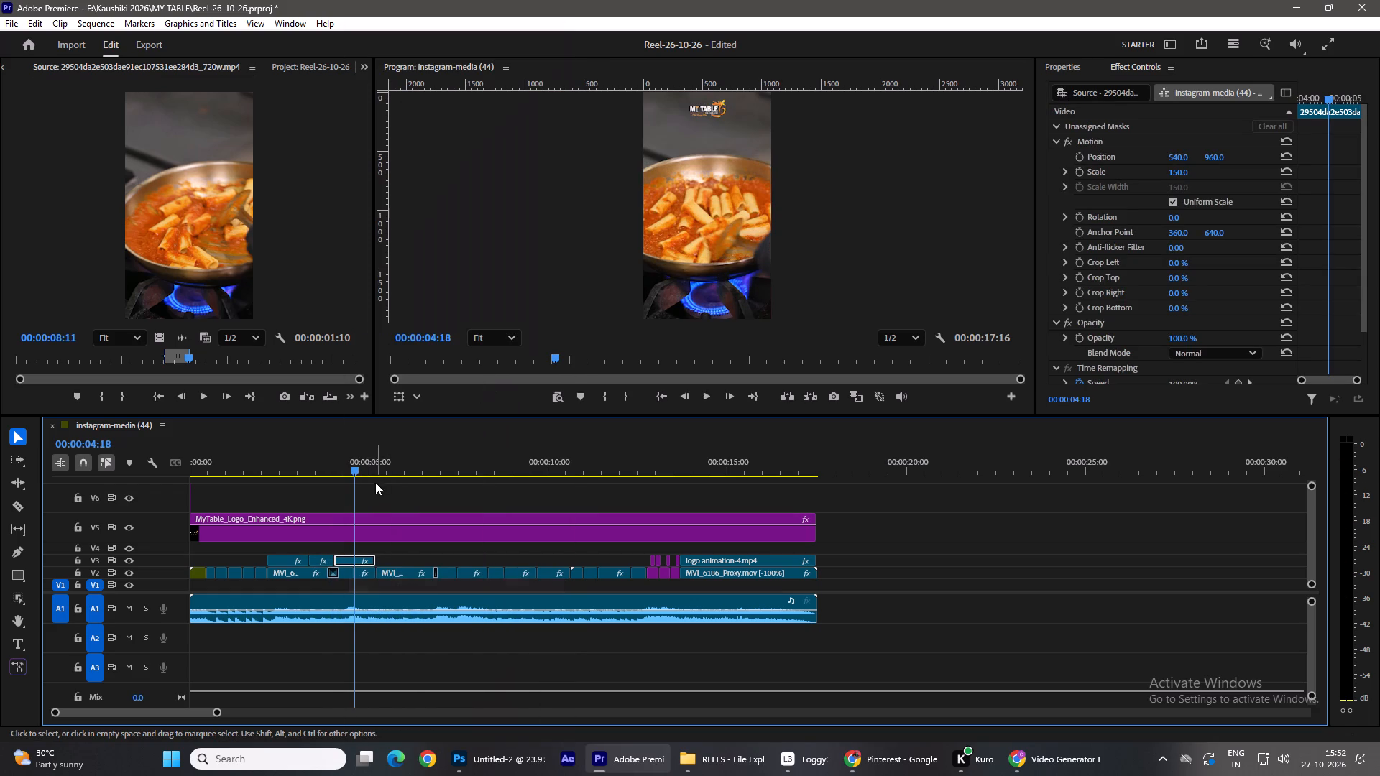
left_click_drag(350, 453, 262, 463)
key("space")
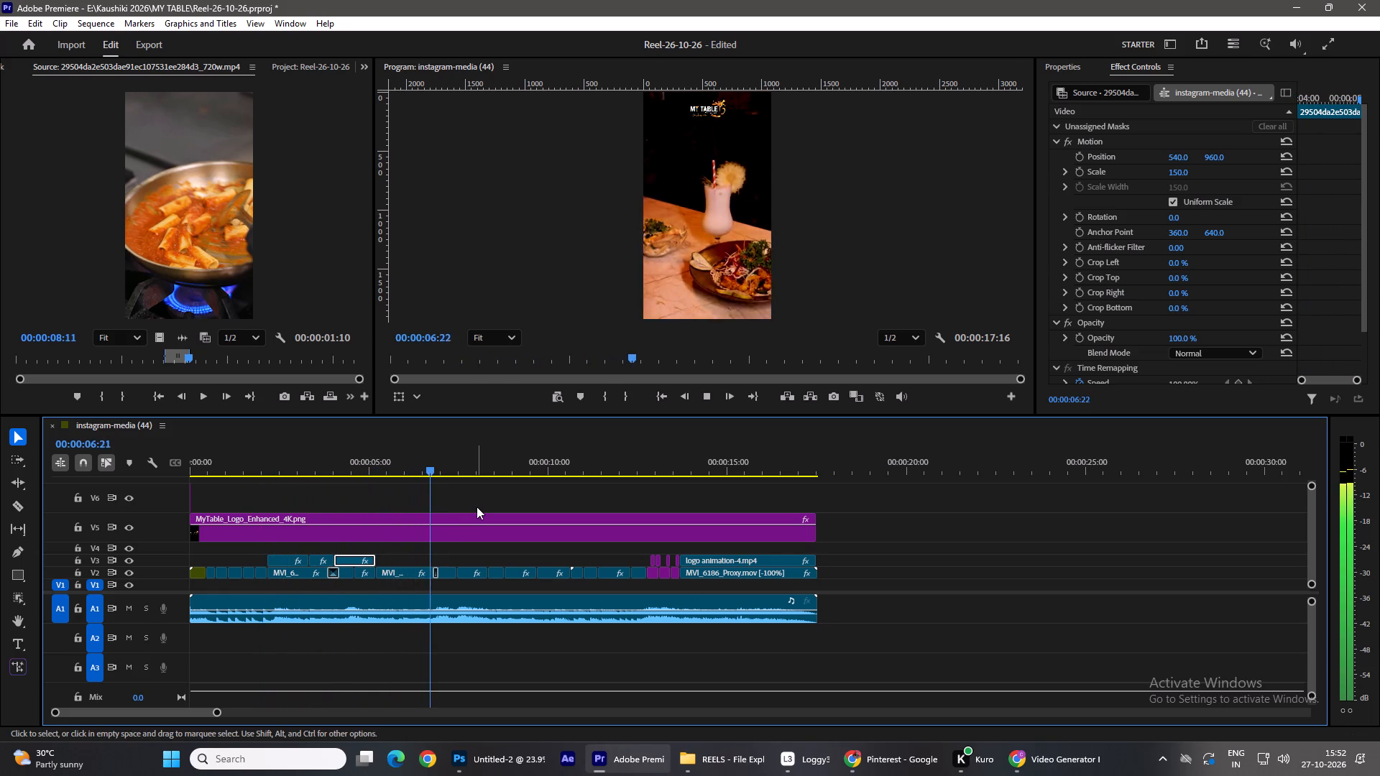
key("space")
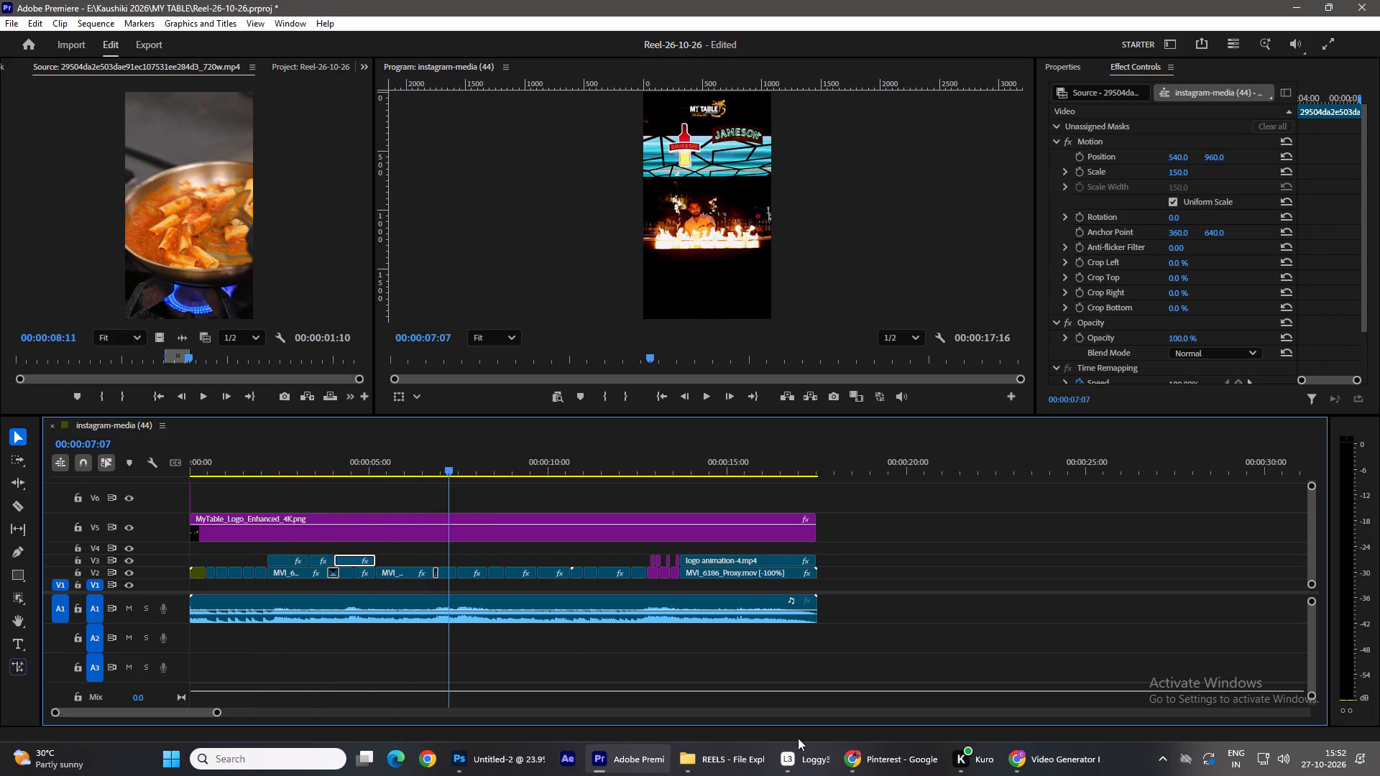
key("ctrl+i")
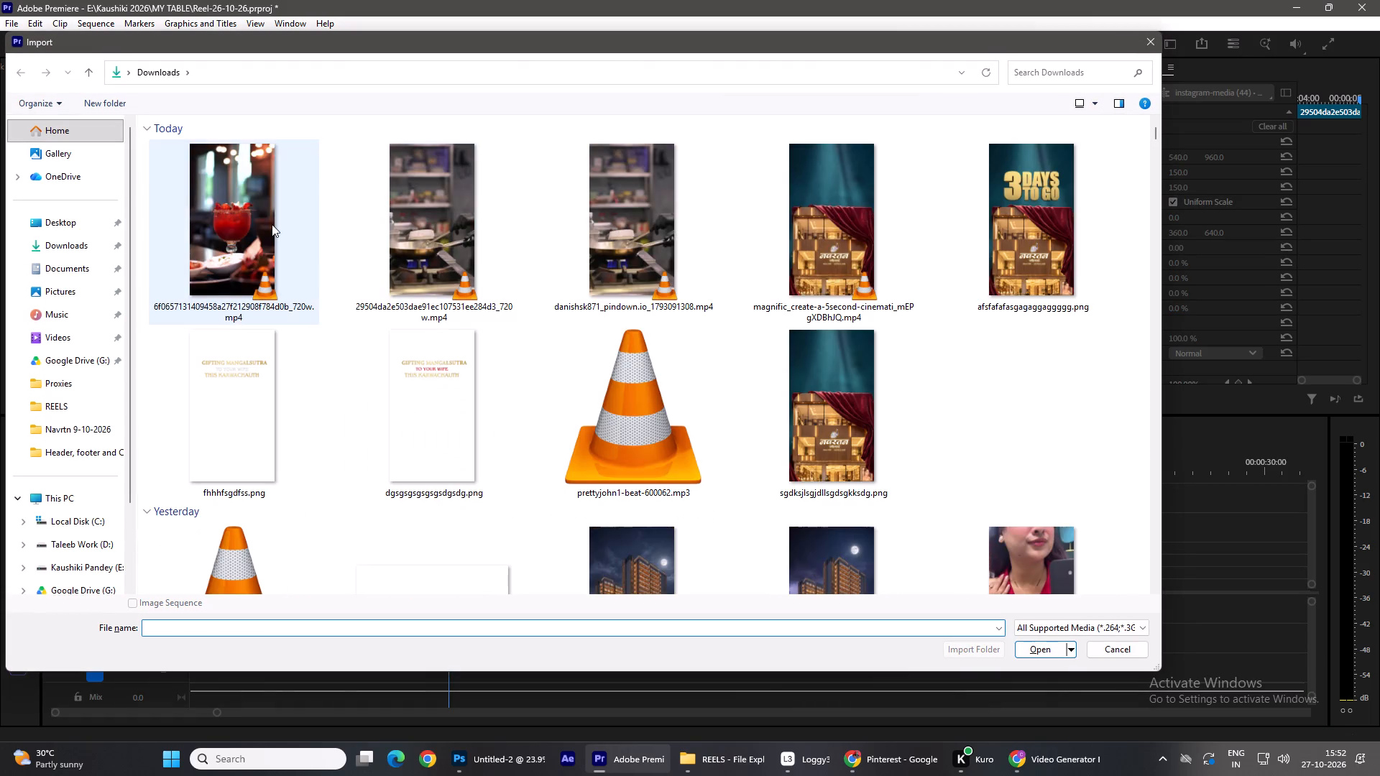
double_click(271, 224)
double_click(46, 331)
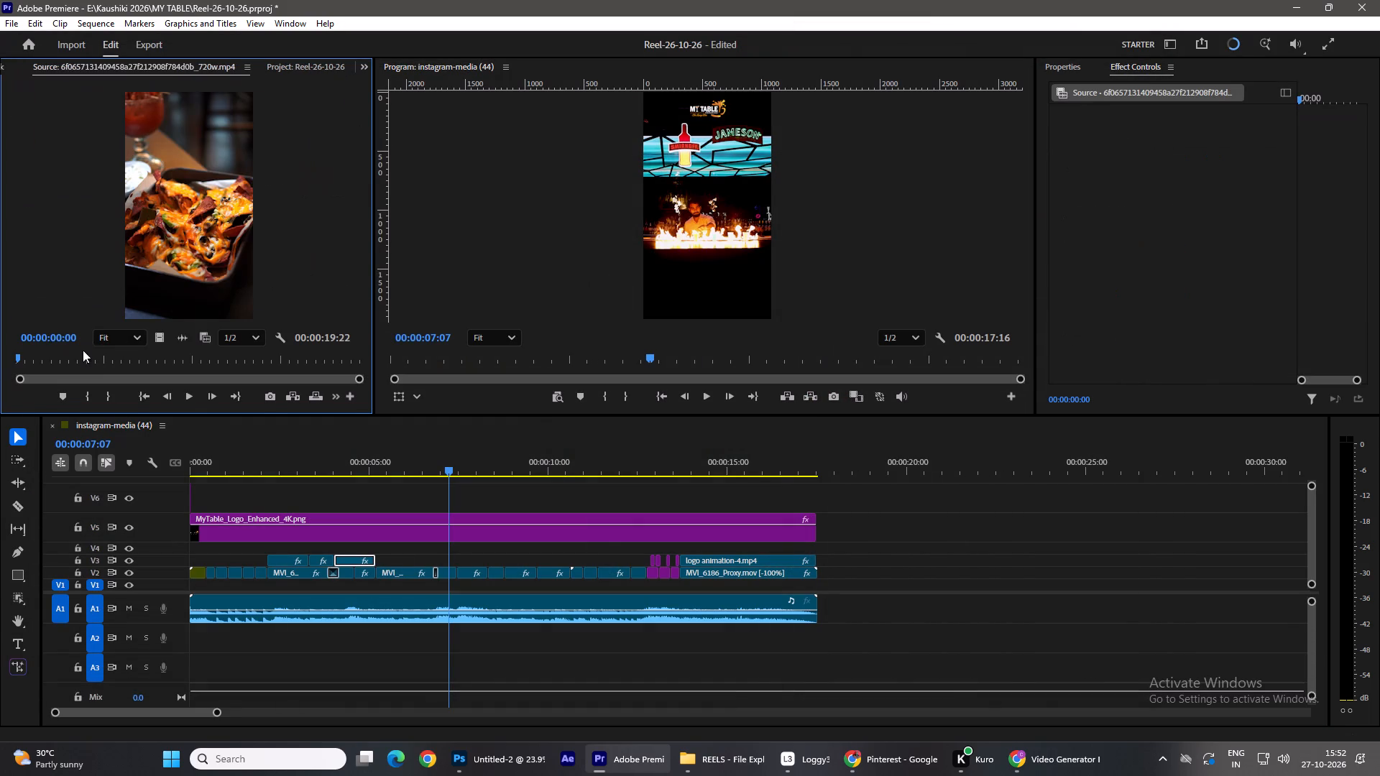
Mark the nachos shot in the source video from 00:00:00:00 to about 00:00:02:04.
left_click_drag(78, 350, 0, 370)
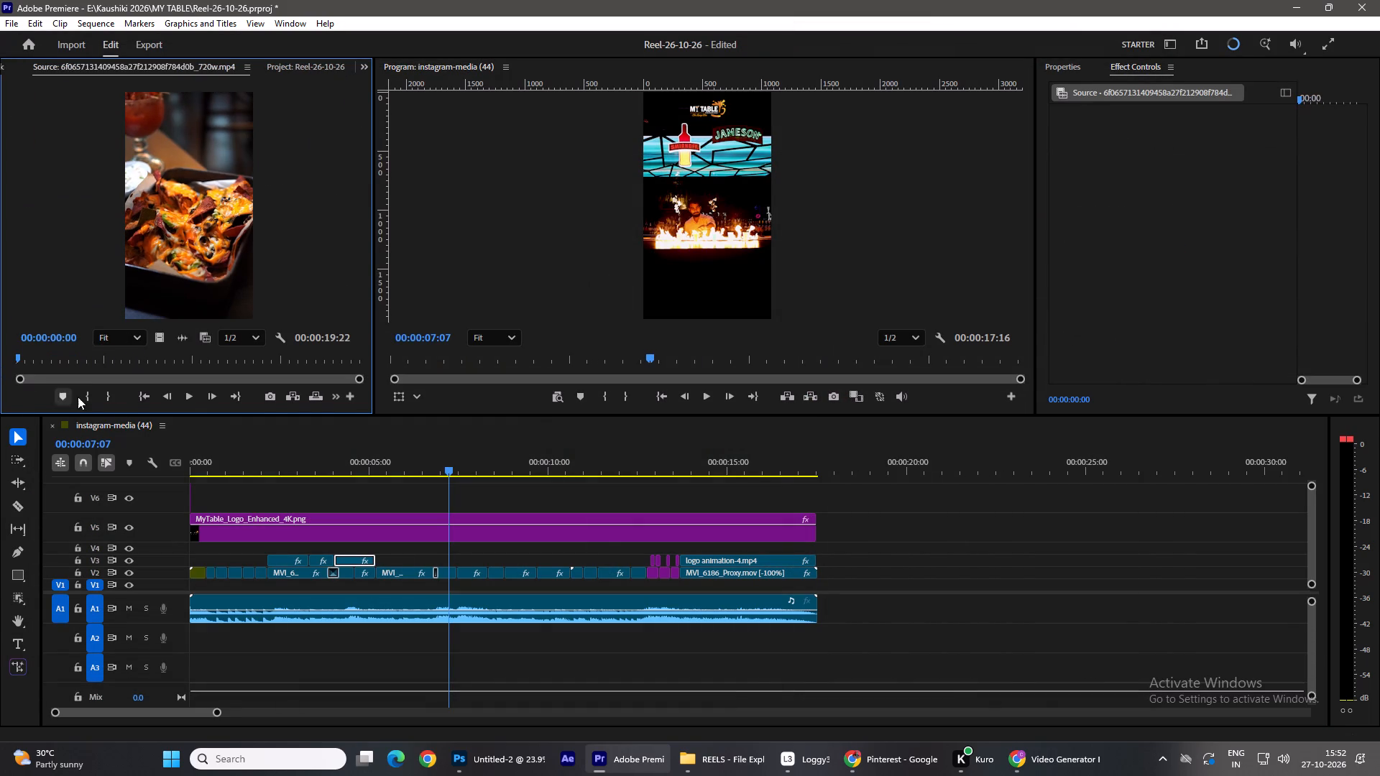
left_click(83, 398)
left_click_drag(23, 359, 59, 364)
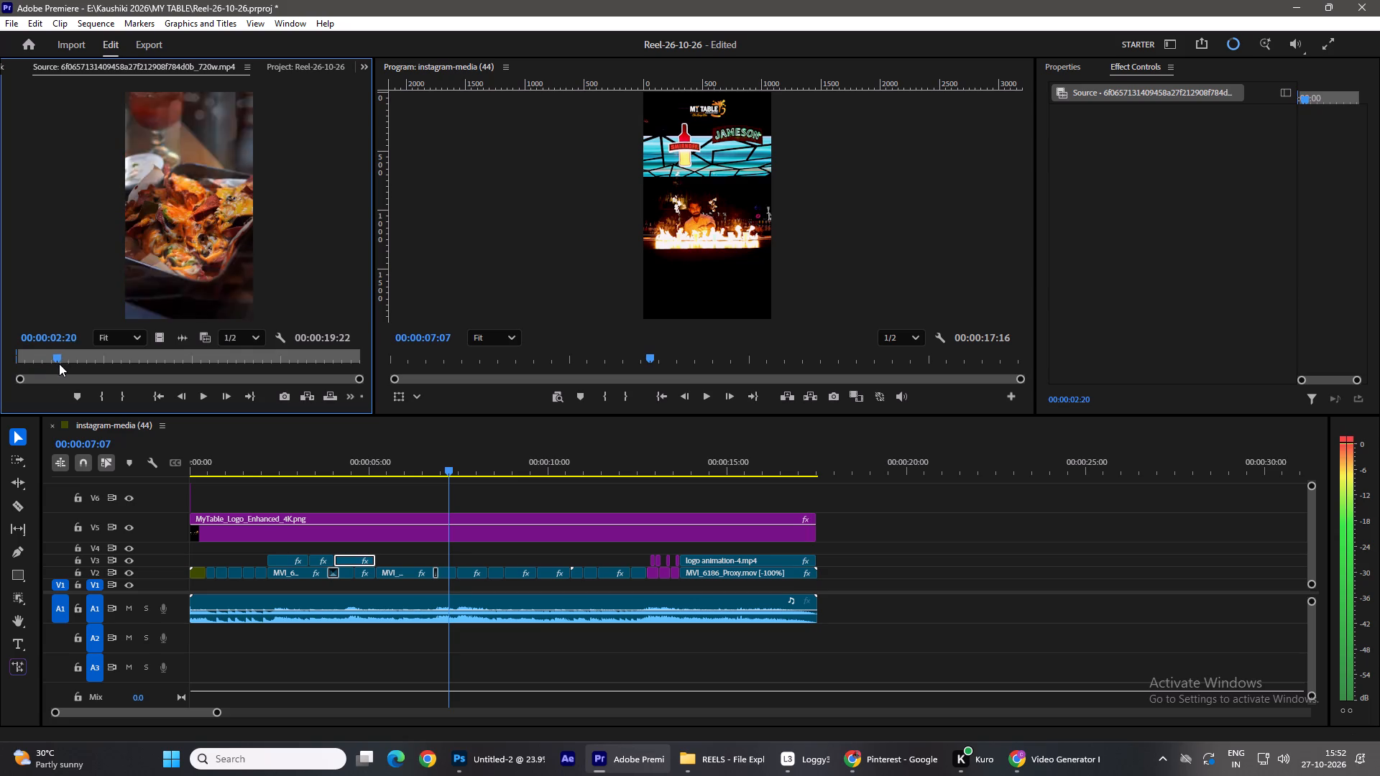
left_click_drag(59, 364, 55, 363)
left_click(125, 399)
Place the nachos shot as video only on V3 right after the pasta shot, with scale 161 and horizontal position 546.
left_click_drag(155, 342, 381, 570)
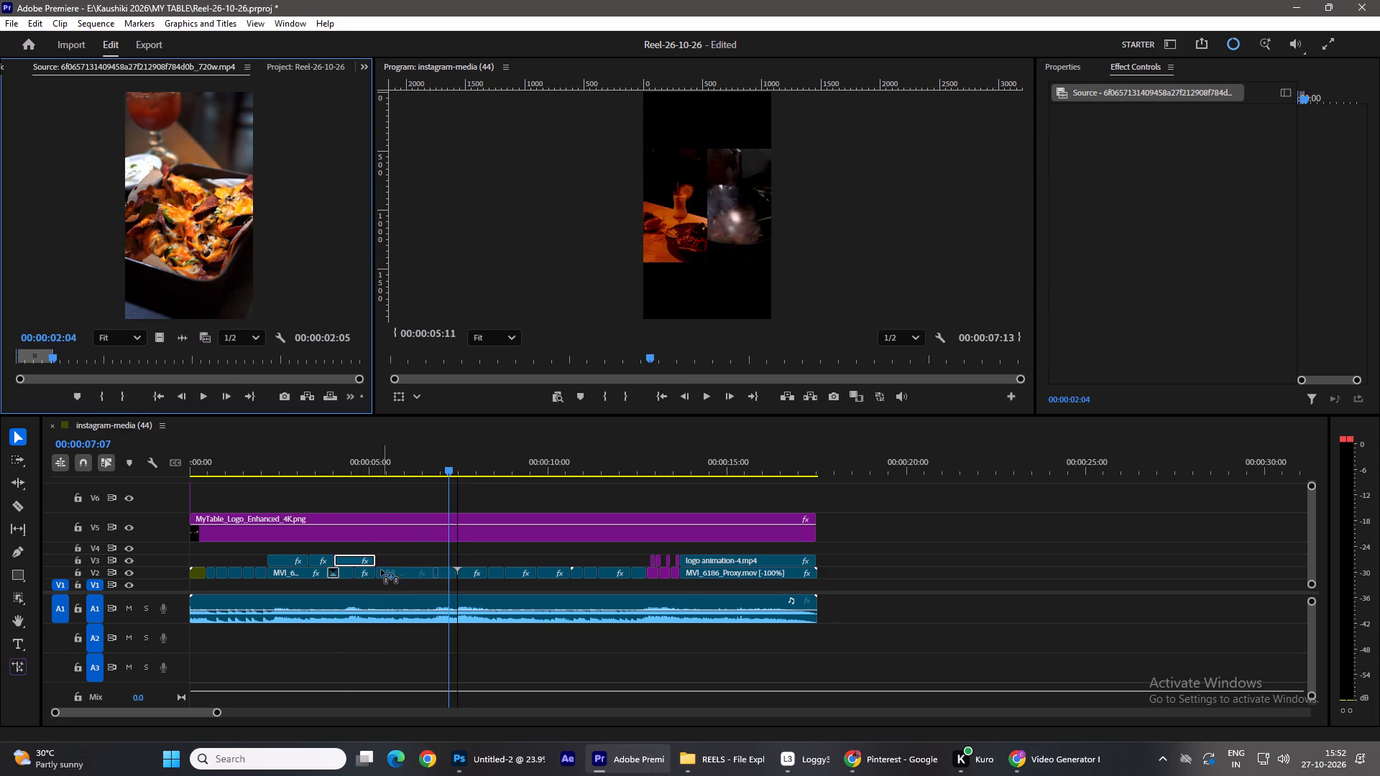
left_click_drag(381, 570, 375, 558)
left_click_drag(451, 463, 387, 477)
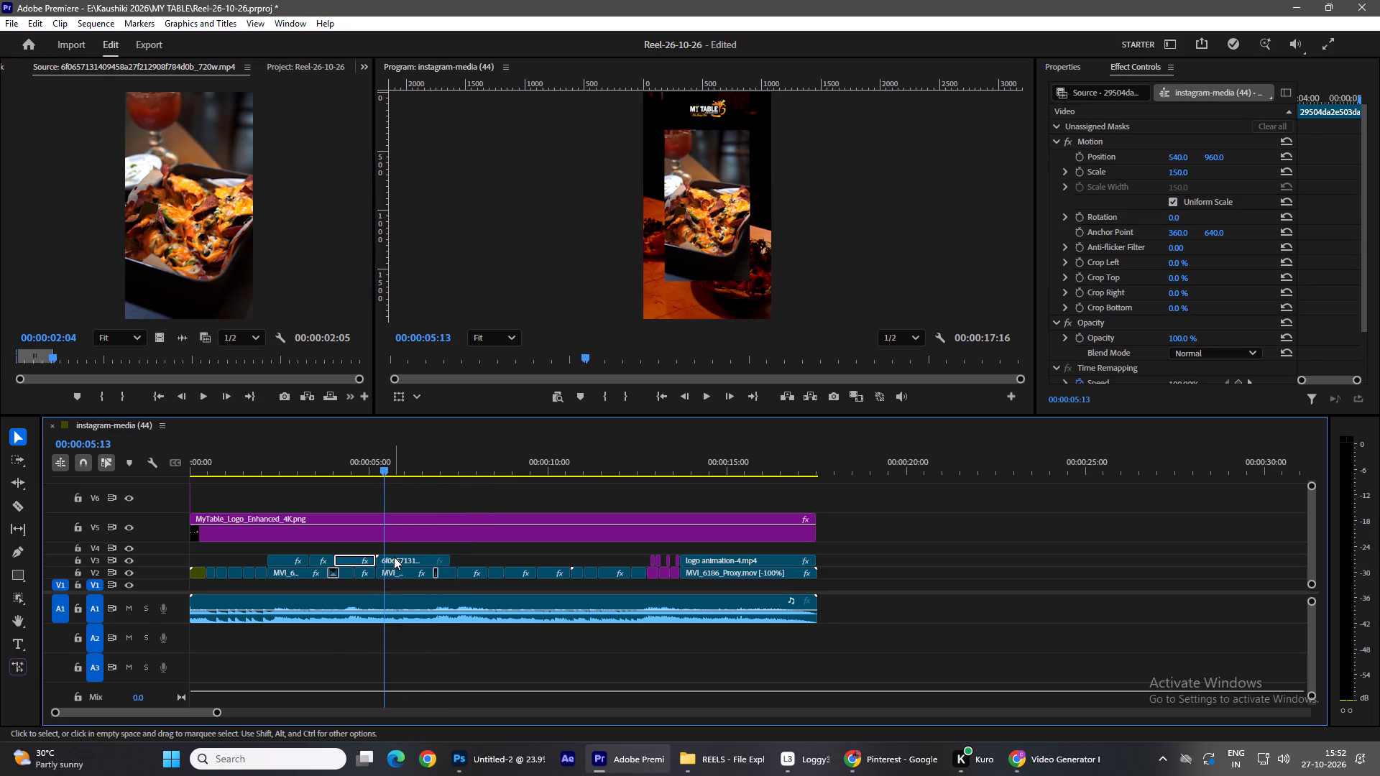
left_click(396, 558)
left_click_drag(1174, 177, 1188, 178)
left_click_drag(1180, 175, 1235, 167)
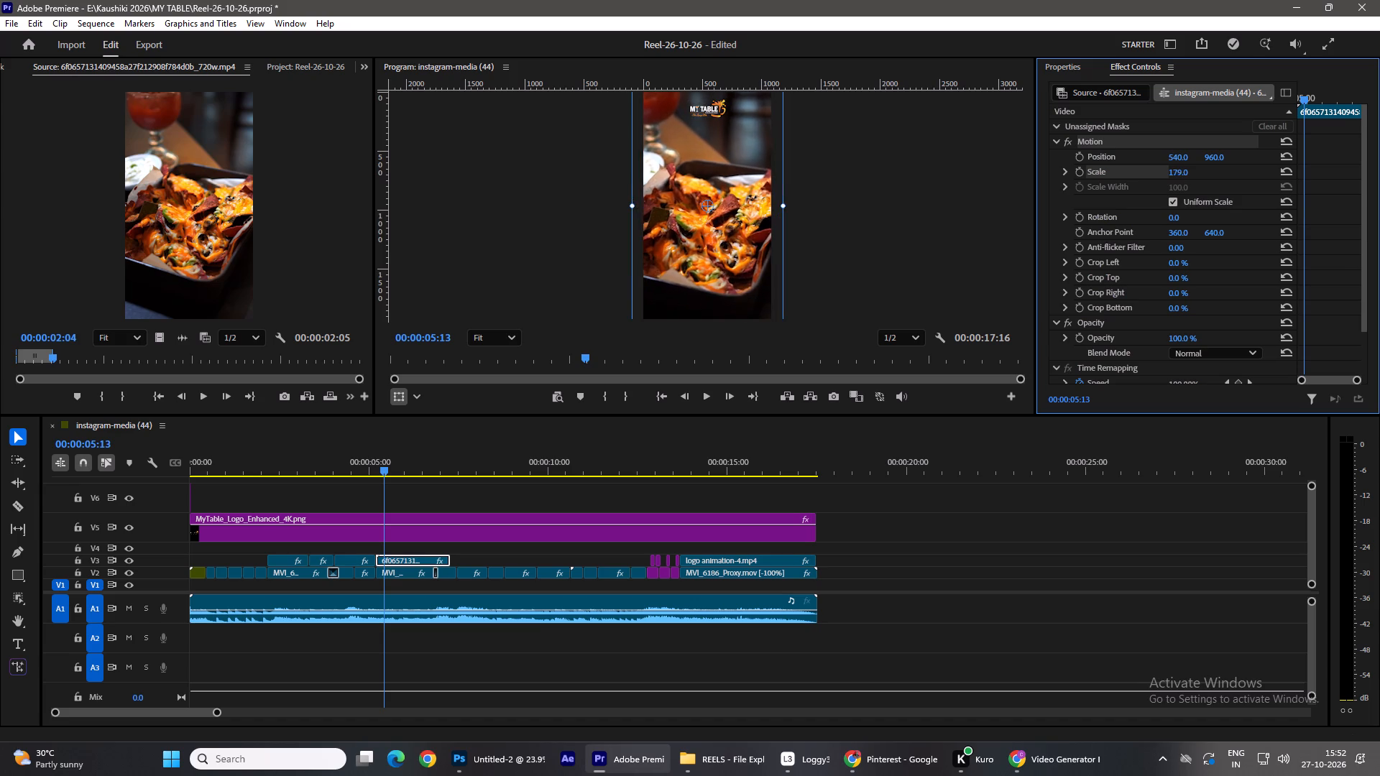
left_click_drag(1235, 167, 1225, 169)
left_click(1172, 157)
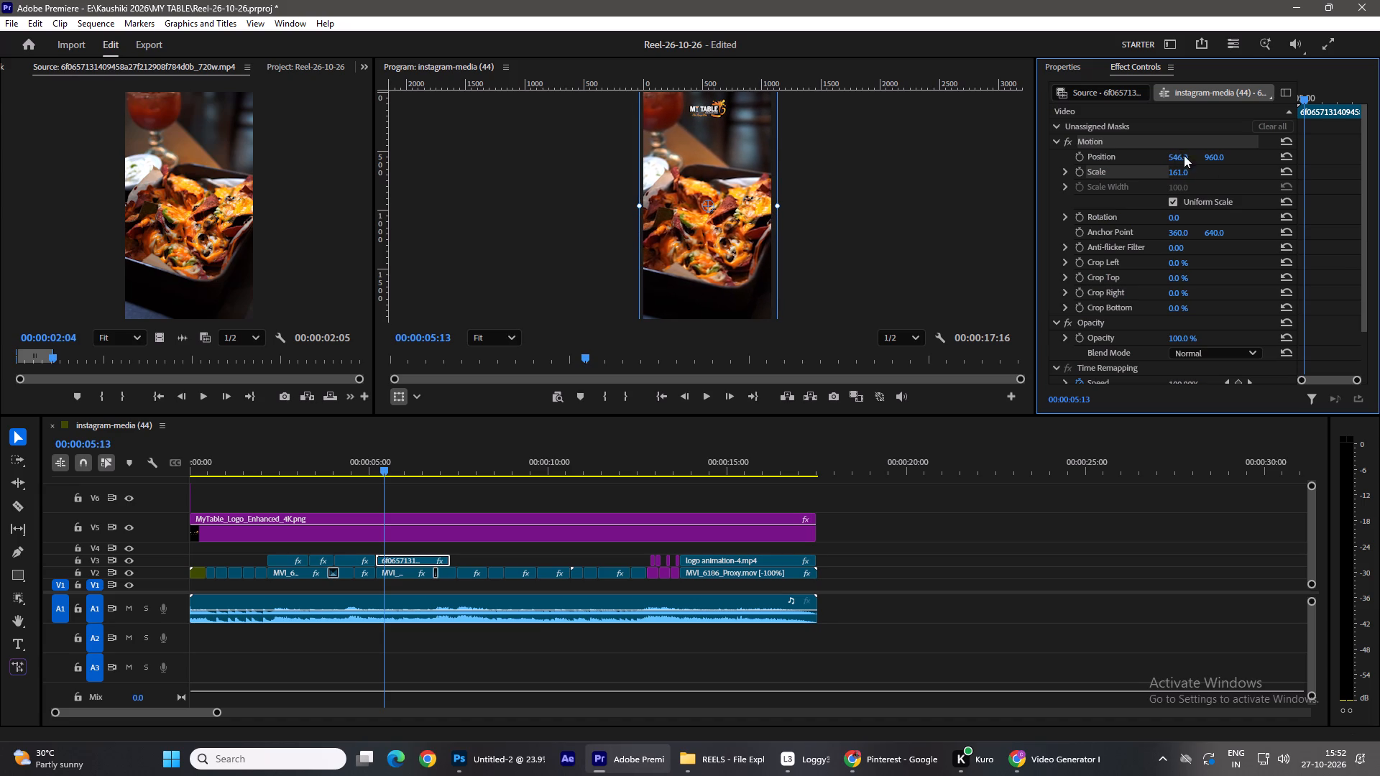
Trim the end of the nachos clip on V3 to 00:00:06:28 and play back the shots that follow it.
left_click_drag(378, 468, 371, 464)
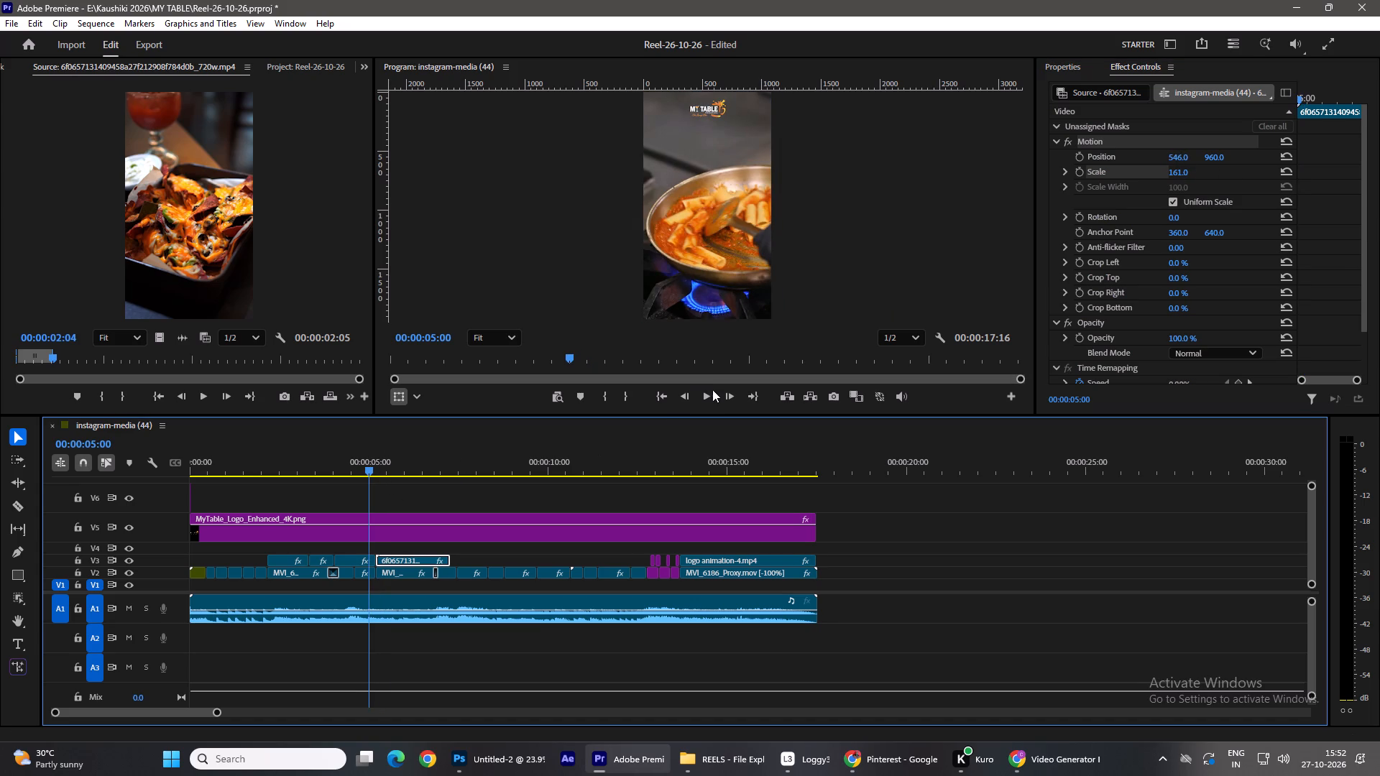
left_click(709, 392)
left_click(709, 392)
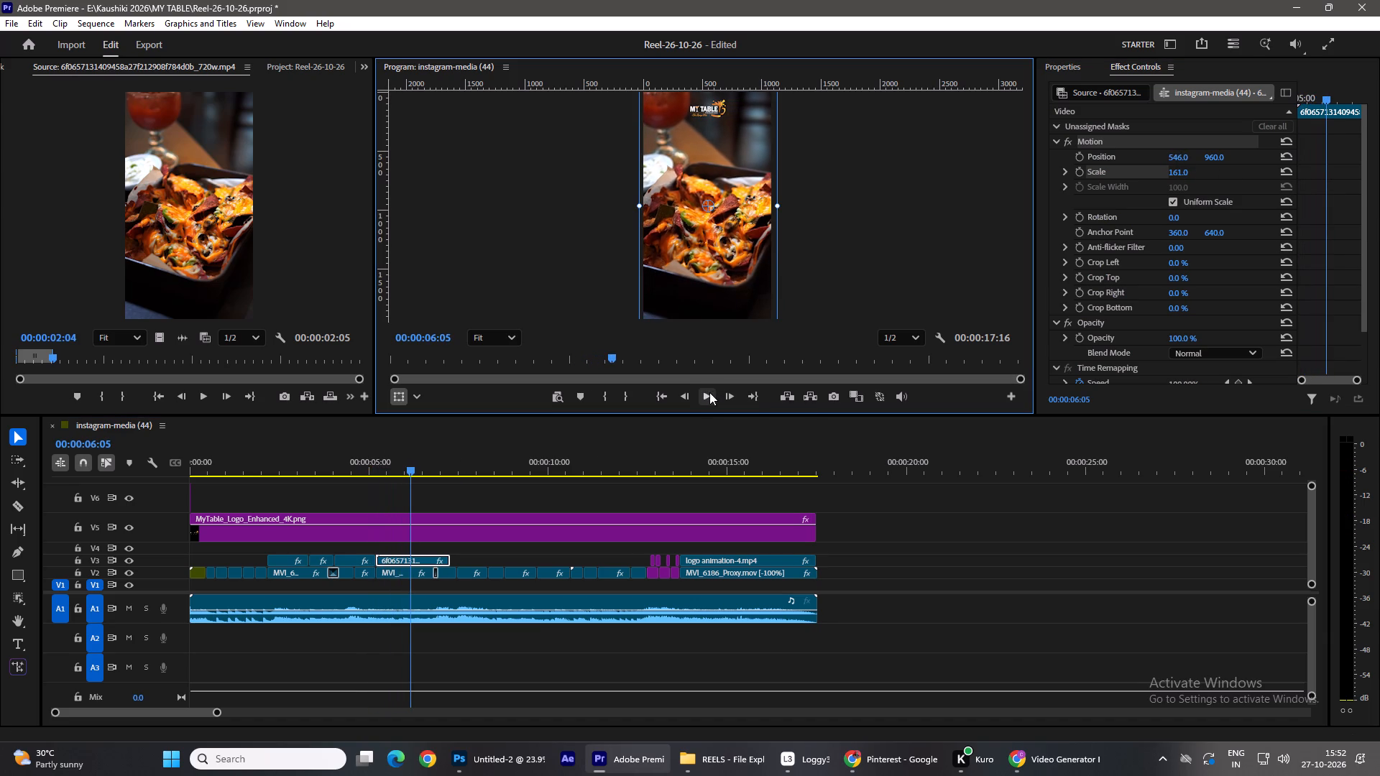
left_click(709, 392)
left_click(709, 392)
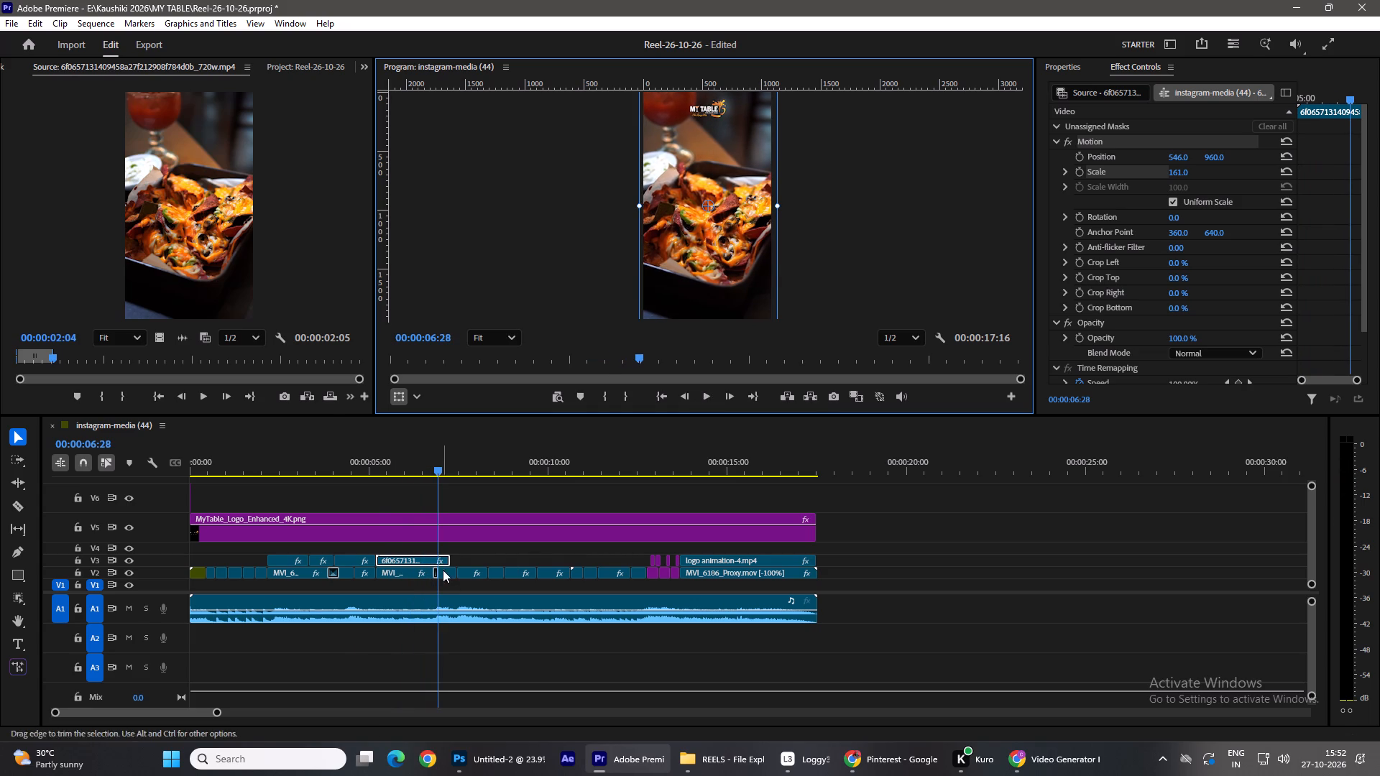
left_click_drag(457, 563, 446, 563)
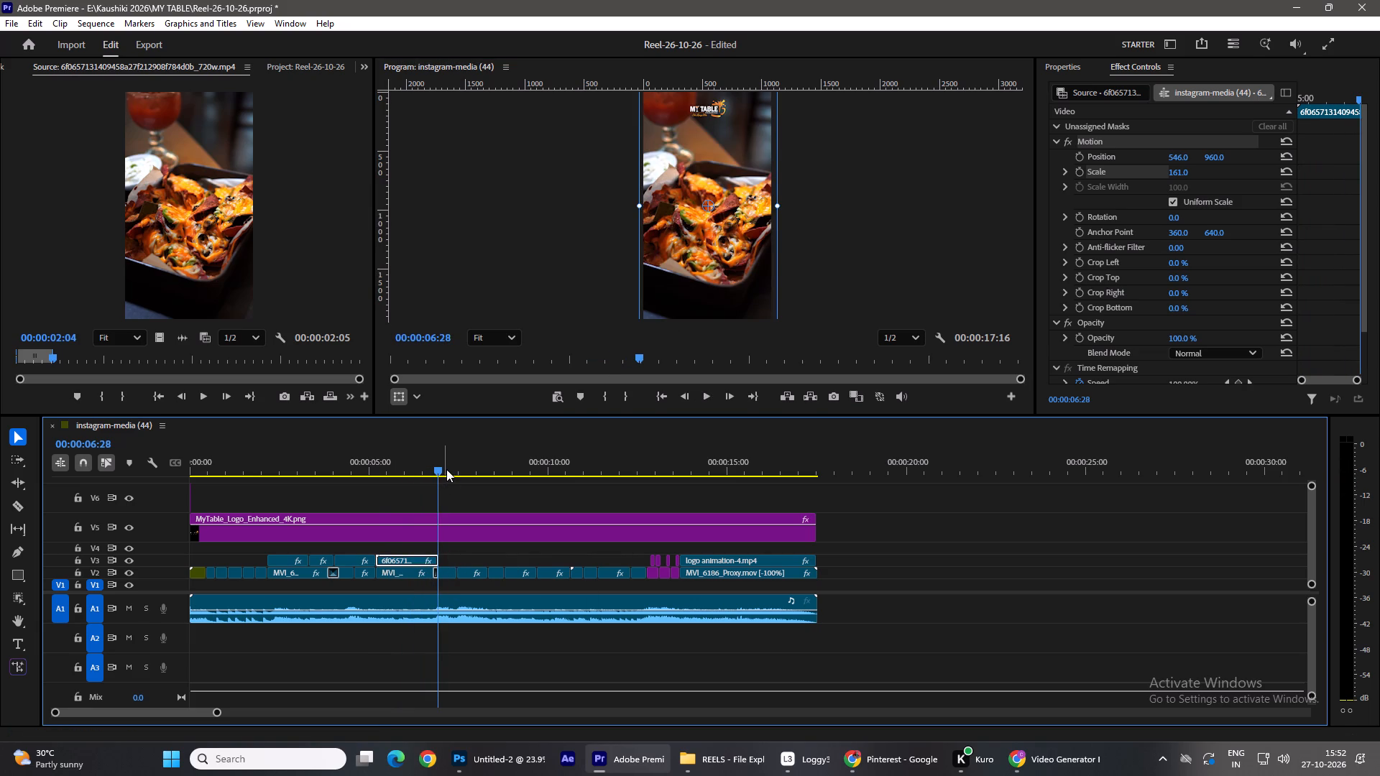
left_click_drag(446, 469, 441, 501)
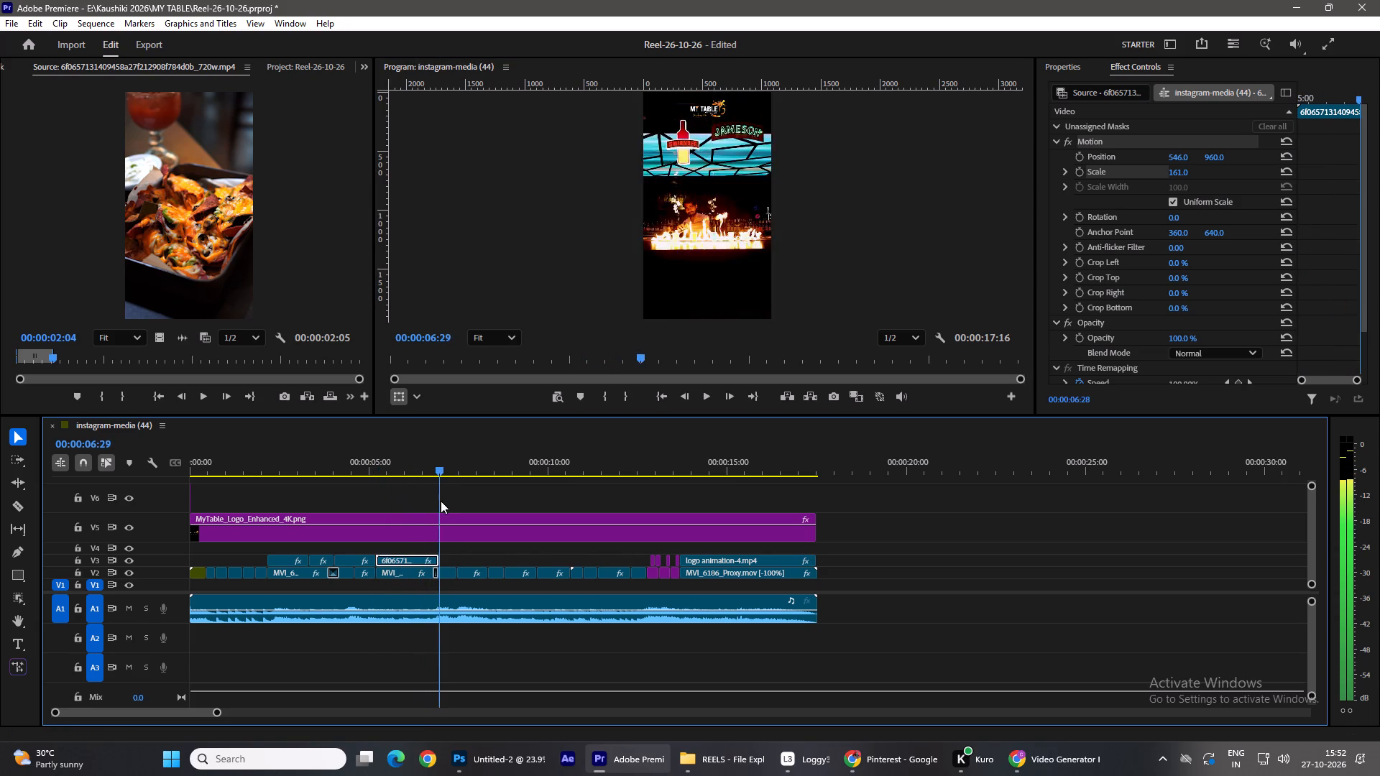
left_click_drag(441, 501, 438, 500)
left_click(708, 398)
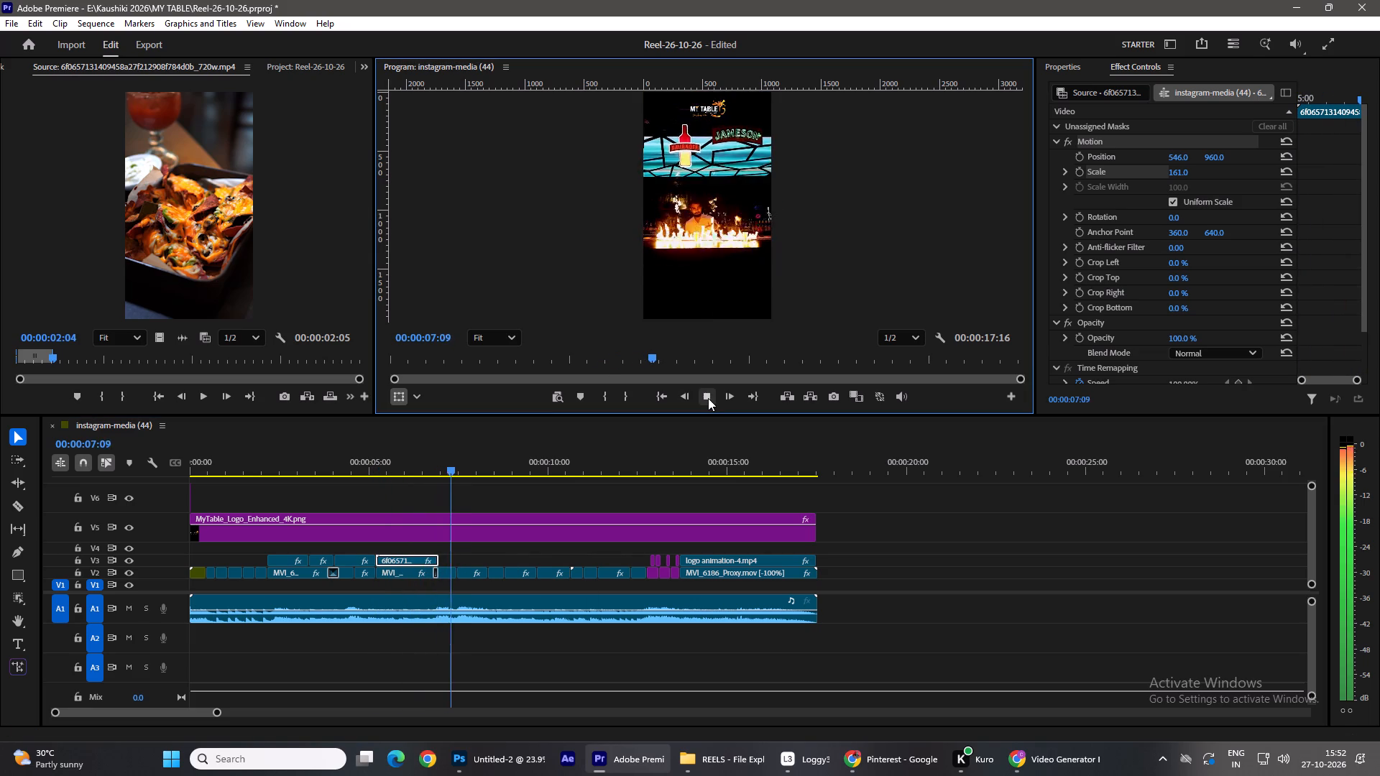
left_click(708, 398)
left_click(708, 398)
left_click(708, 398)
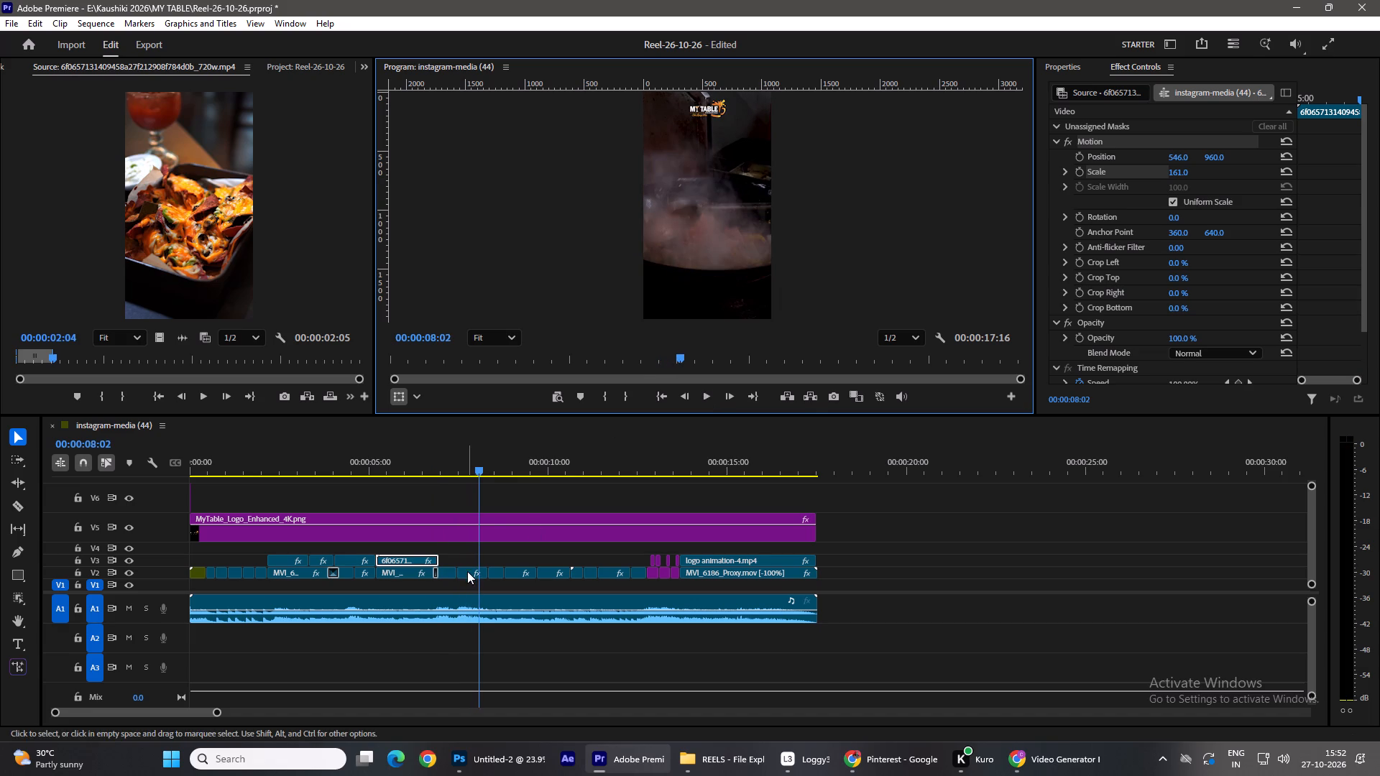
Switch to Pinterest in Chrome, look through the "food making restaurant" results and preview the Bistro by Kiran cooking video.
left_click(866, 759)
scroll(611, 398, "up", 20)
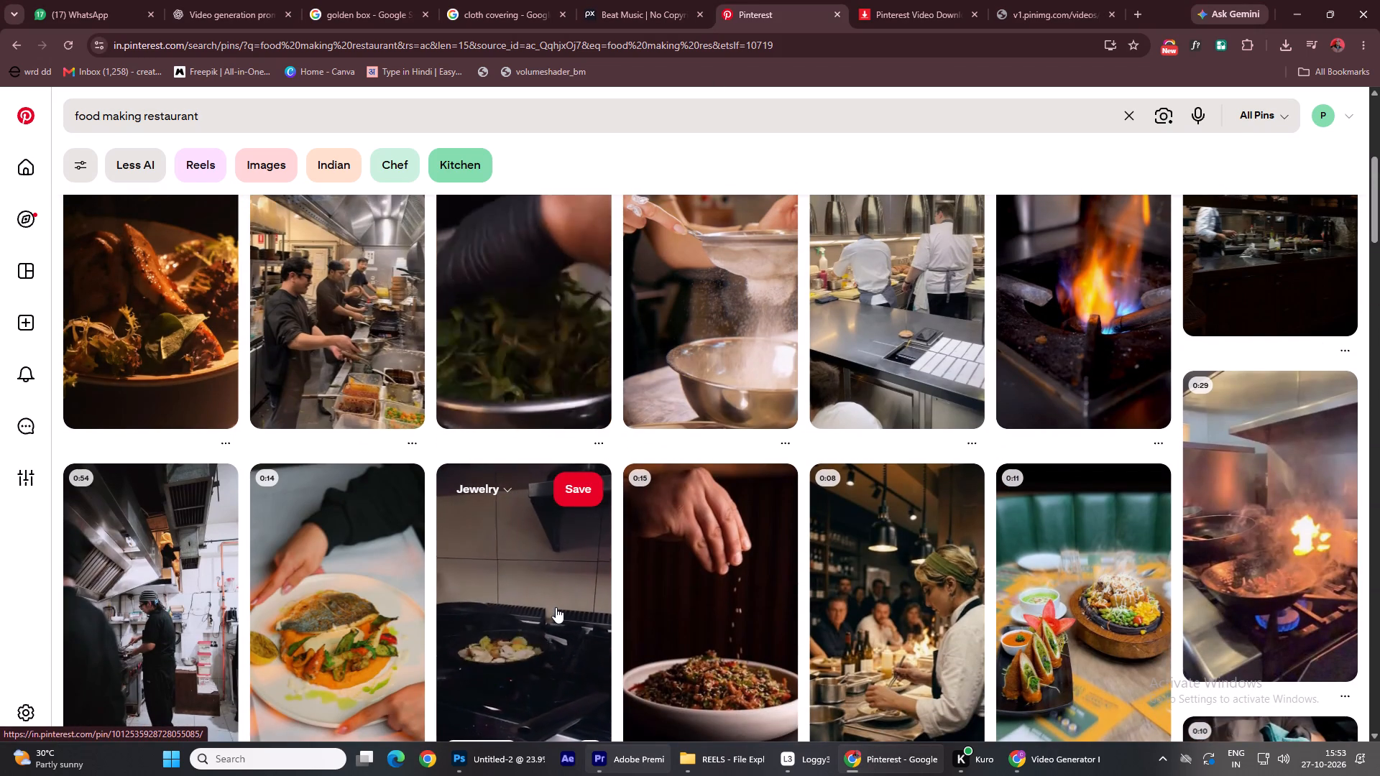
scroll(326, 550, "up", 4)
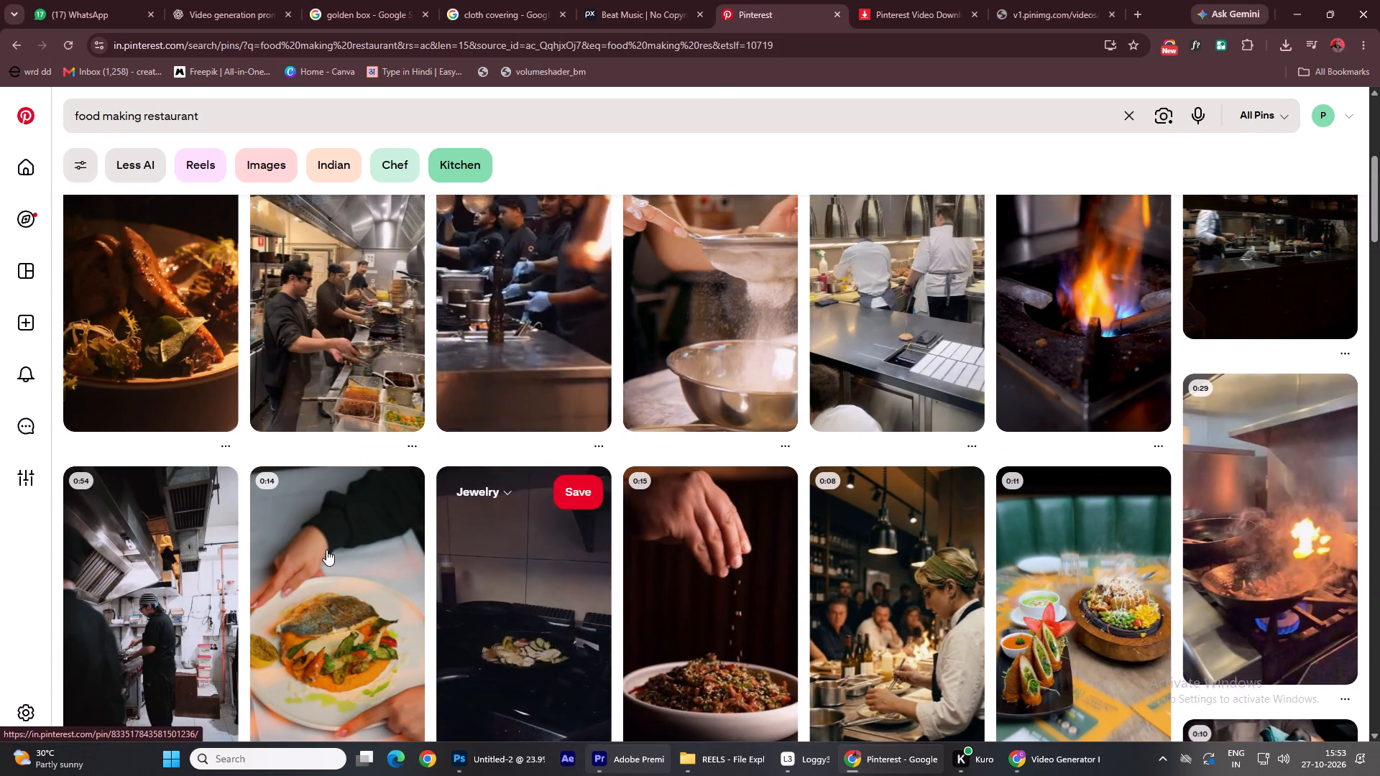
scroll(326, 550, "up", 2)
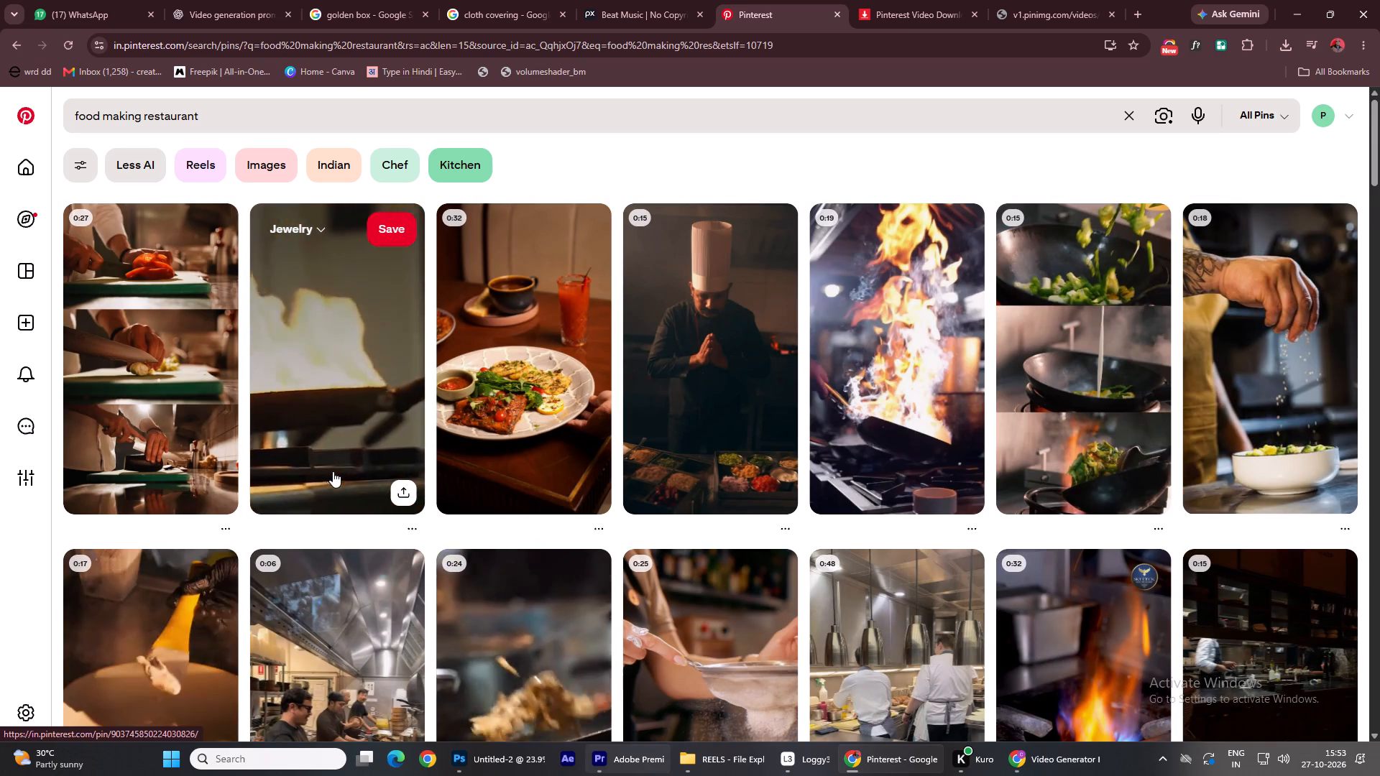
left_click(333, 471)
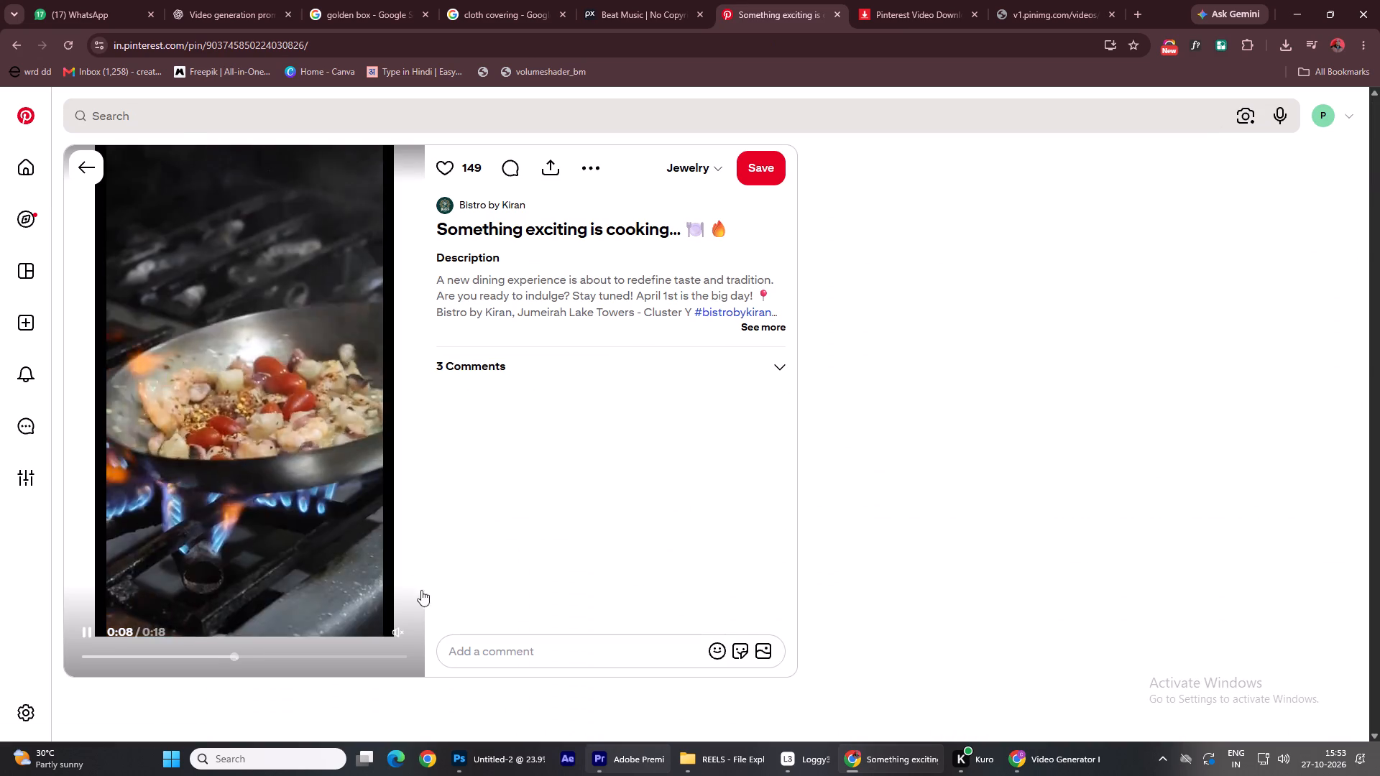
left_click(405, 627)
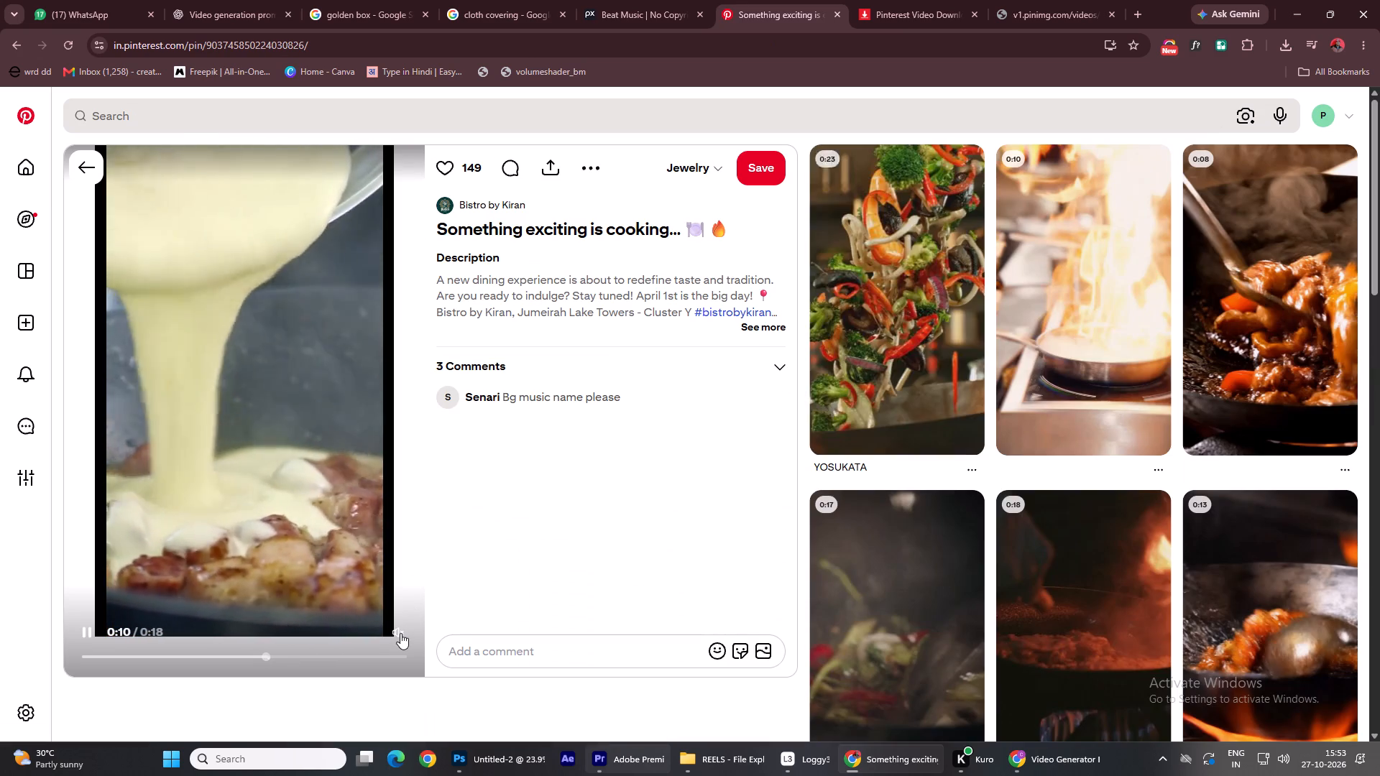
left_click(400, 633)
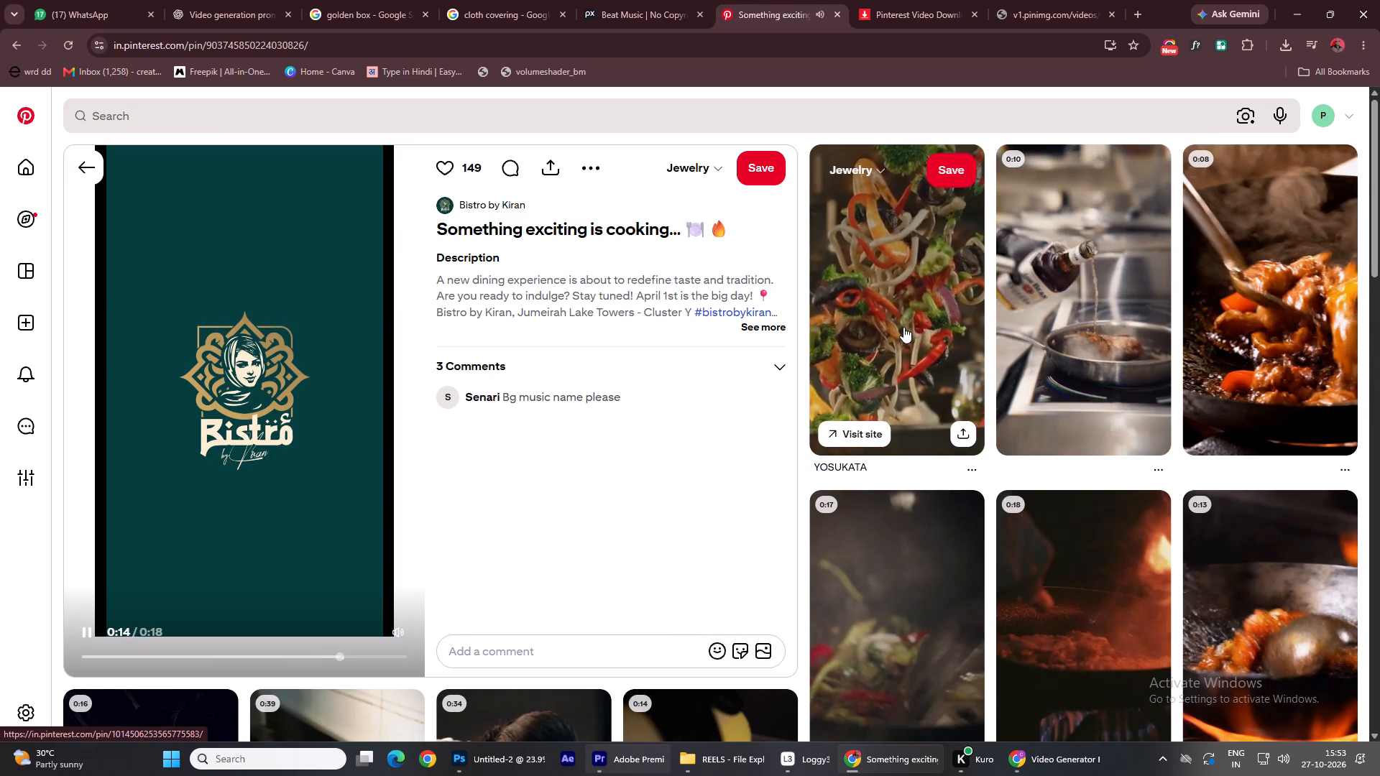
Preview the YOSUKATA wok video and look through its related pins for another usable food or kitchen shot.
left_click(903, 327)
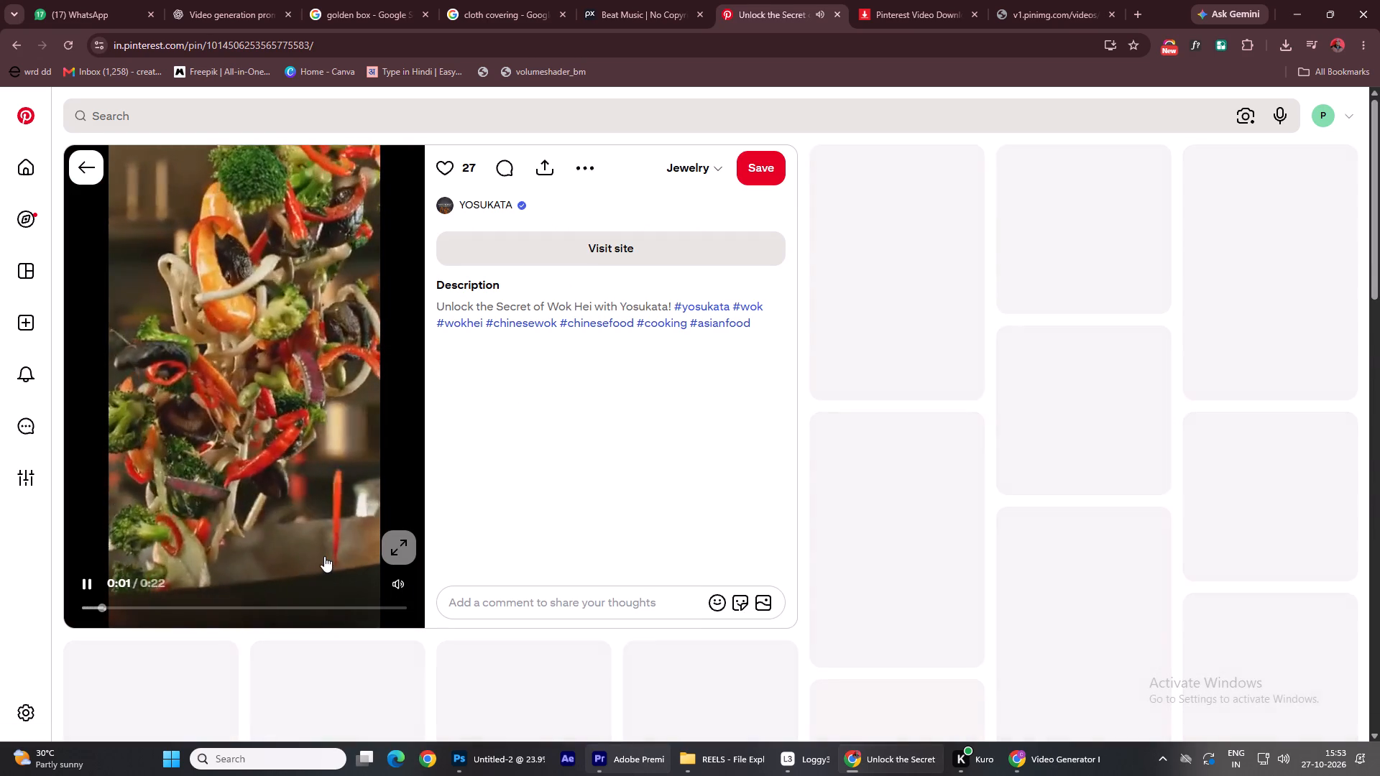
left_click(300, 498)
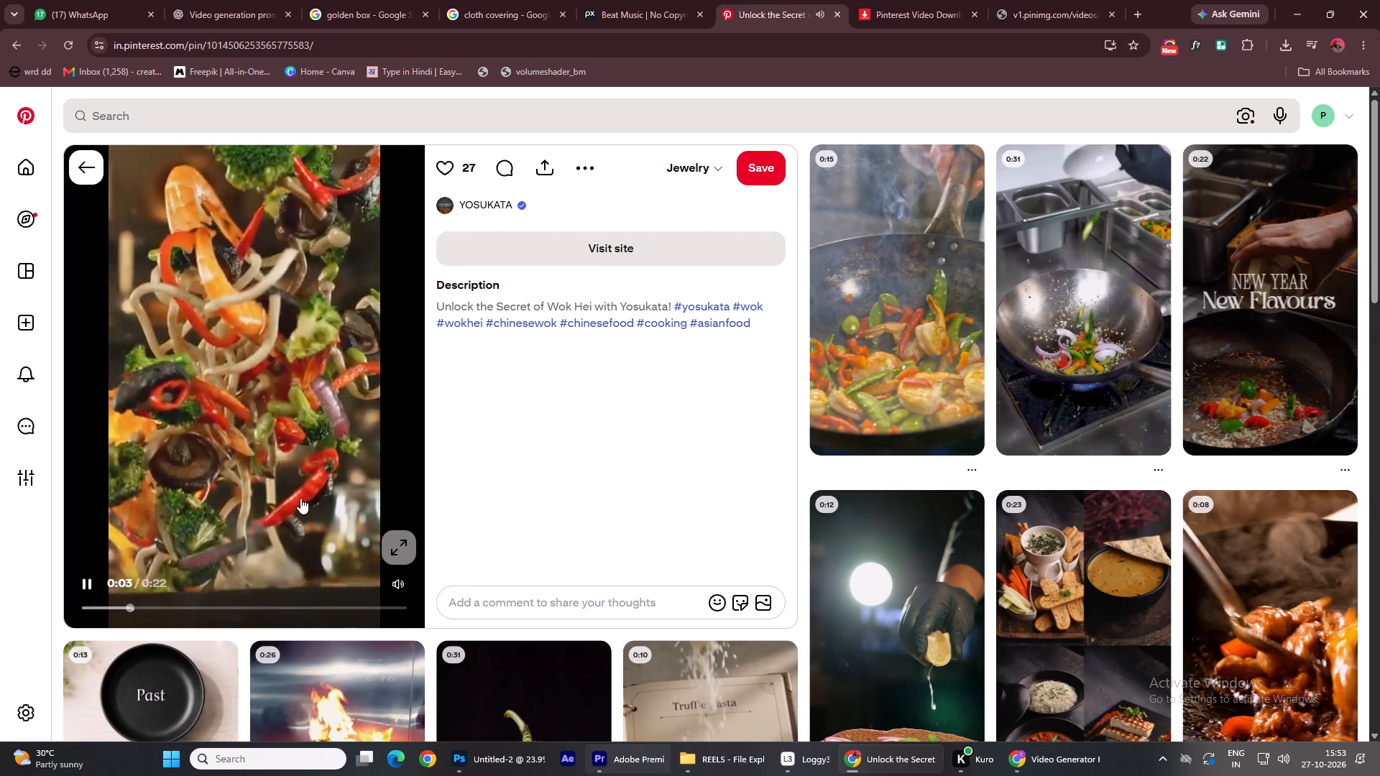
left_click(300, 498)
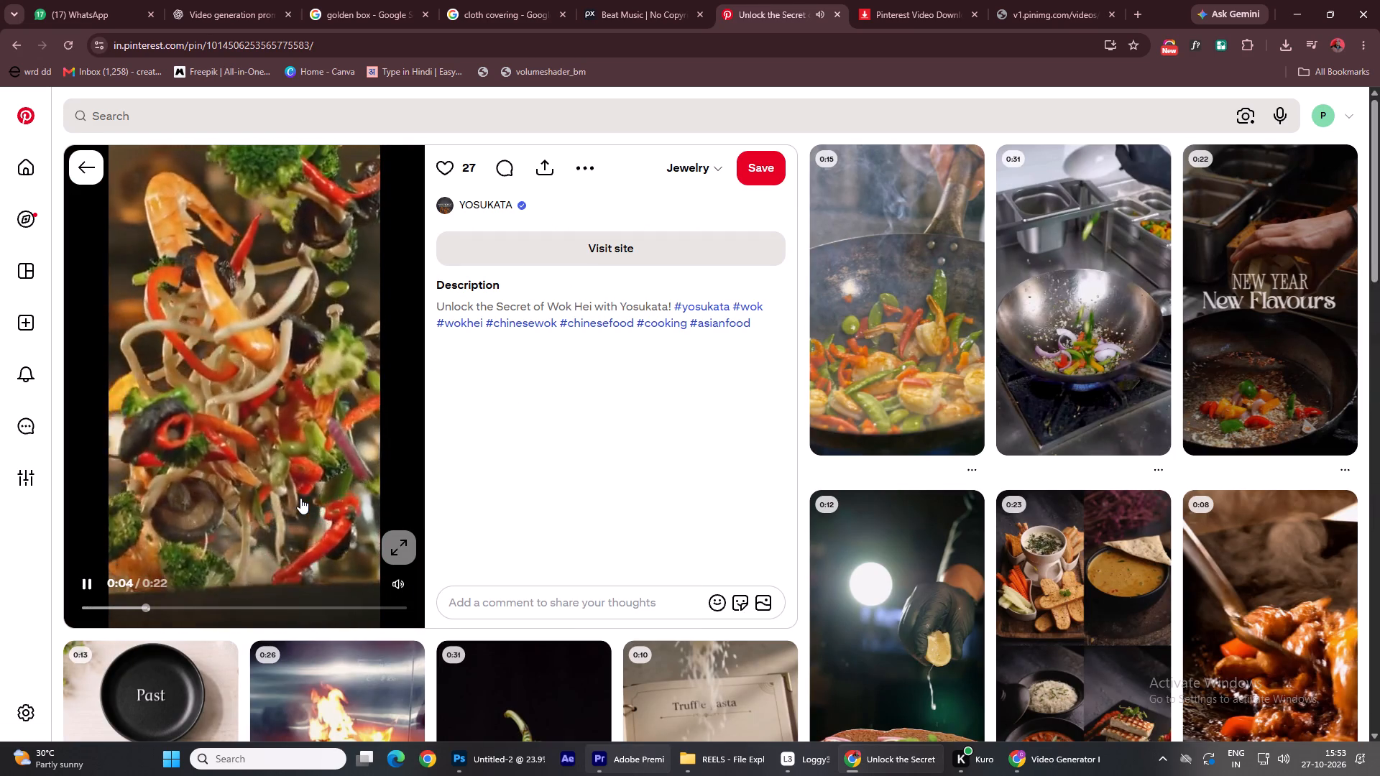
left_click(300, 498)
scroll(1065, 426, "down", 3)
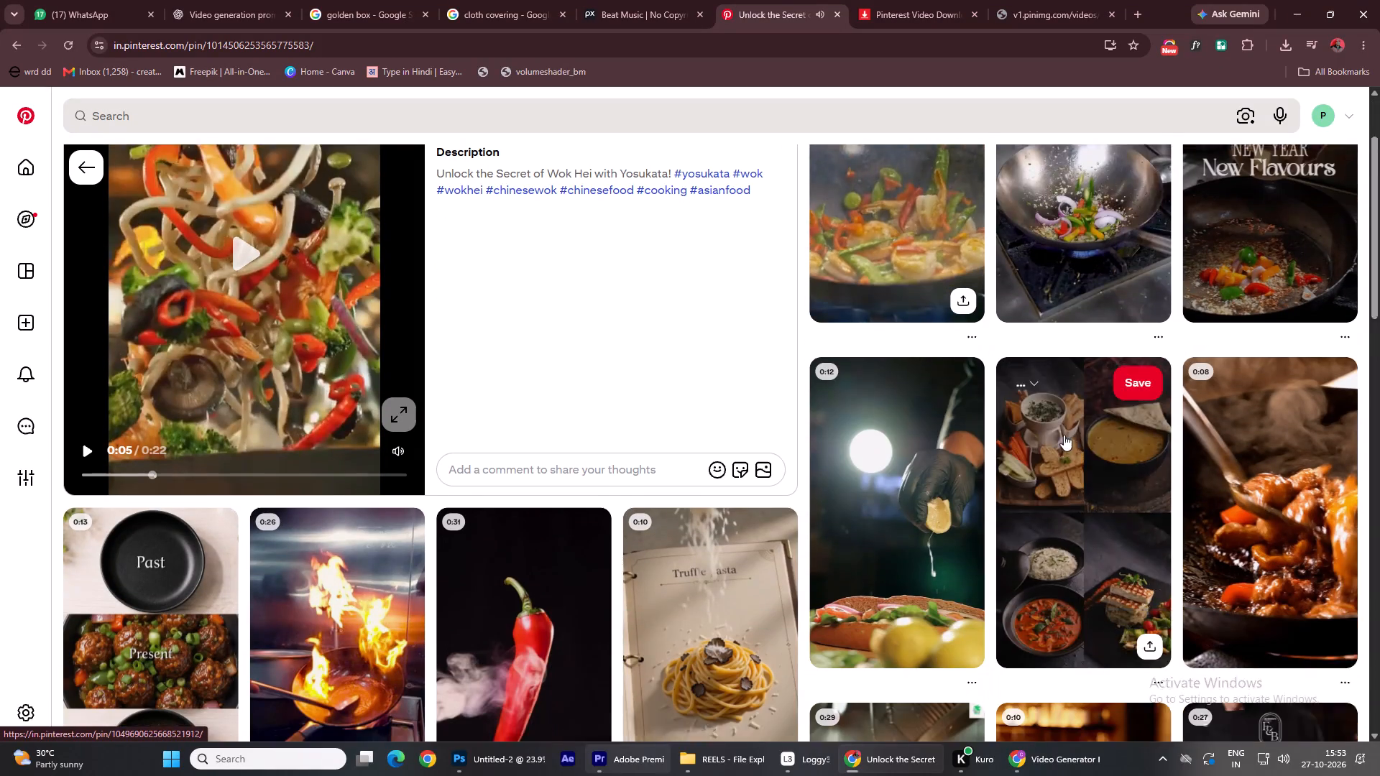
scroll(267, 518, "down", 3)
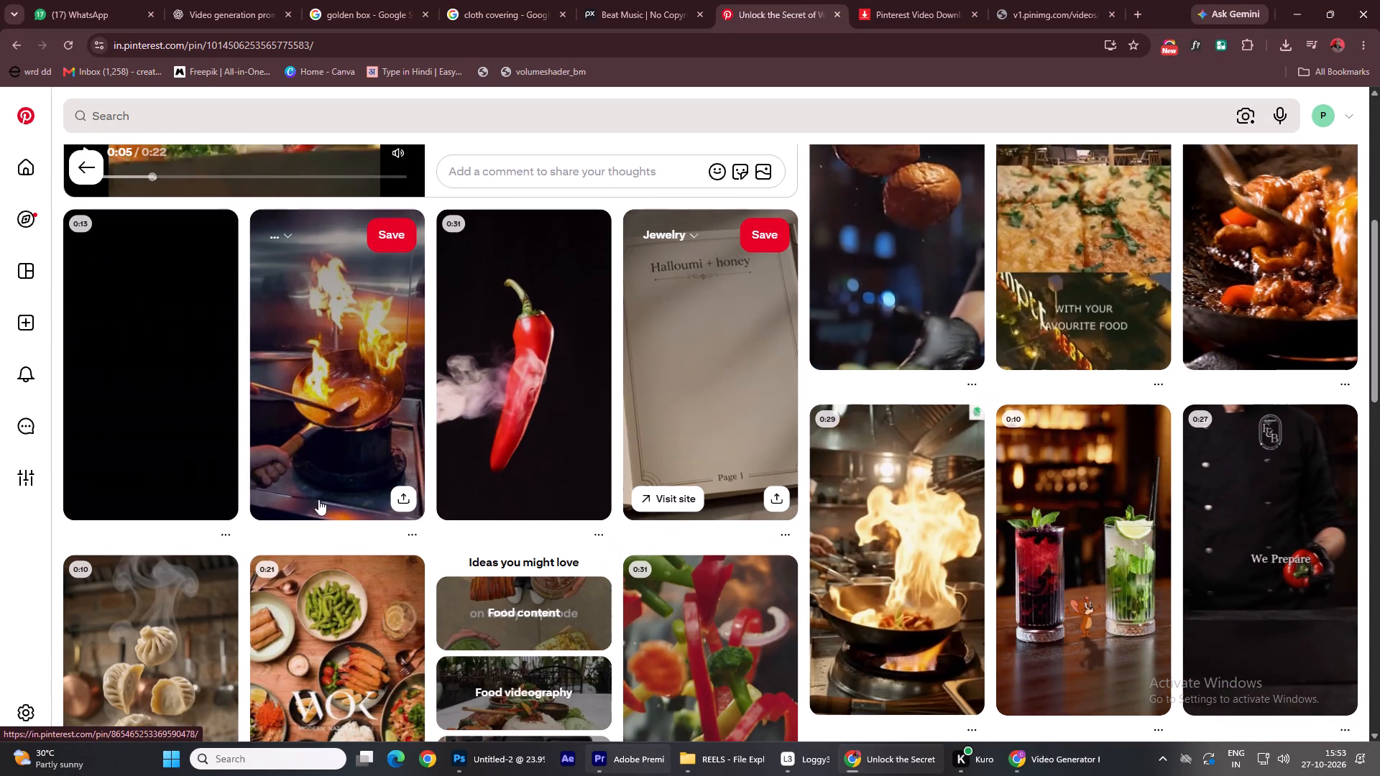
scroll(355, 440, "down", 3)
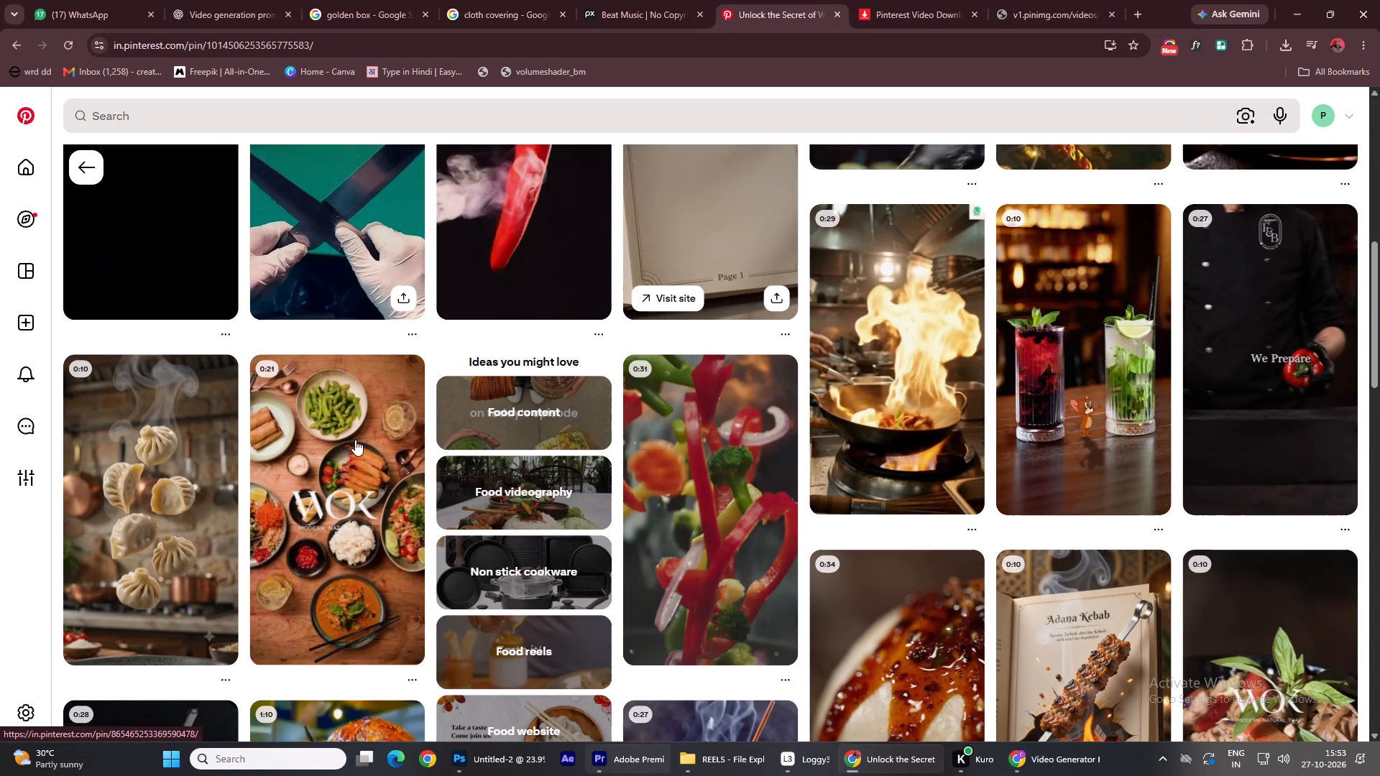
scroll(355, 440, "down", 1)
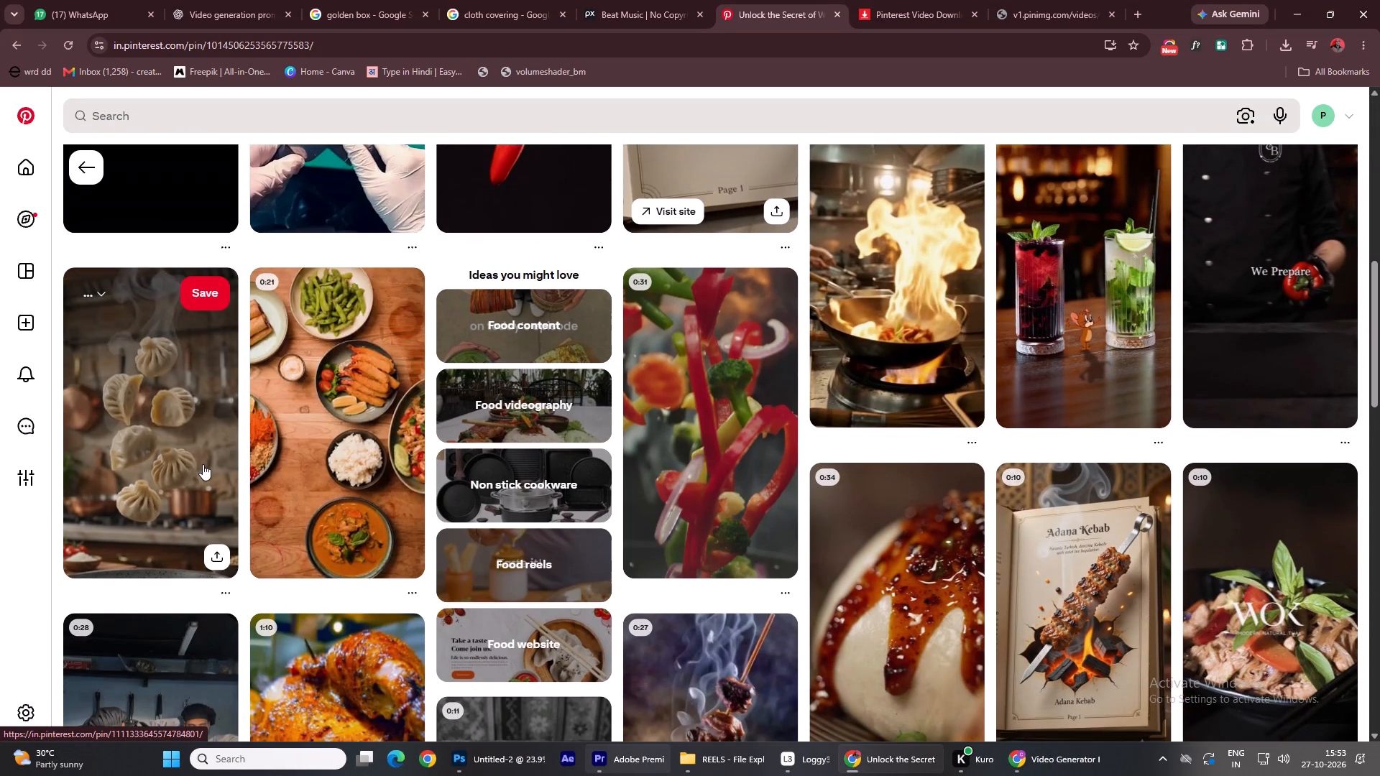
scroll(203, 464, "down", 3)
scroll(221, 529, "down", 2)
scroll(169, 490, "down", 4)
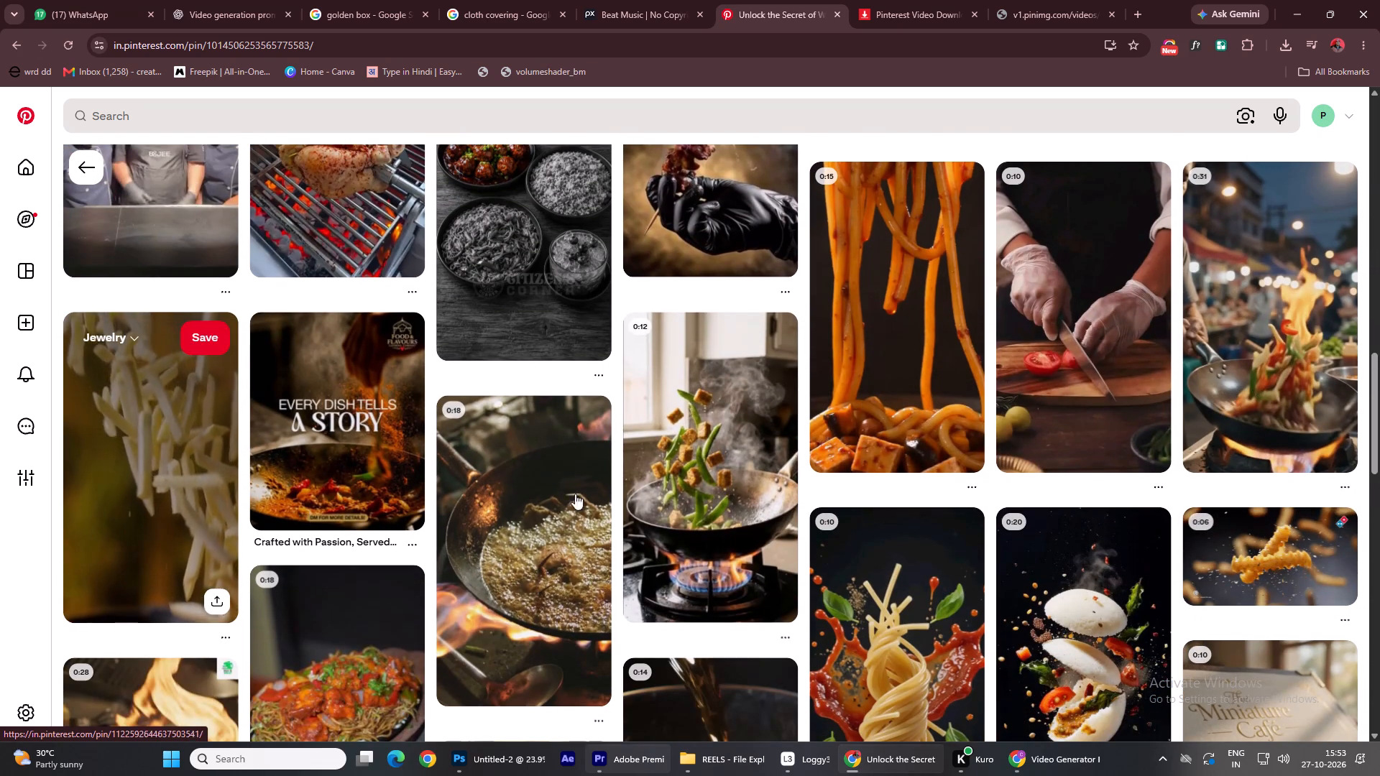
scroll(697, 490, "up", 6)
scroll(956, 515, "up", 7)
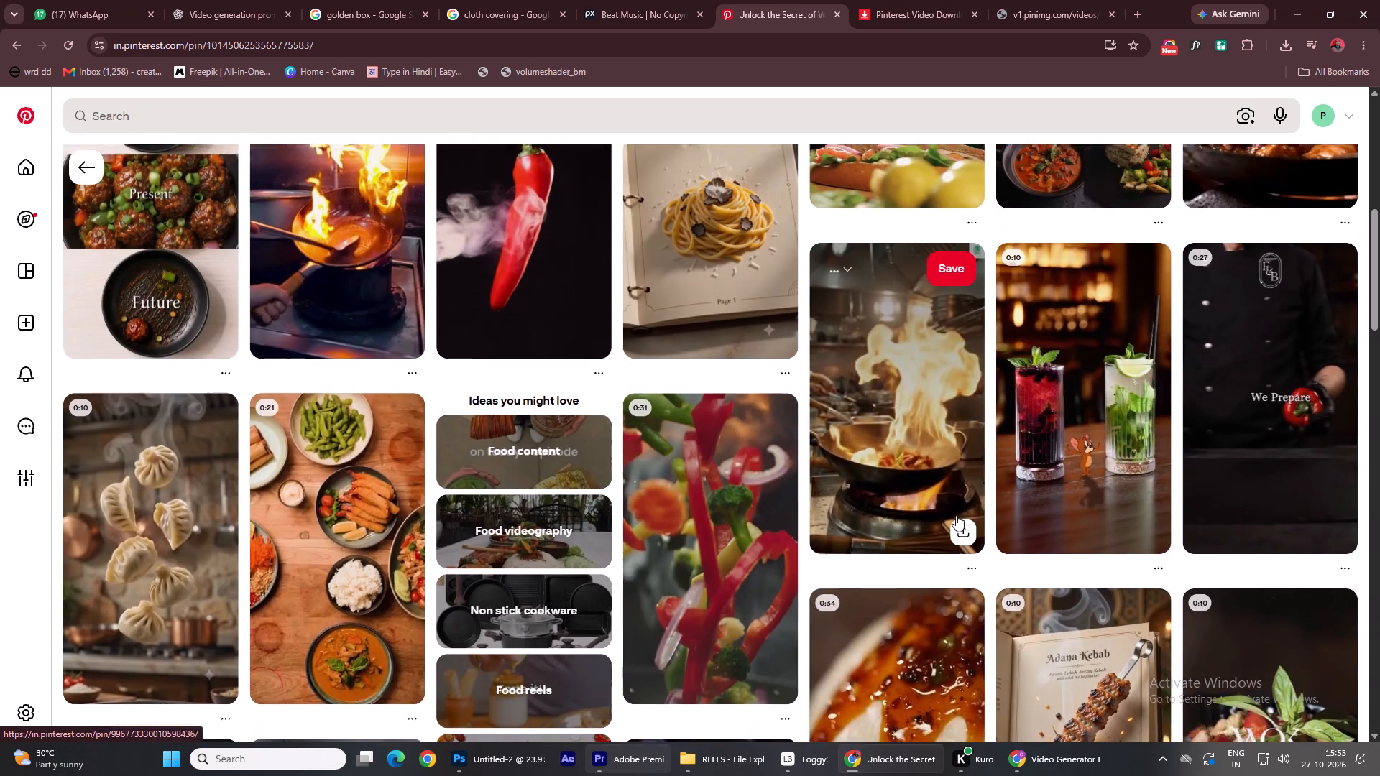
scroll(956, 515, "up", 3)
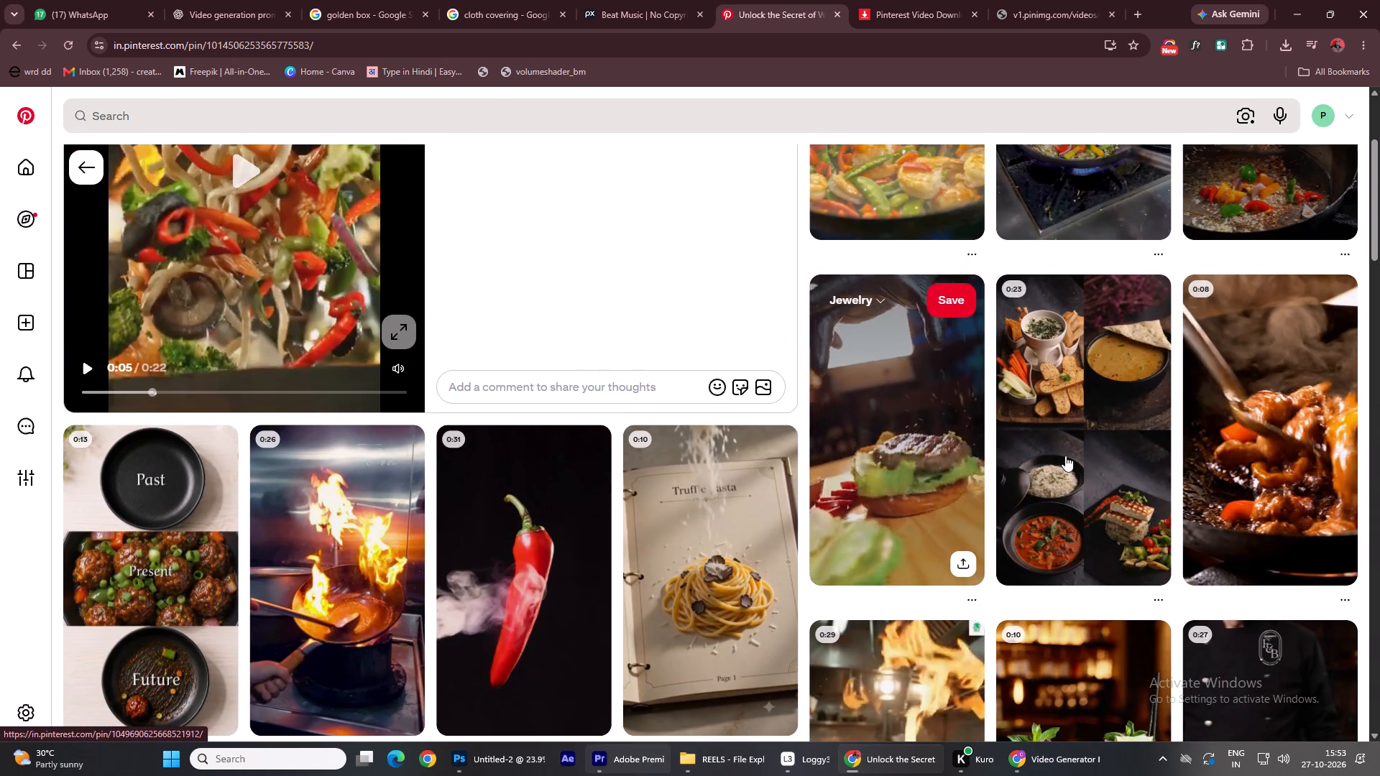
scroll(1065, 456, "up", 5)
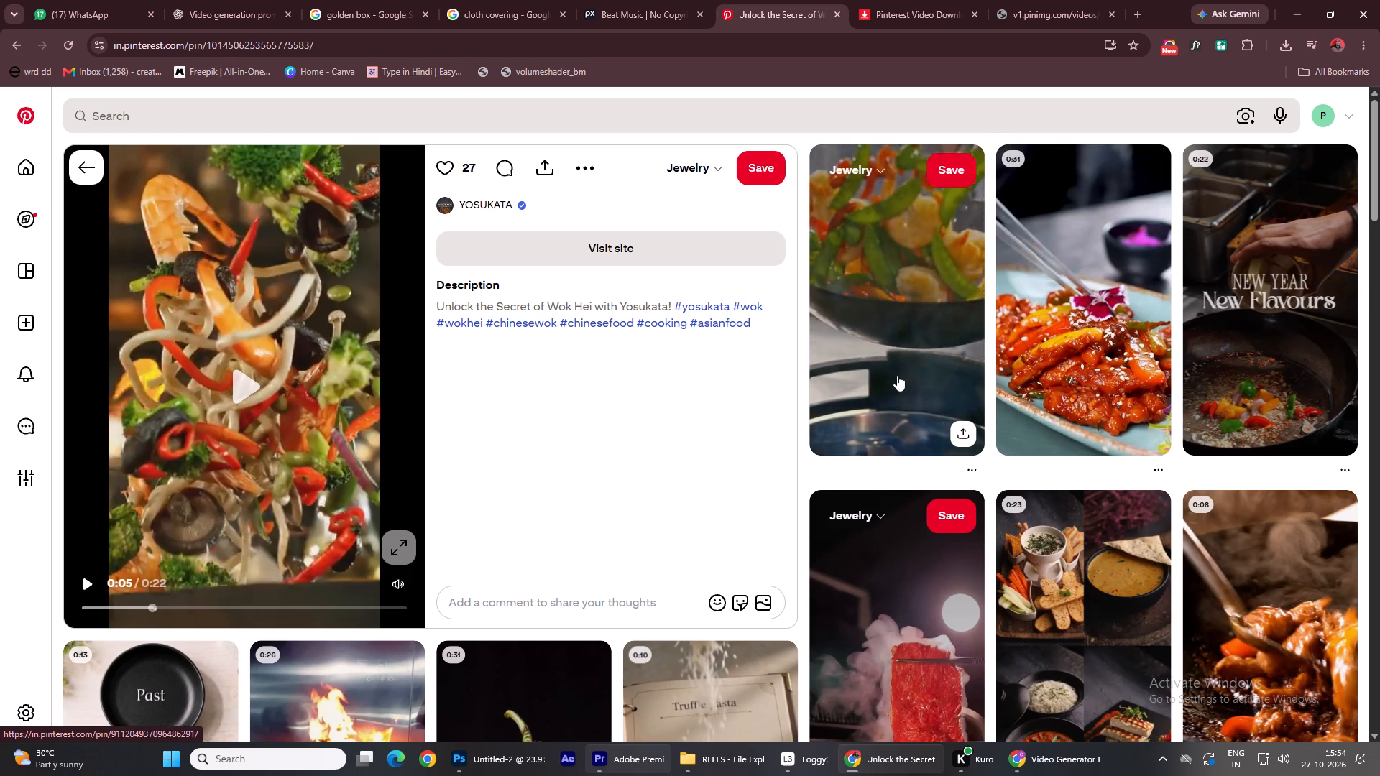
Open the TheSocma X Hospitality Content Ideas video pin and copy its link.
left_click(1086, 351)
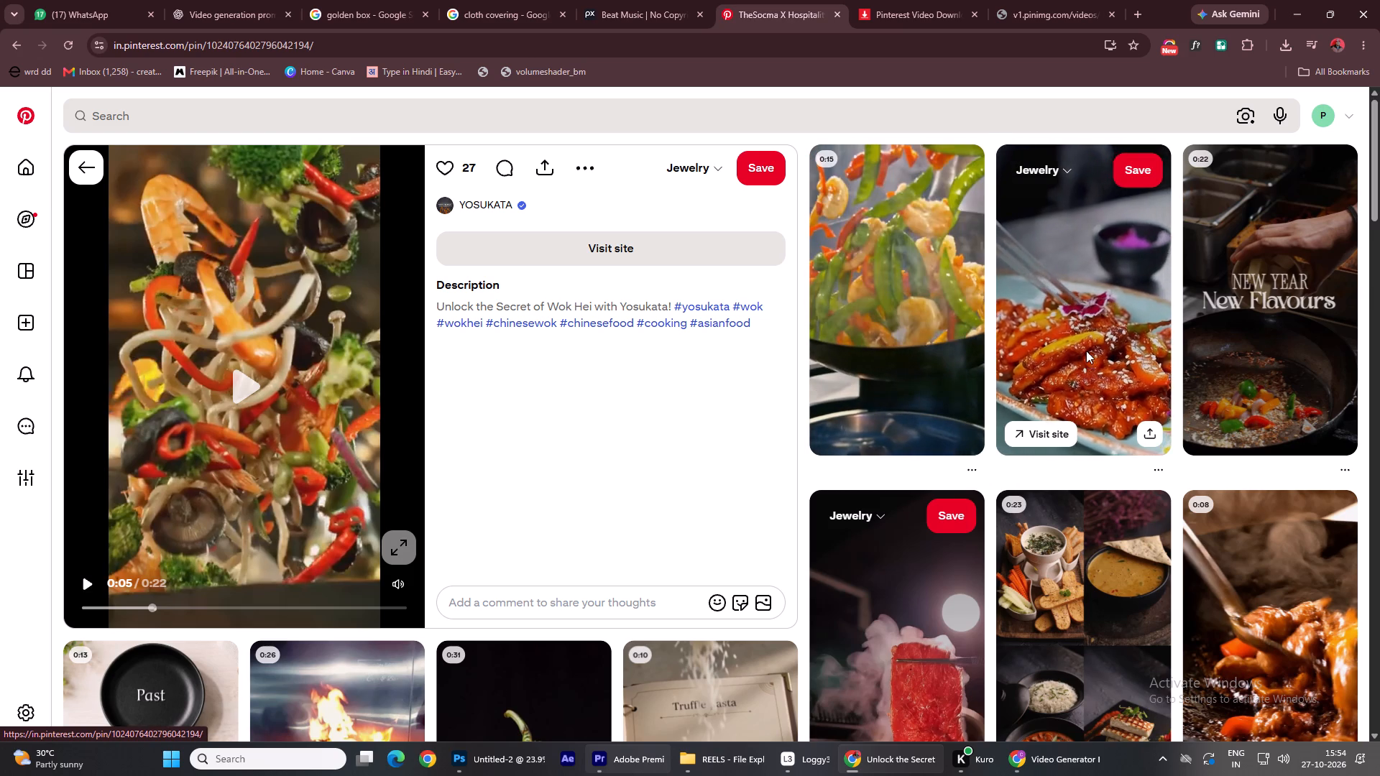
left_click(311, 525)
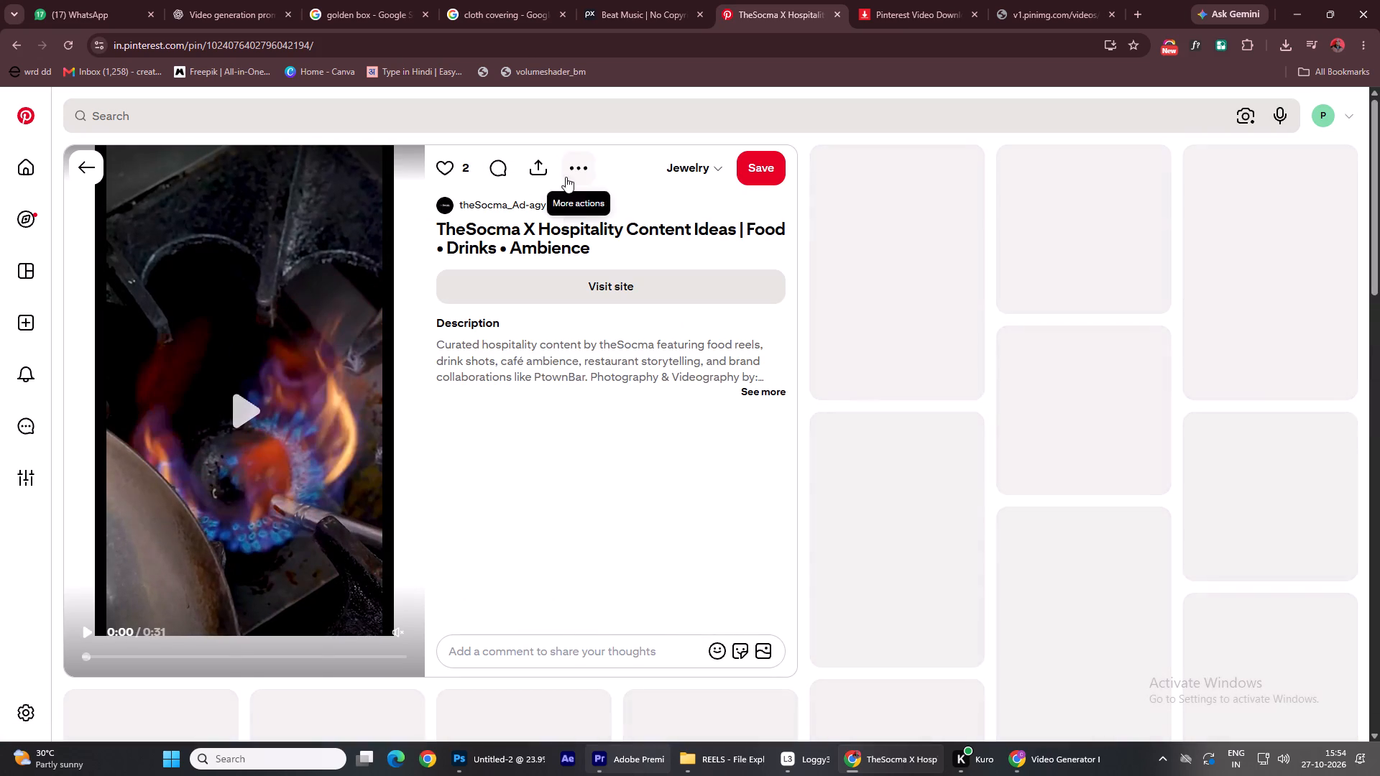
left_click(543, 170)
left_click(425, 260)
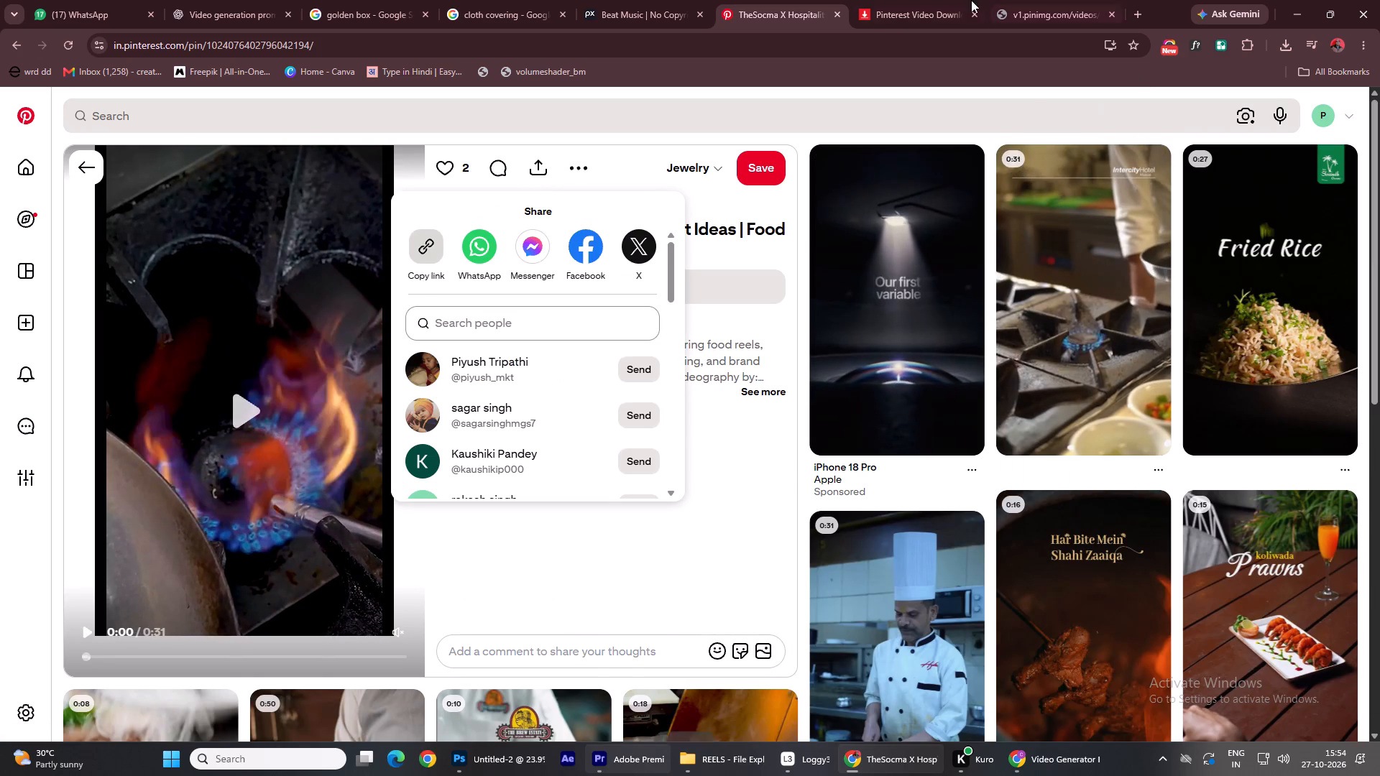
Switch to the PinDown page and download the Curry and Kabab Indian restaurant video in 1080p (HD).
left_click(943, 0)
left_click(1098, 164)
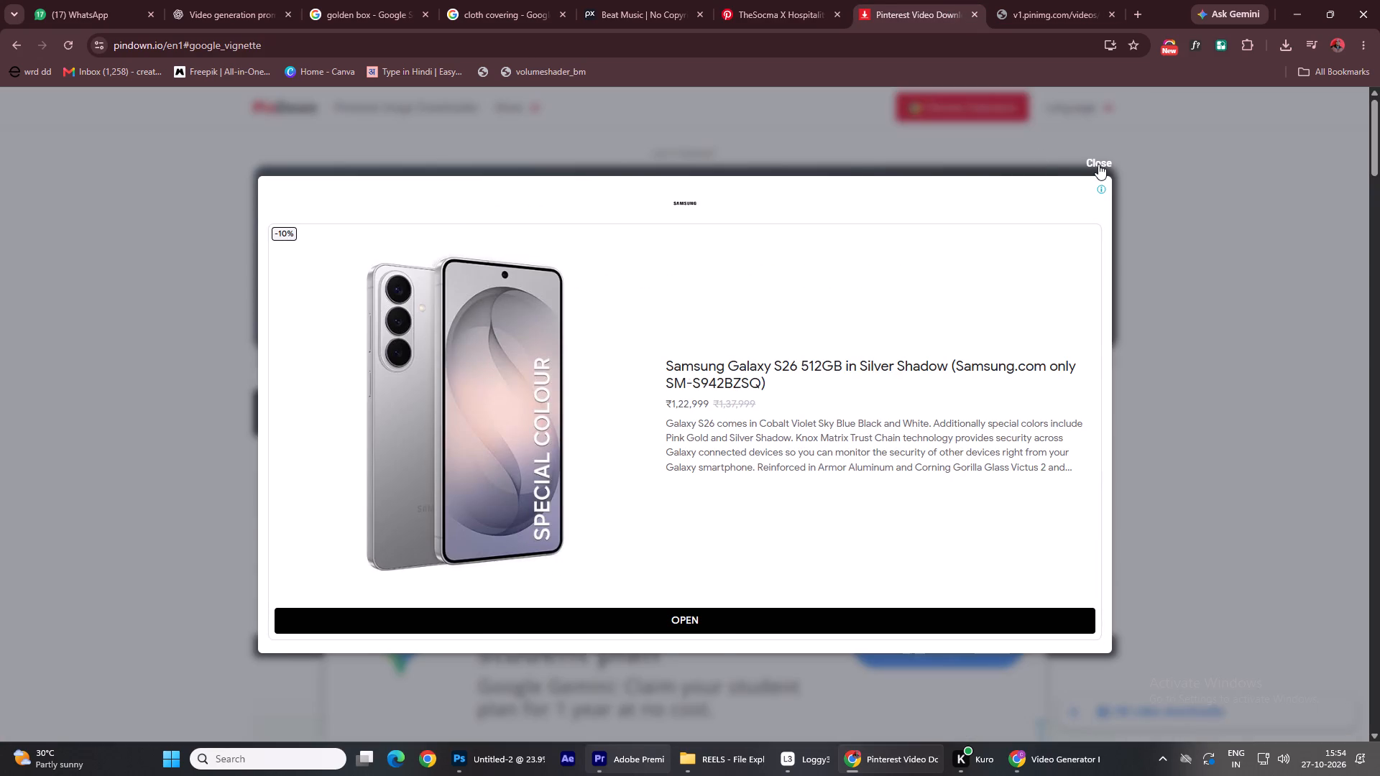
scroll(758, 458, "up", 5)
scroll(748, 460, "down", 4)
scroll(540, 445, "up", 11)
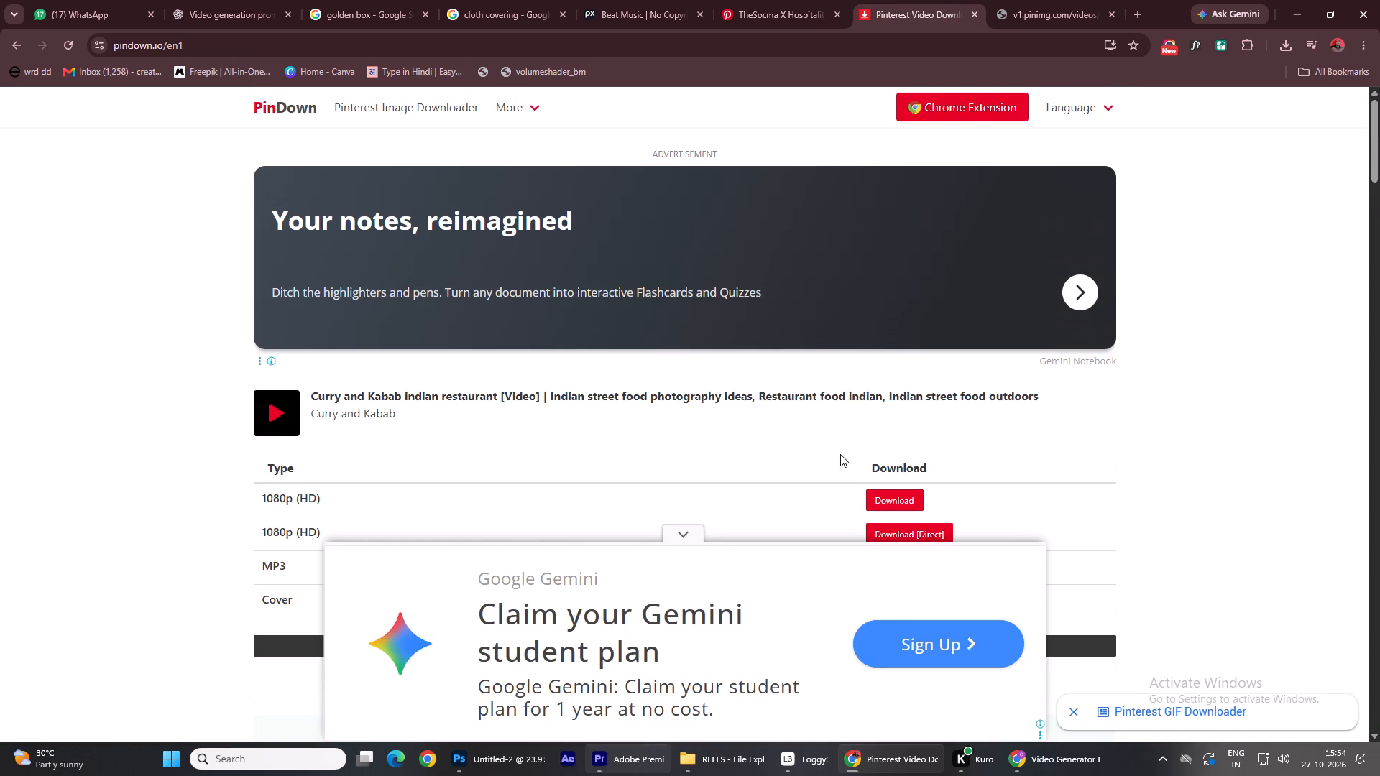
left_click(911, 501)
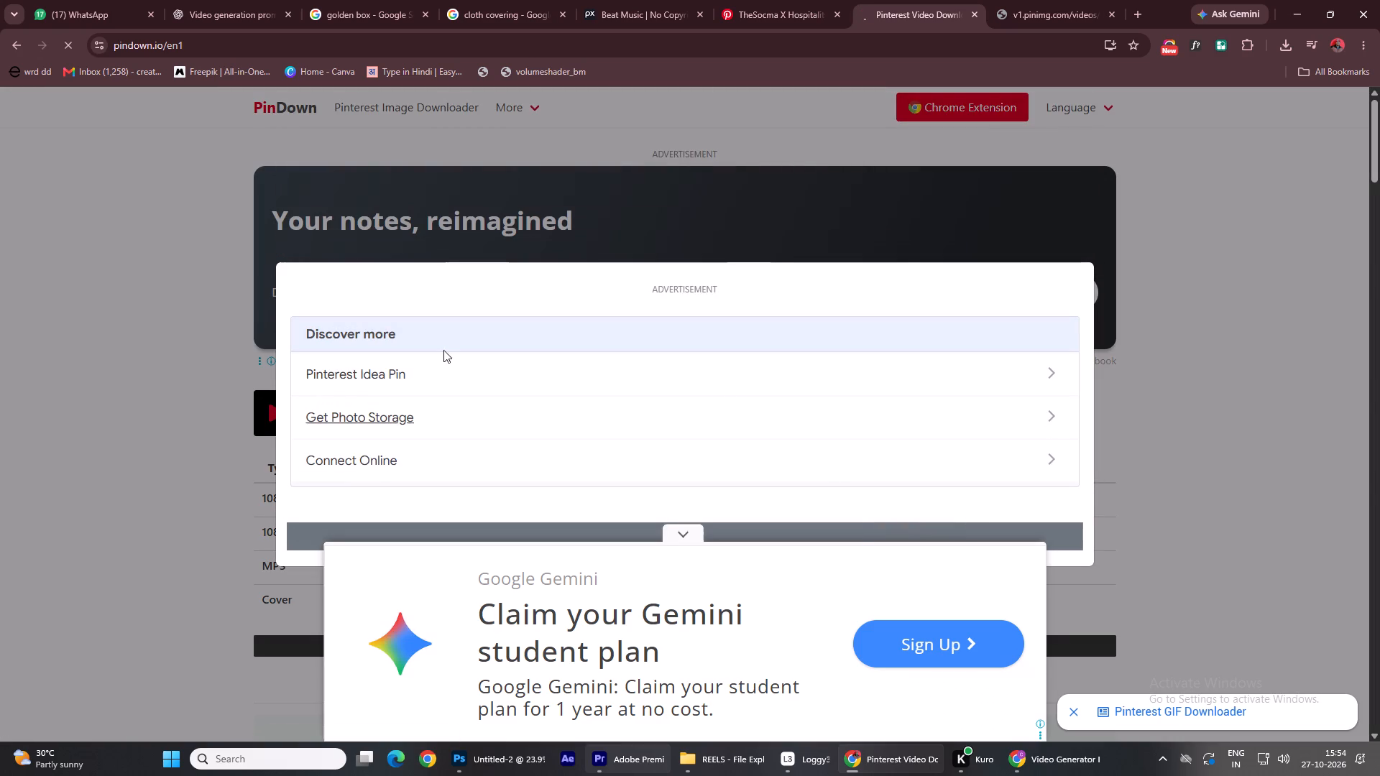
left_click(74, 152)
Return to the savefrompintrest search results, reopen PinDown and submit the copied TheSocma pin link for download.
left_click(11, 51)
left_click(11, 50)
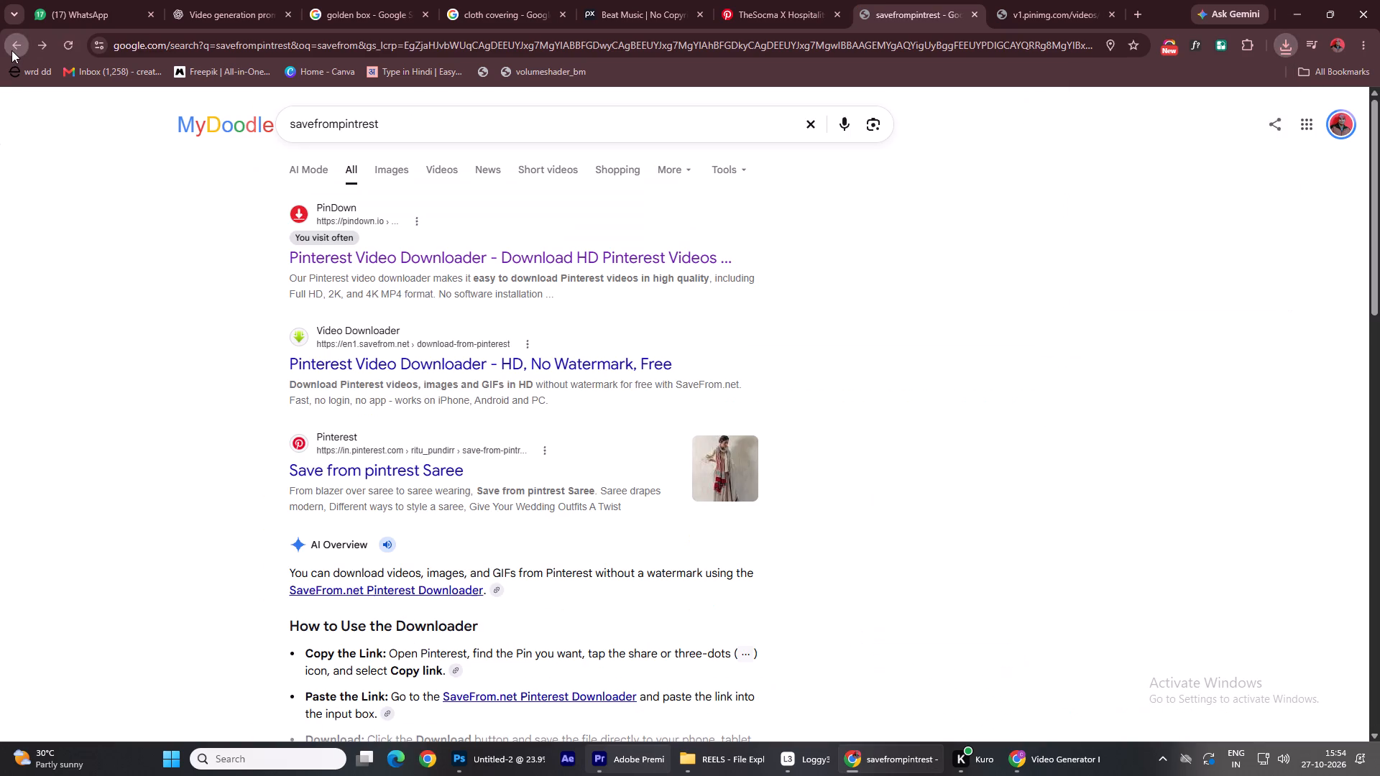
left_click(365, 269)
left_click(382, 257)
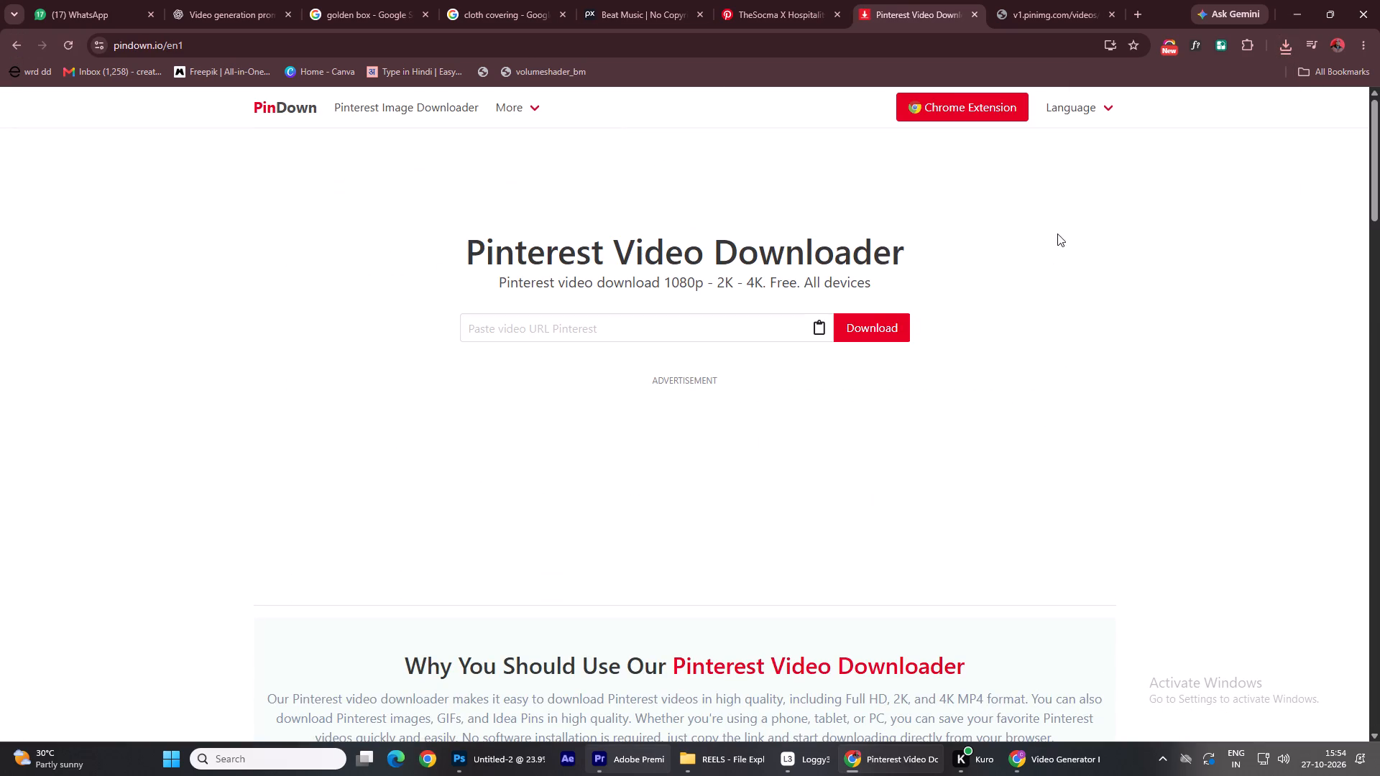
left_click(731, 320)
key("ctrl+v")
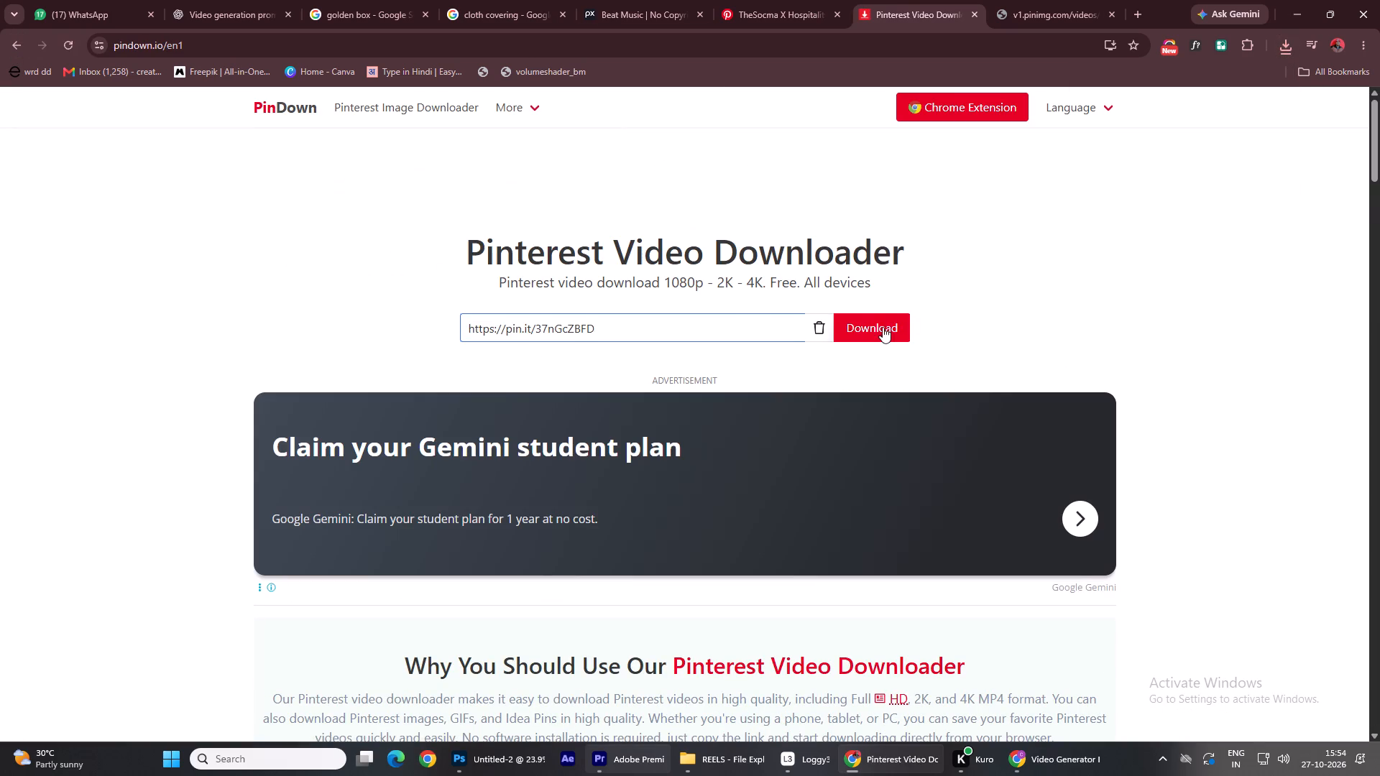
left_click(884, 327)
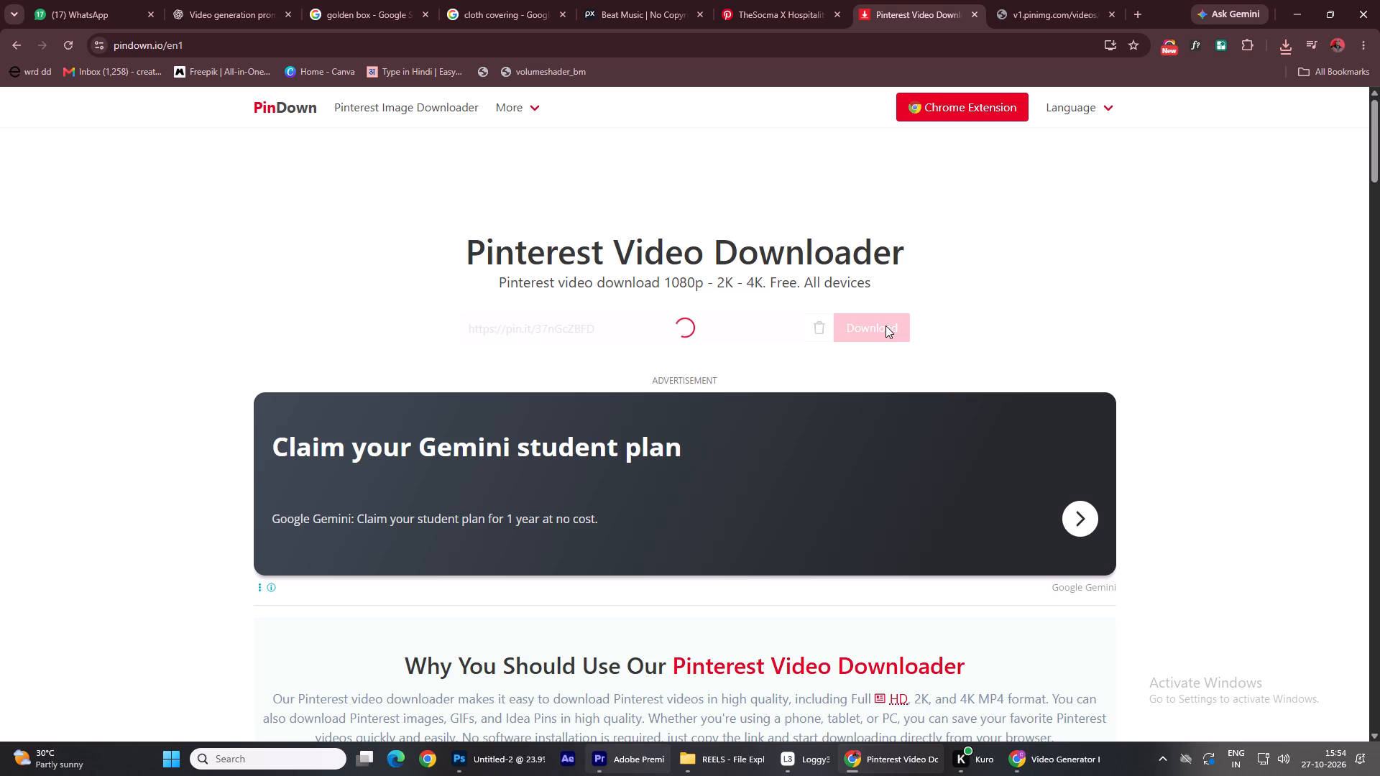
Switch back to Pinterest, look through the TheSocma pin's related videos and preview the Ammayunn by Tamarind Terrace cooking video.
left_click(783, 0)
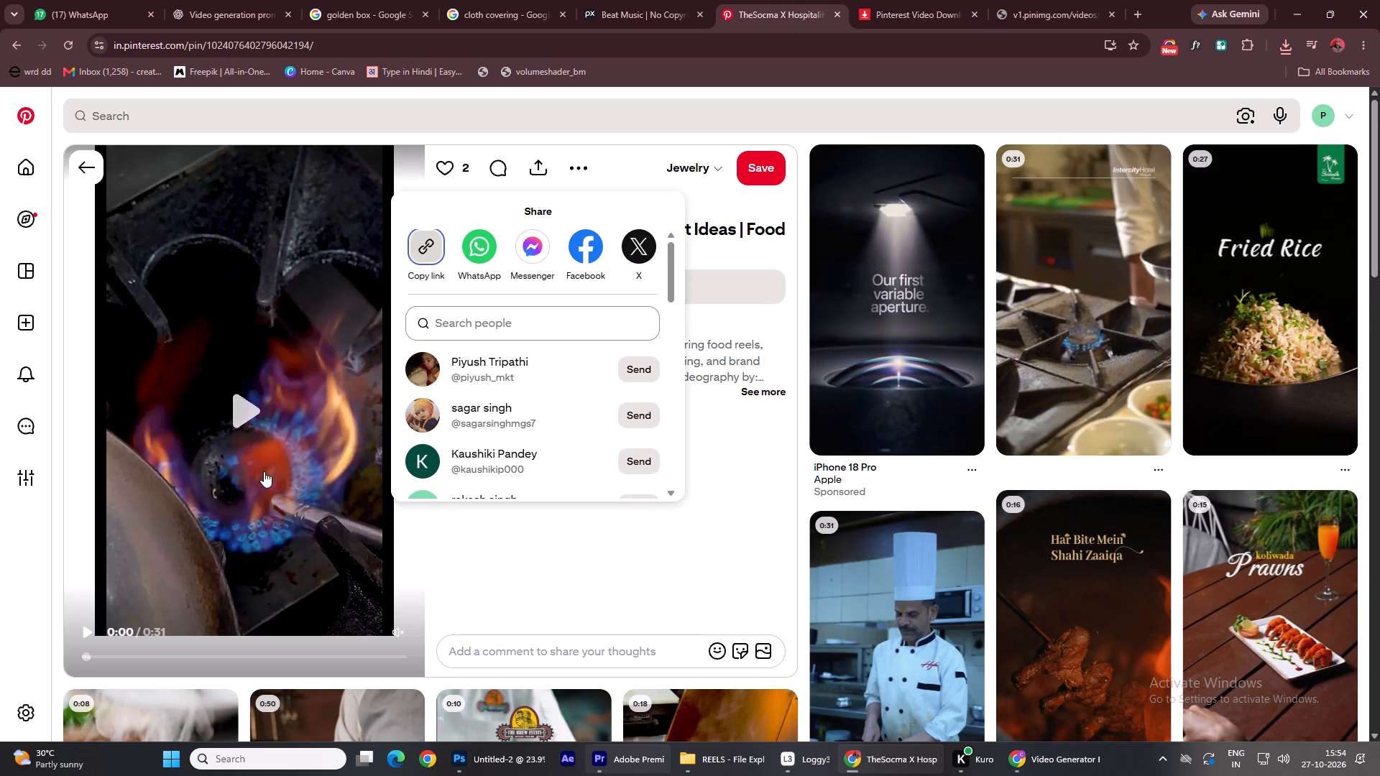
scroll(307, 440, "down", 2)
scroll(697, 499, "down", 2)
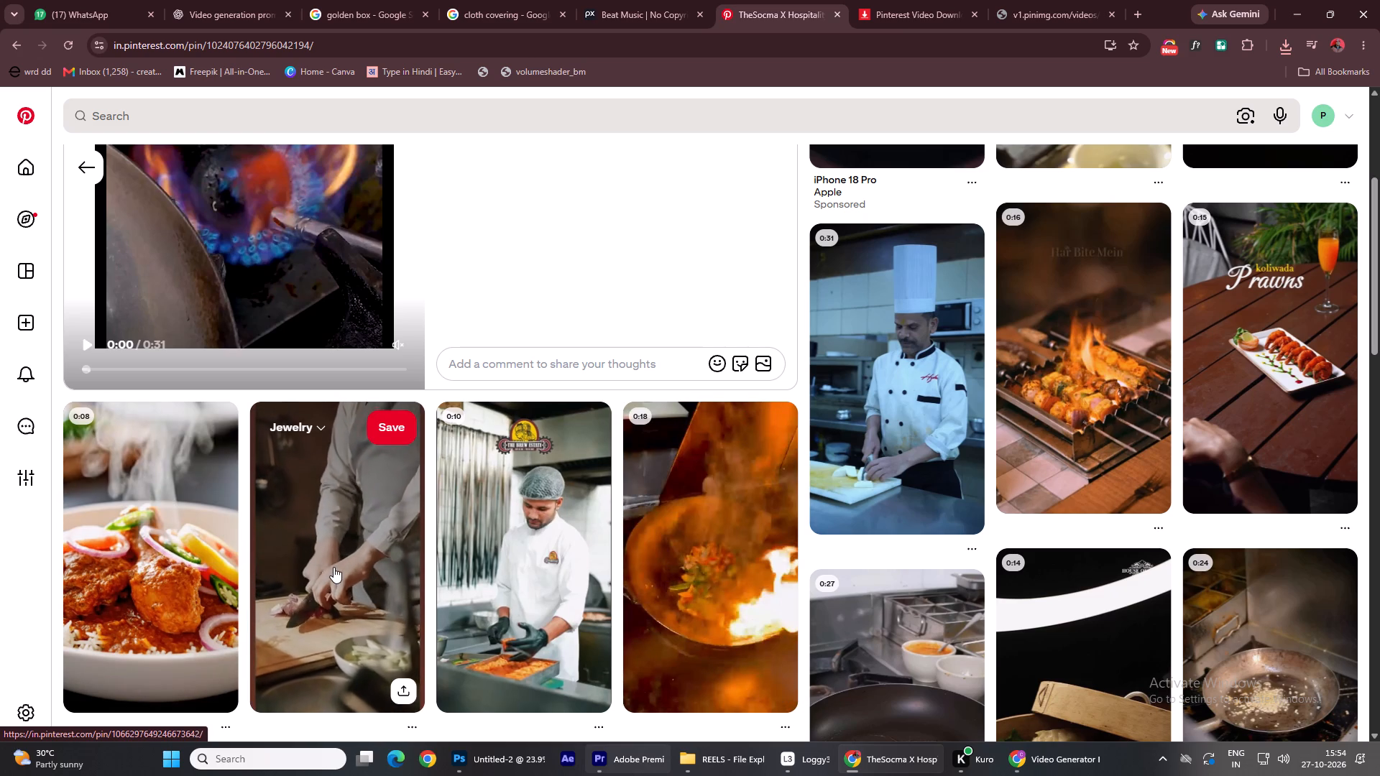
scroll(333, 567, "down", 4)
scroll(513, 363, "down", 4)
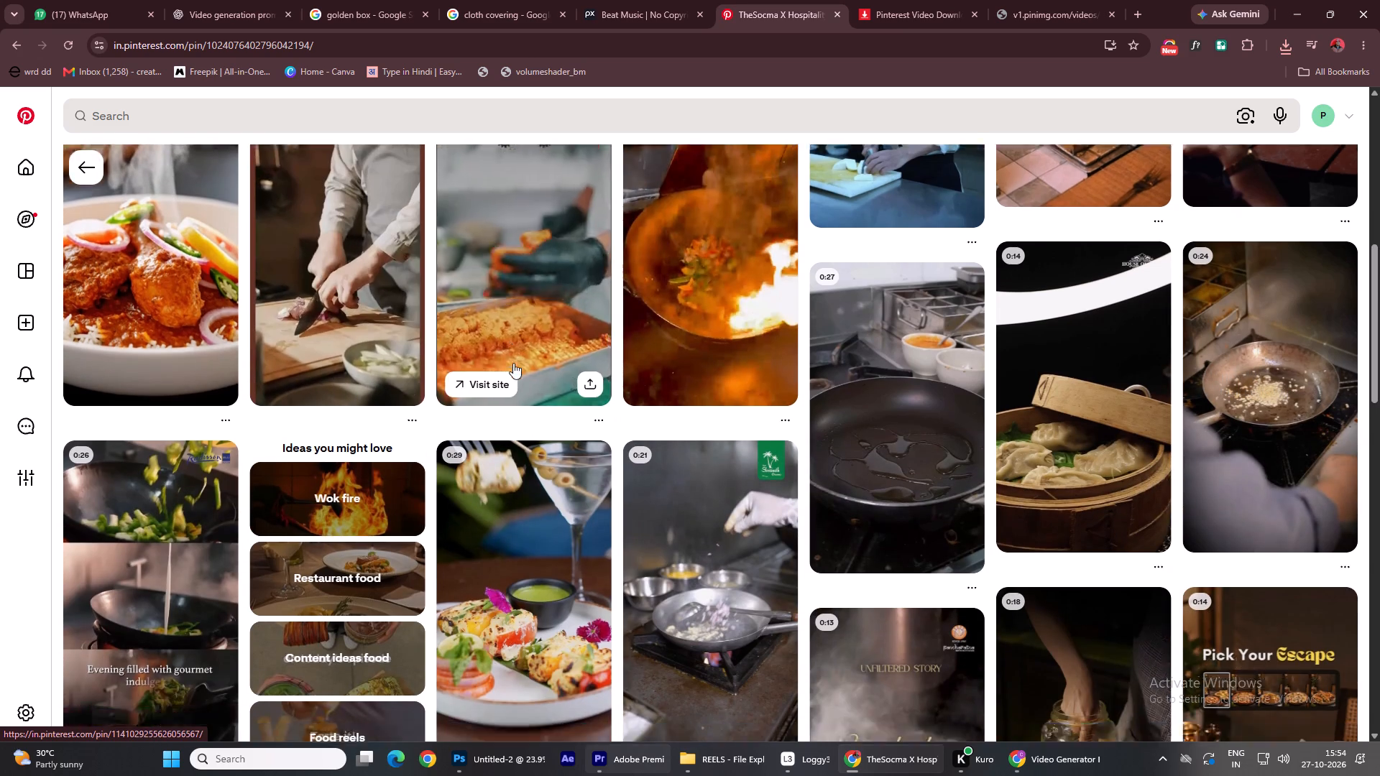
scroll(199, 537, "down", 9)
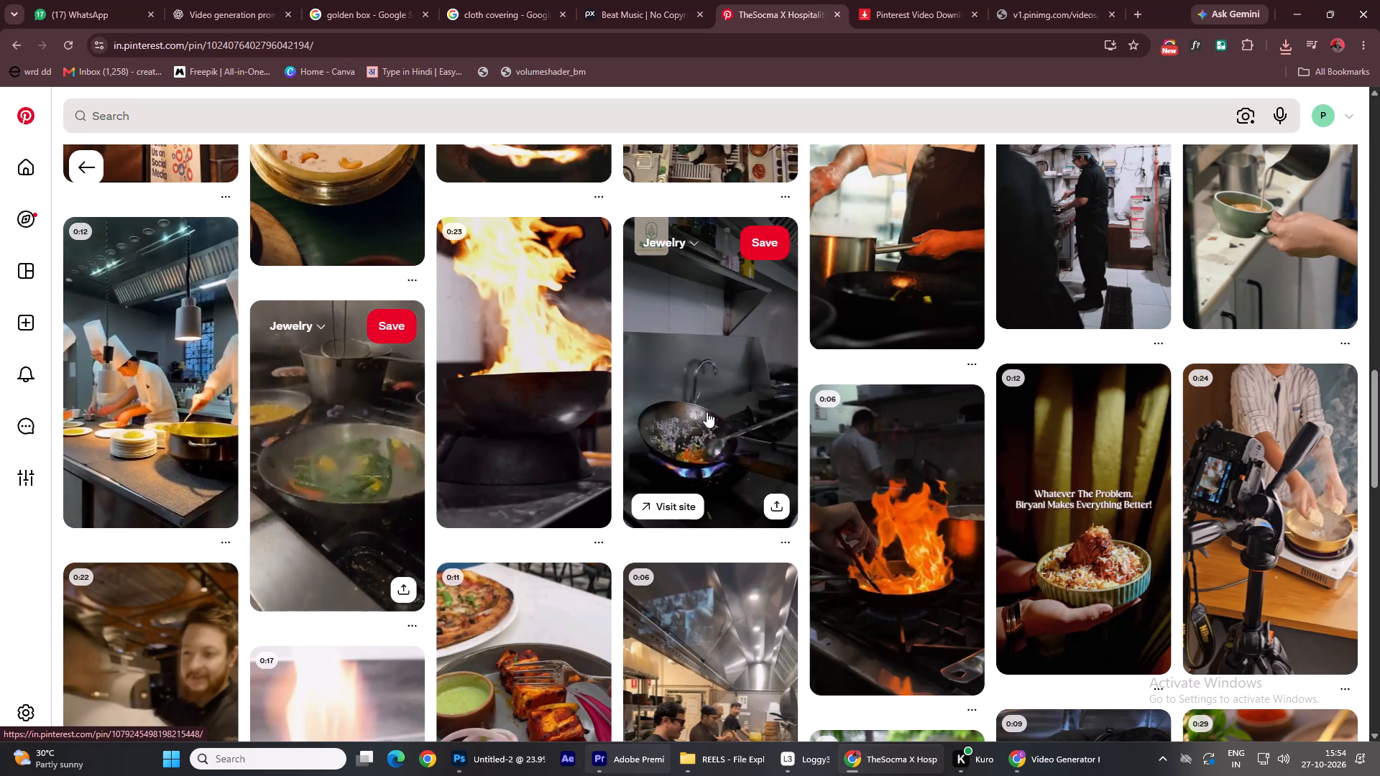
left_click(707, 412)
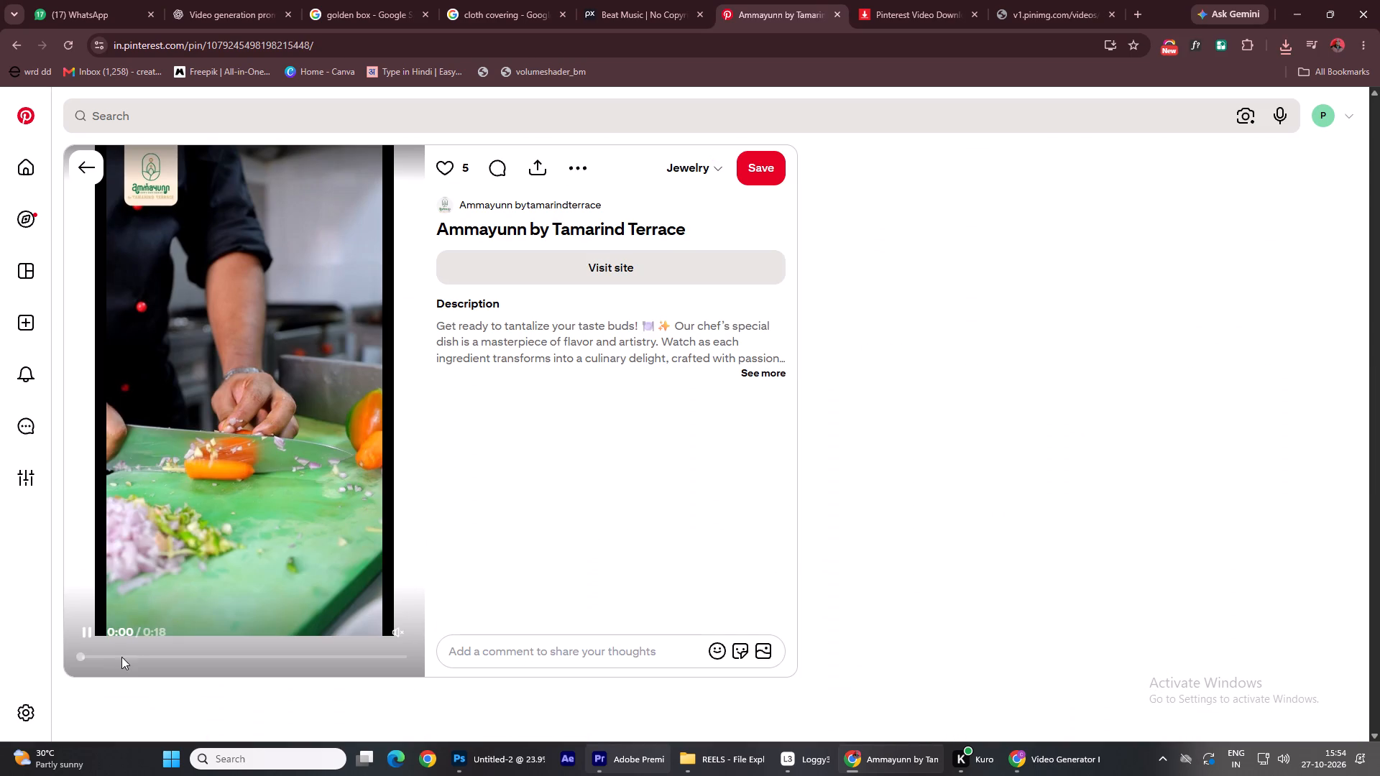
left_click(402, 629)
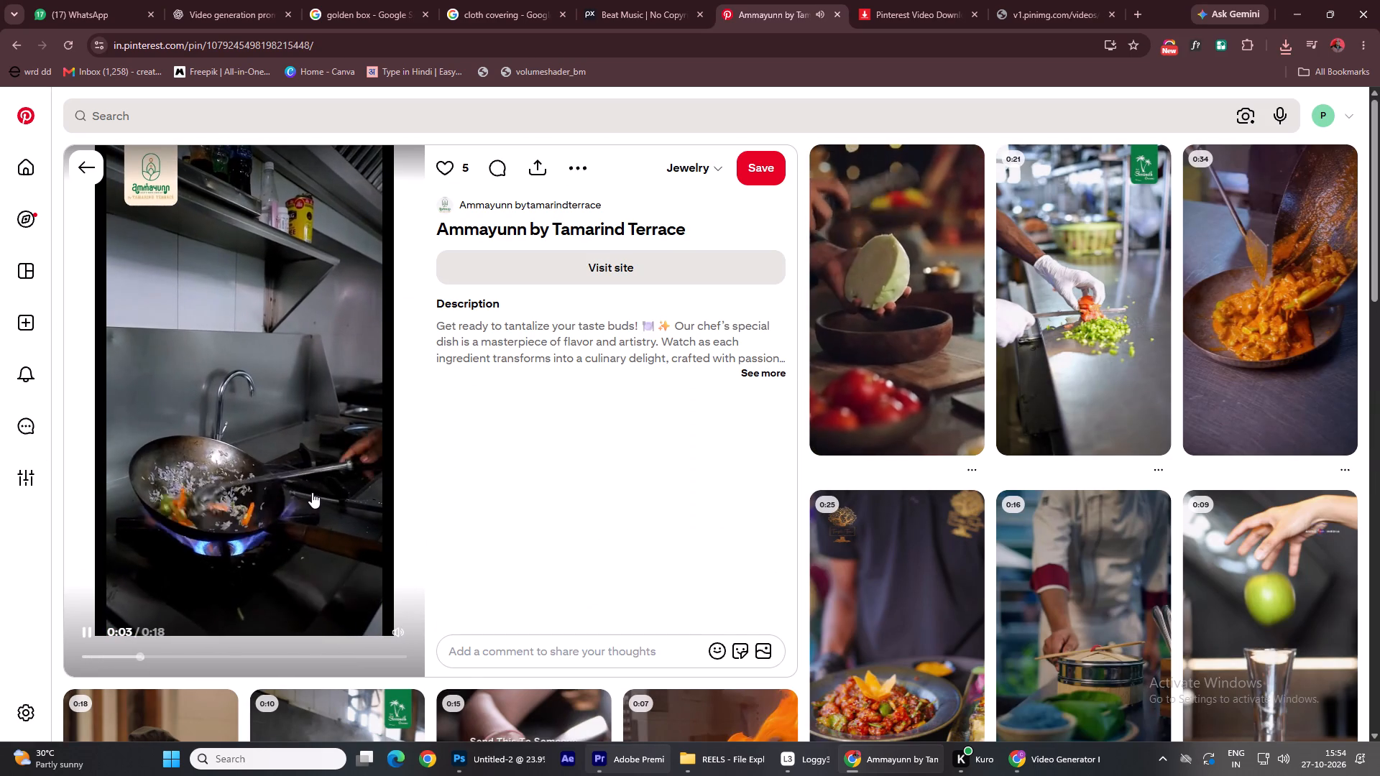
left_click(312, 492)
Open the related "Food" video pin, preview its chopping shots and look through its related pins.
left_click(862, 315)
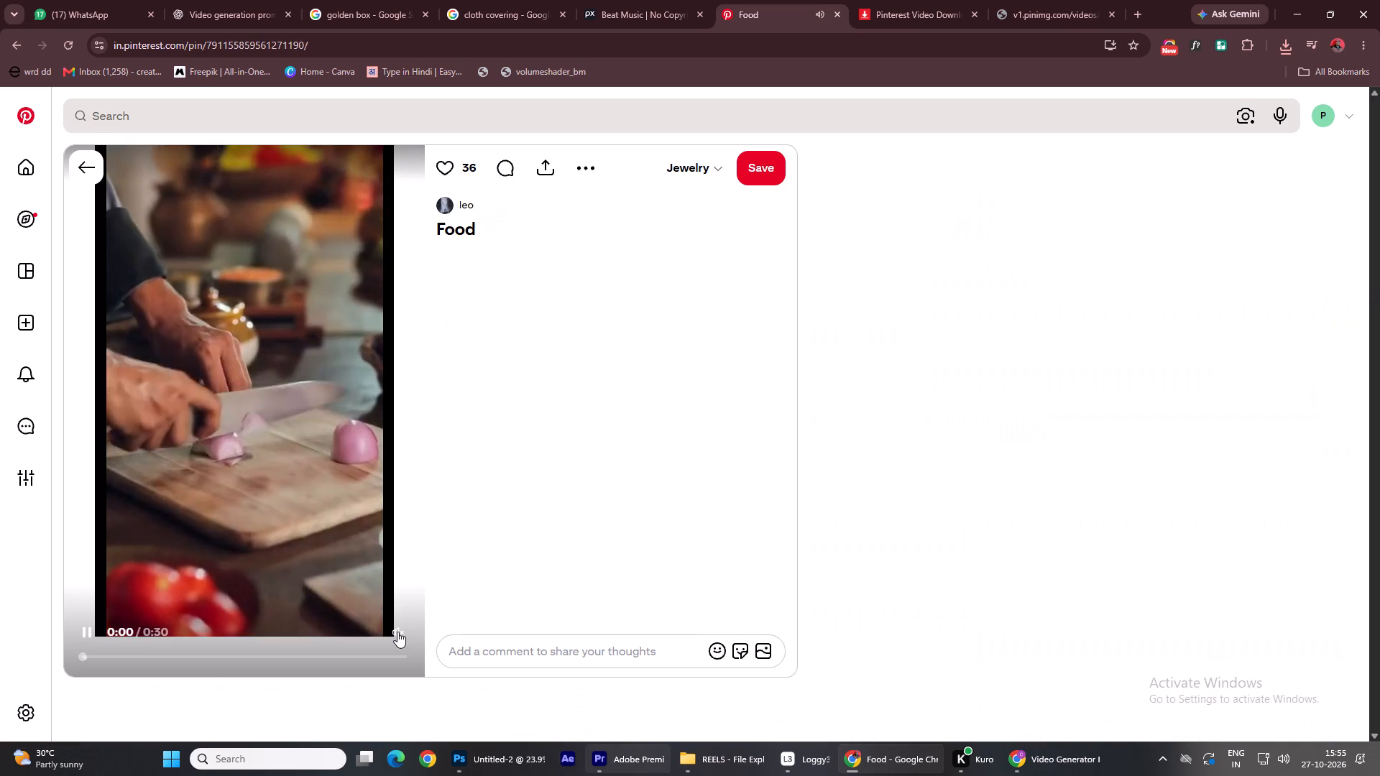
left_click(399, 632)
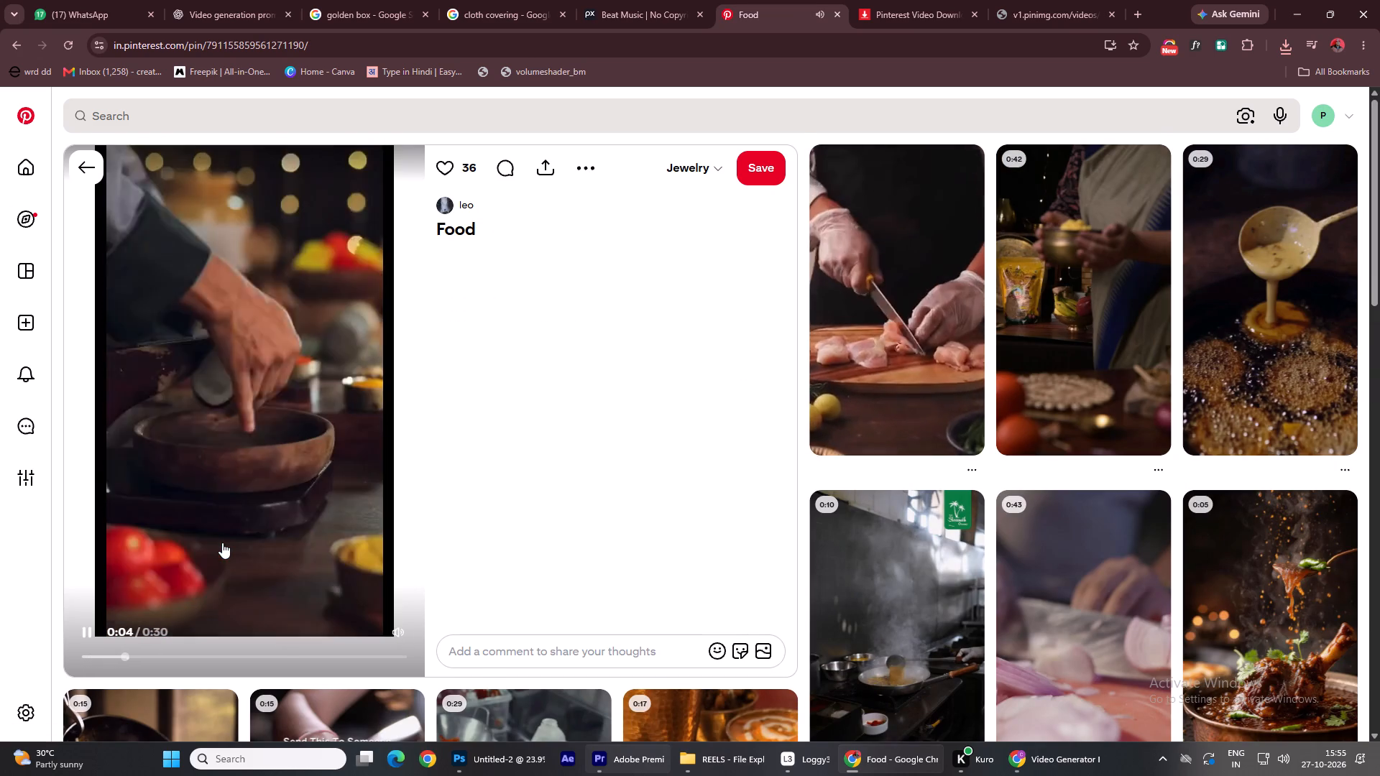
left_click(282, 453)
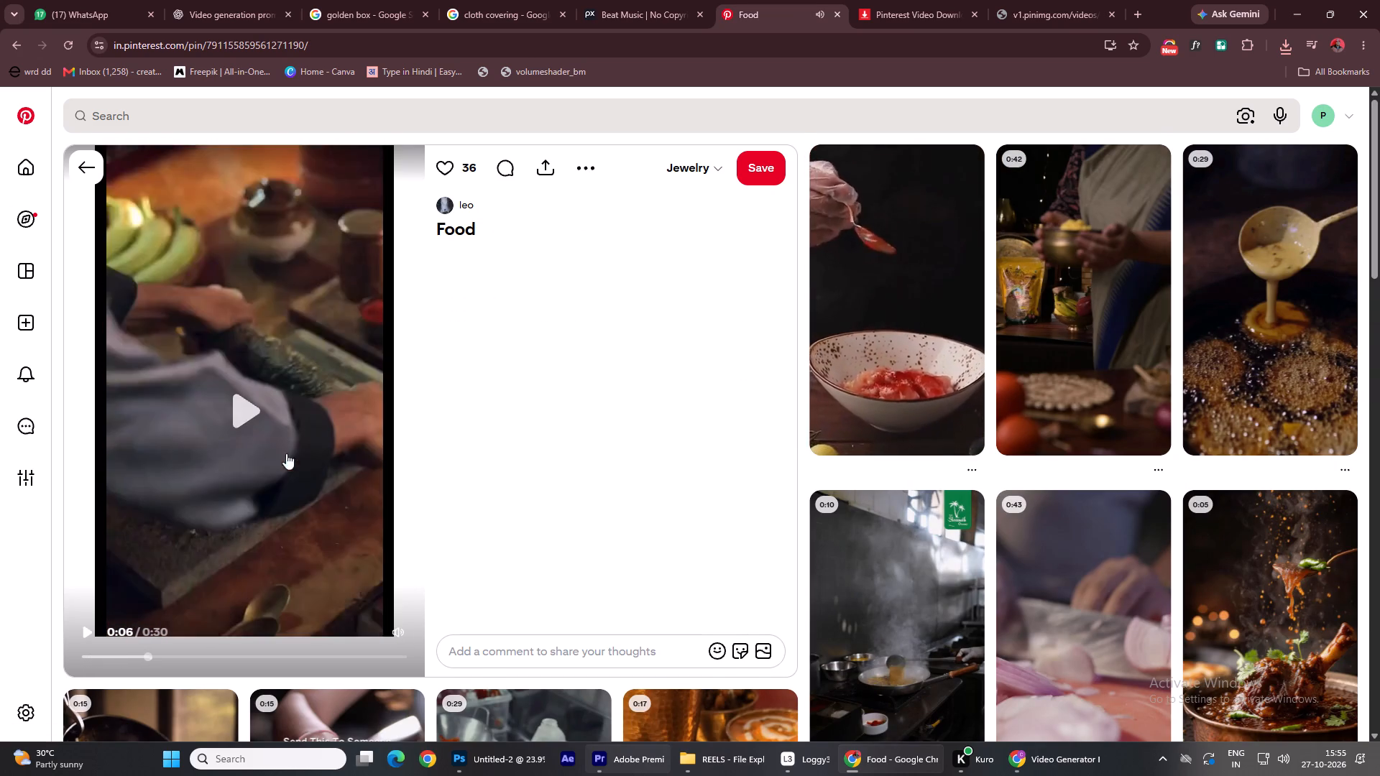
scroll(875, 569, "down", 3)
scroll(903, 624, "up", 4)
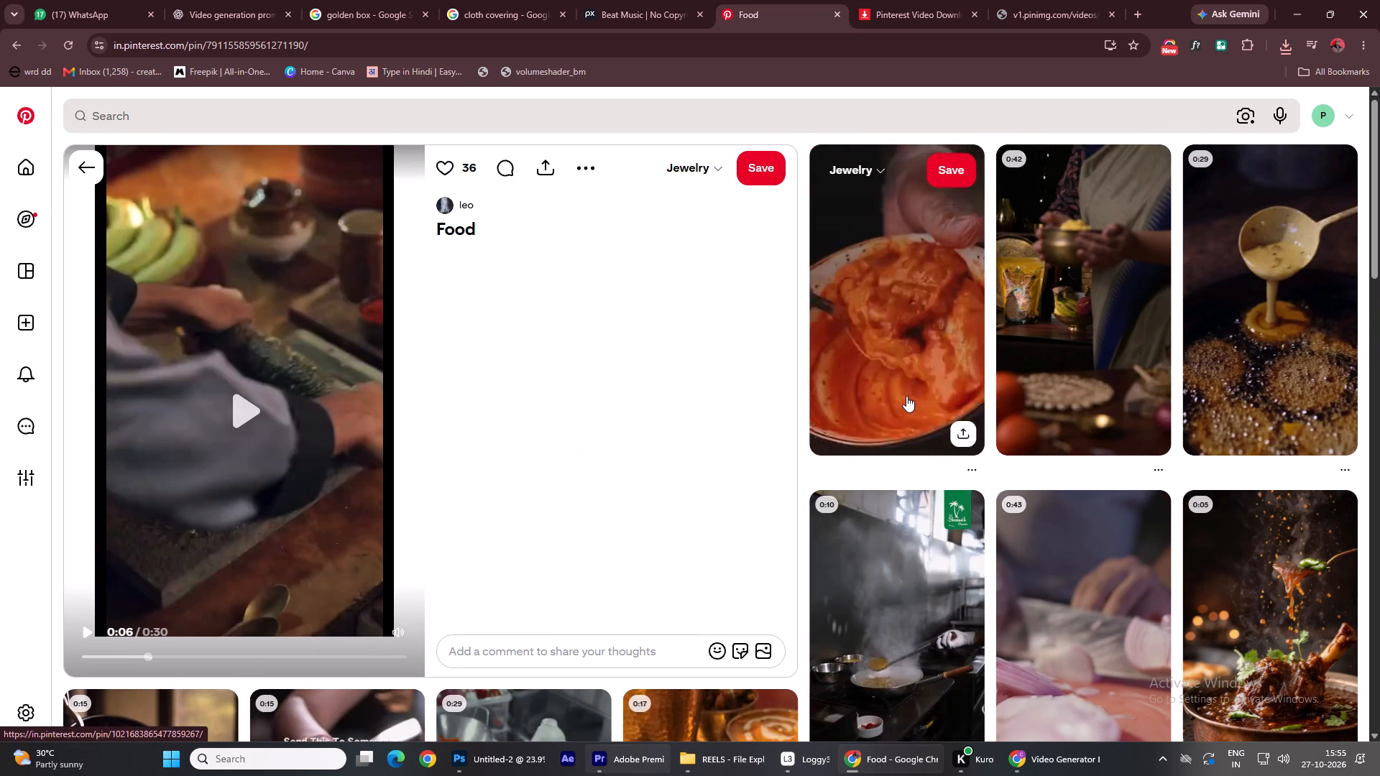
scroll(914, 410, "down", 3)
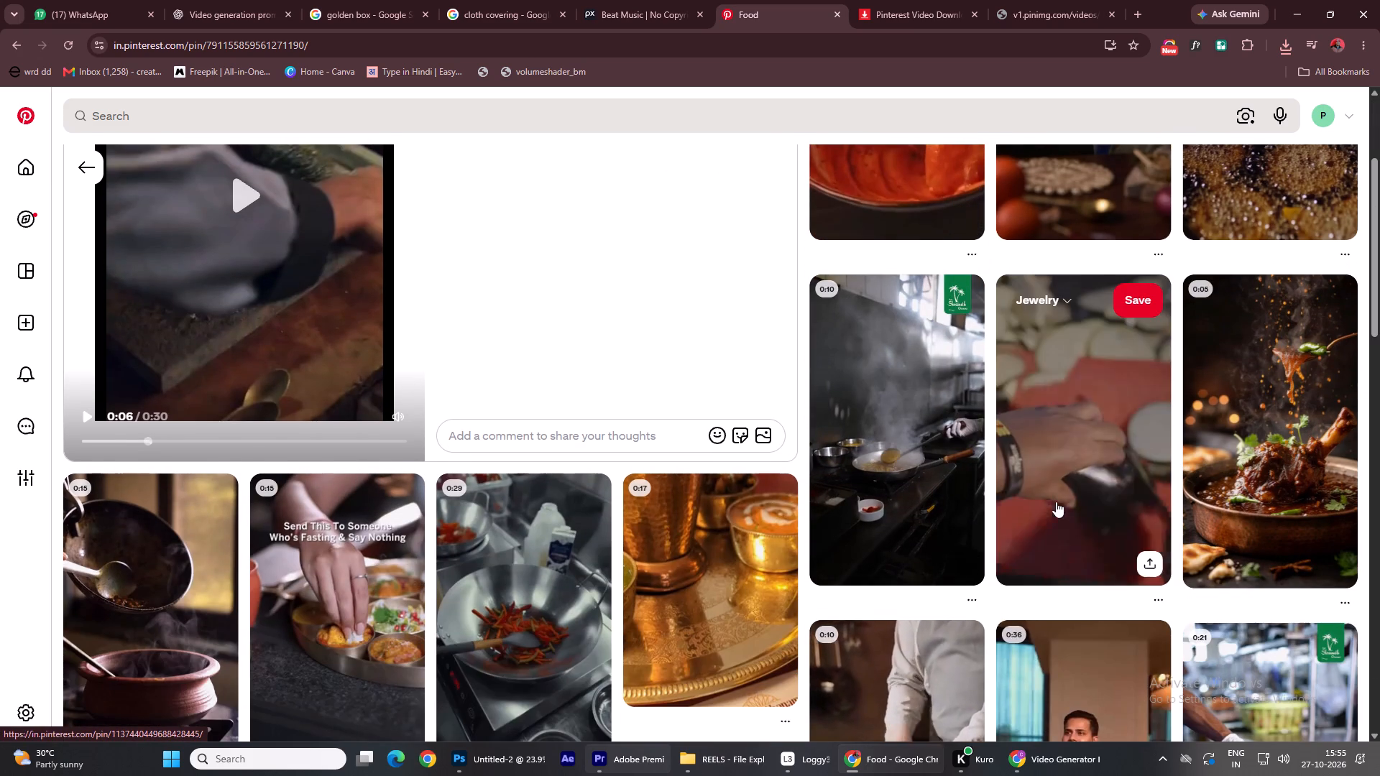
scroll(1056, 502, "up", 4)
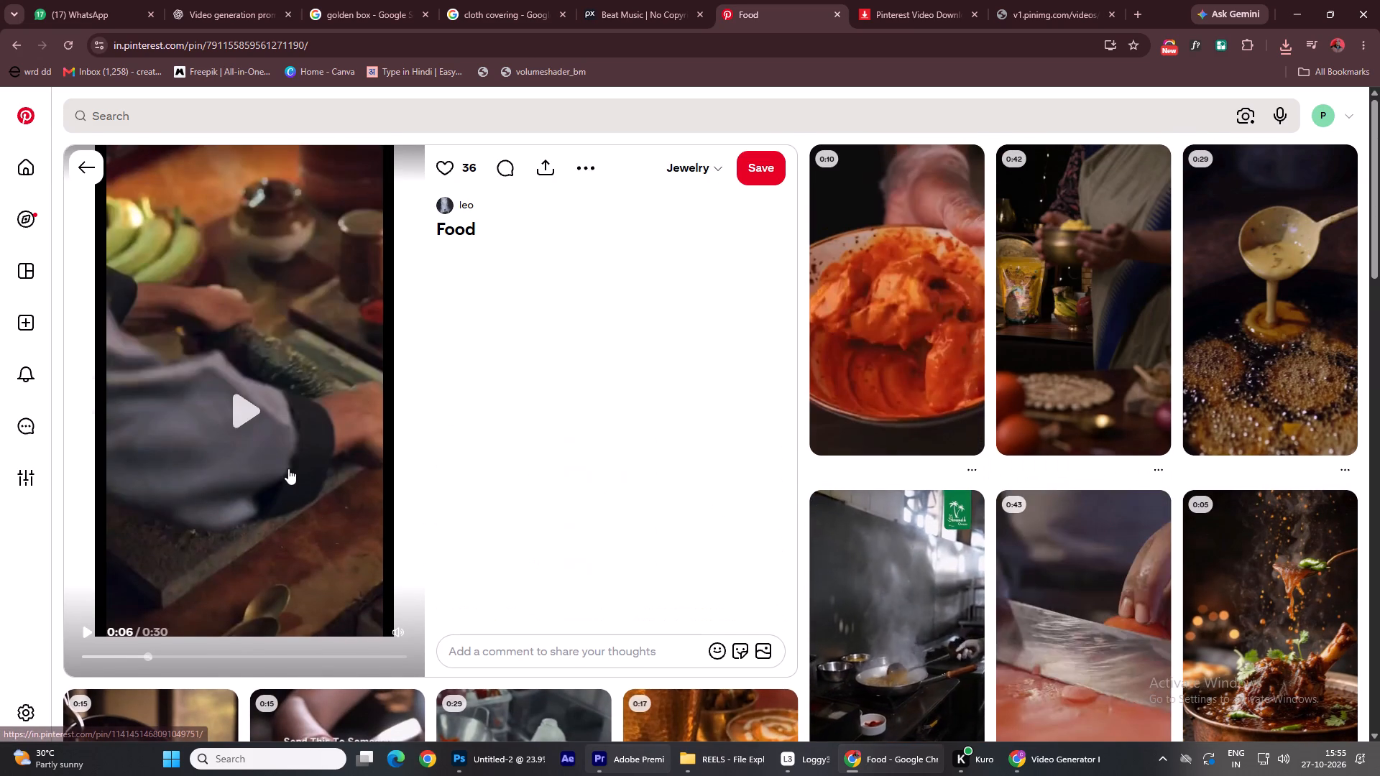
left_click(287, 468)
left_click_drag(135, 658, 70, 657)
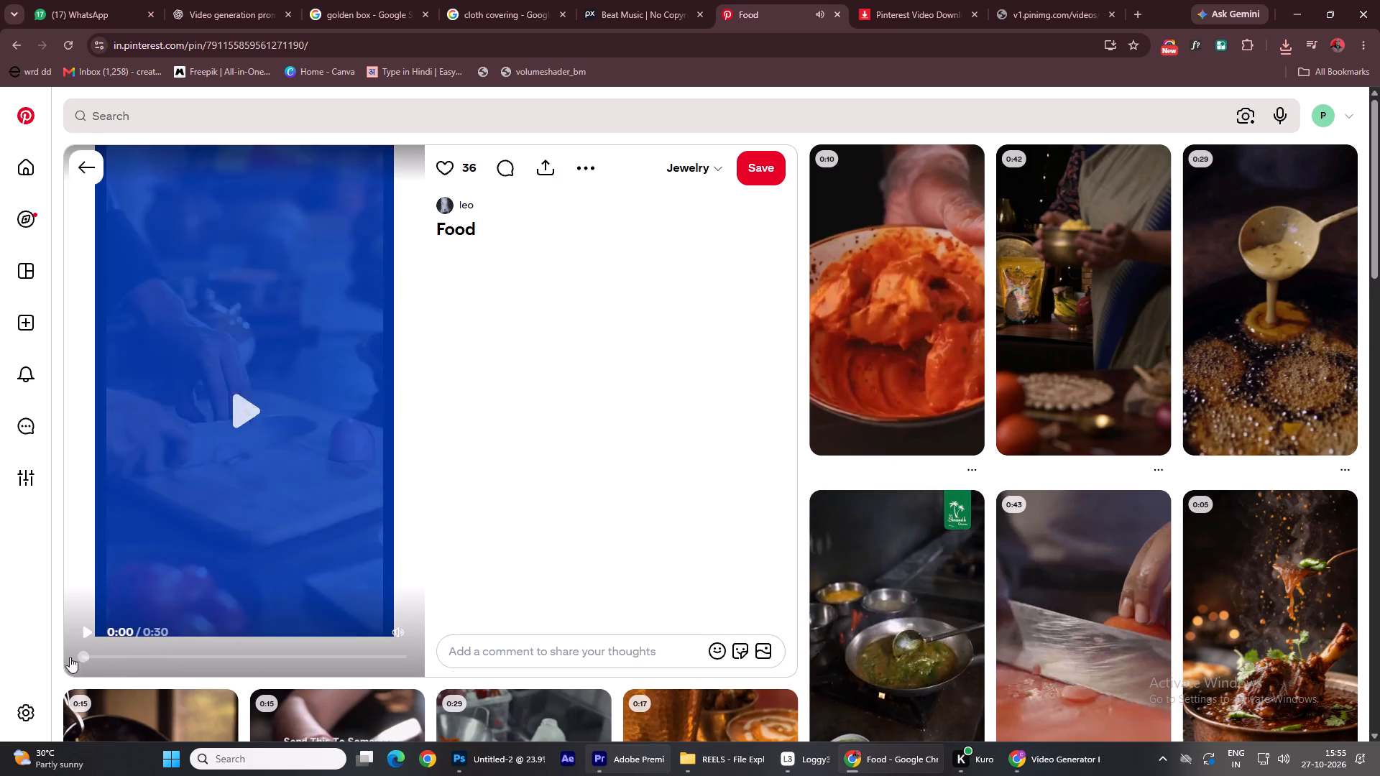
left_click(261, 448)
Preview the Tasty Treats, Pamper Myself and India Gate Foods-Keralam videos and look through their related pins for kitchen shots.
left_click(929, 346)
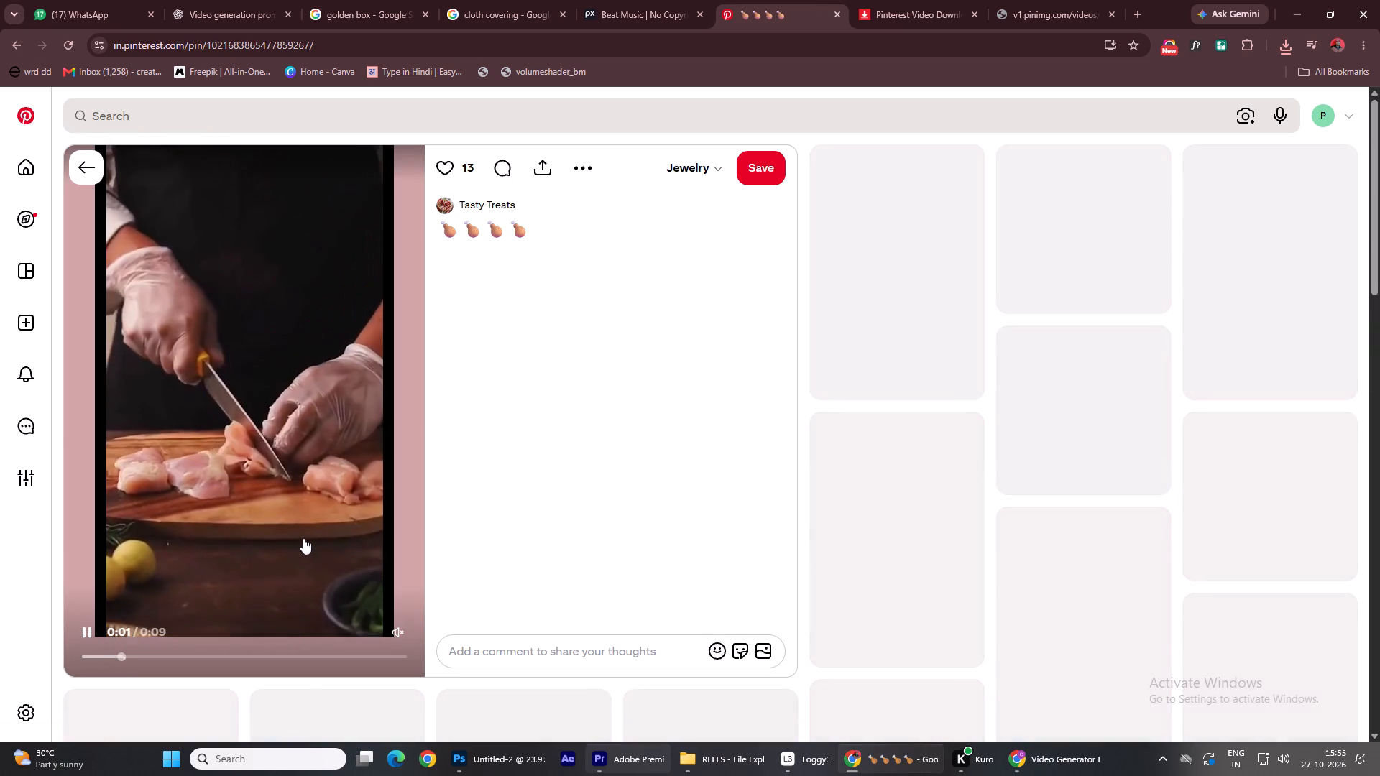
left_click(287, 456)
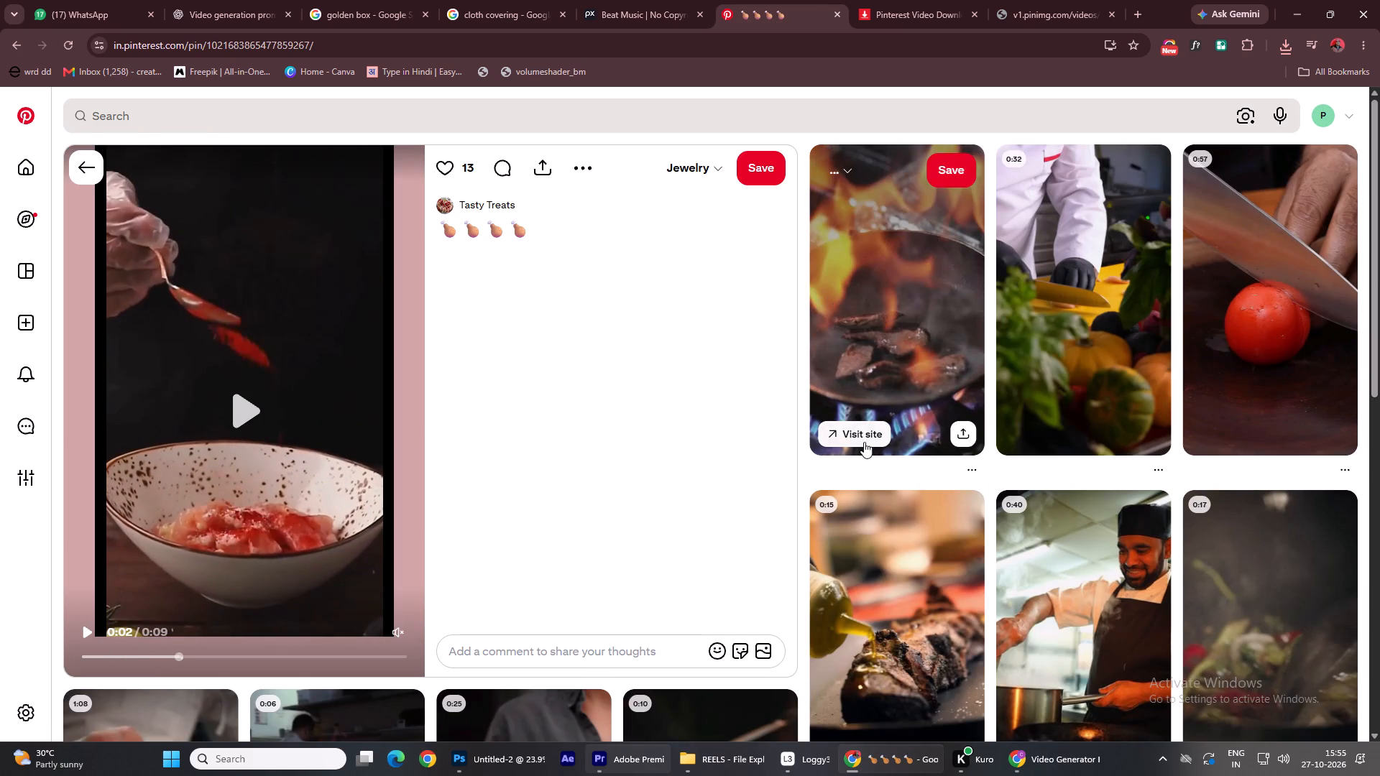
left_click(1307, 331)
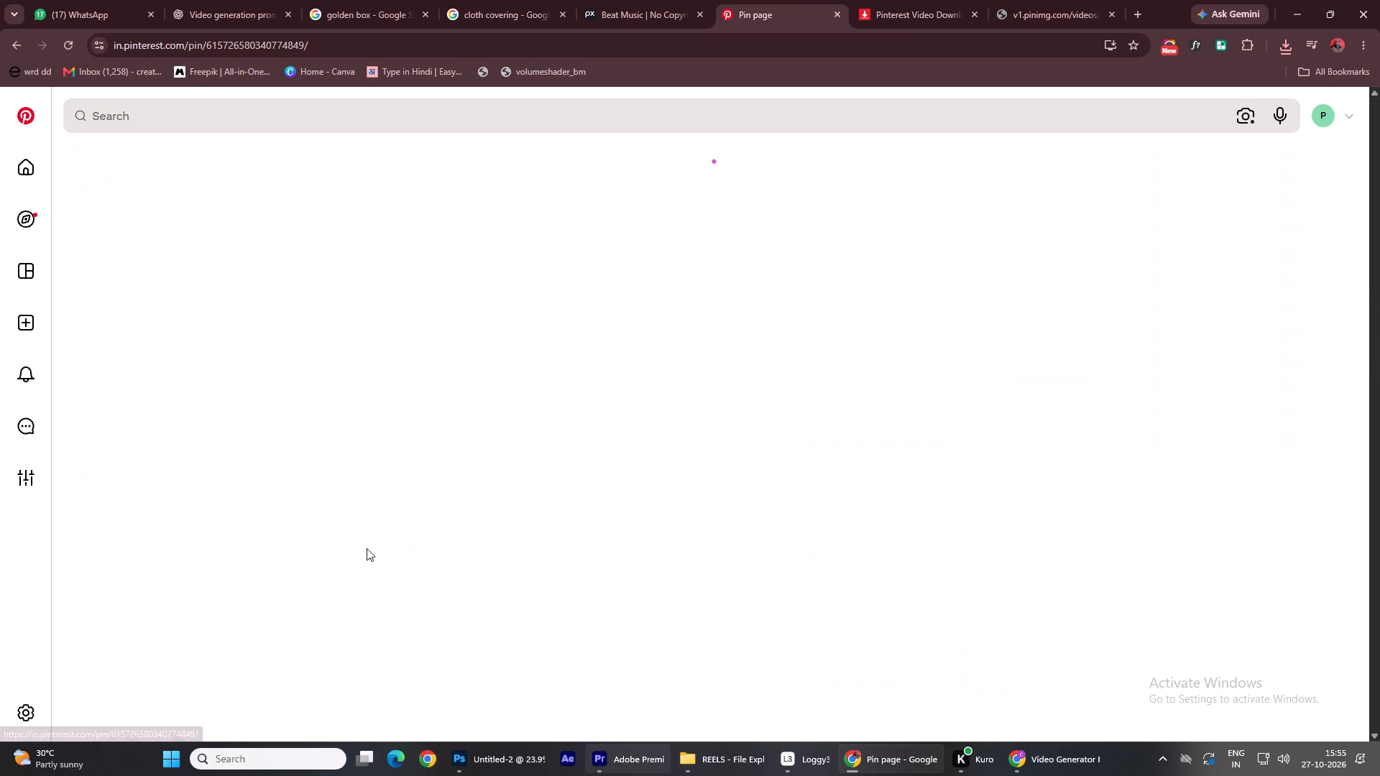
left_click(397, 631)
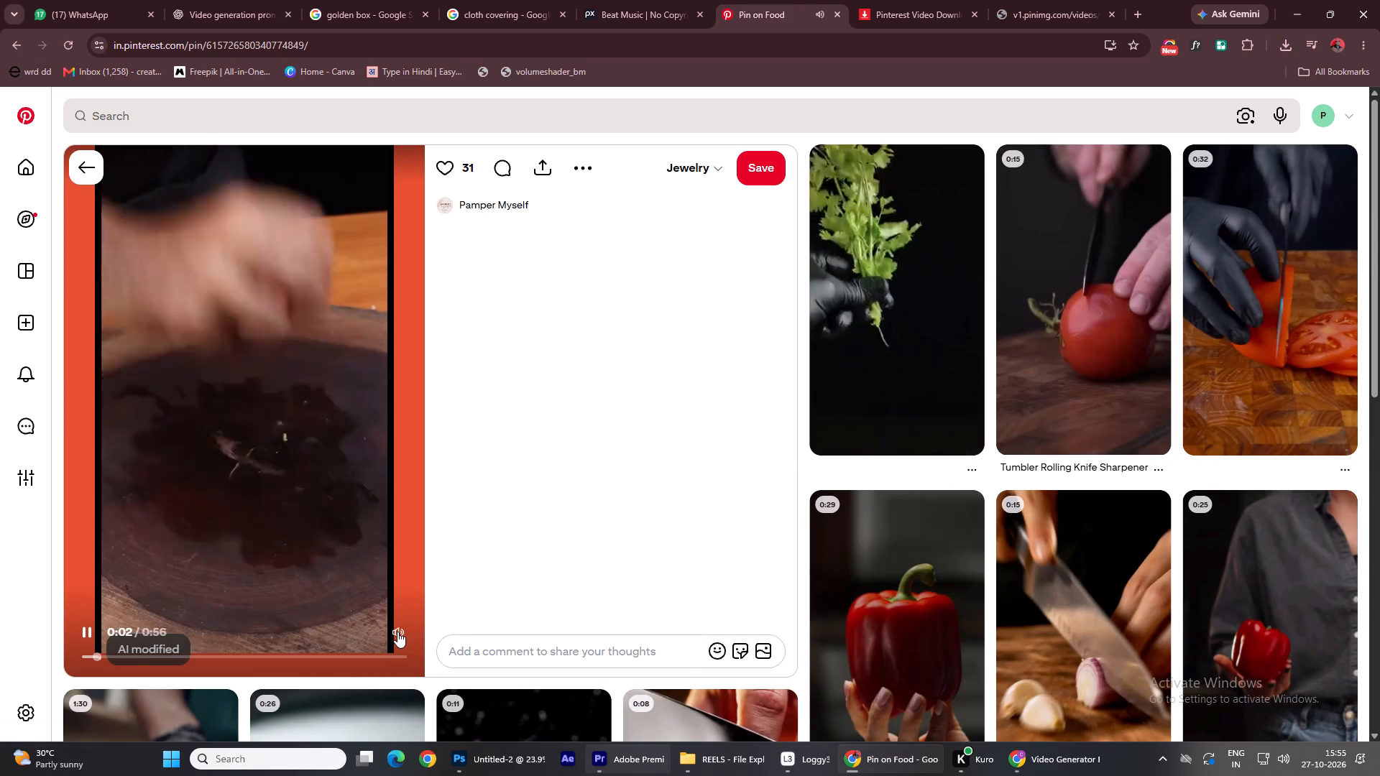
scroll(348, 548, "down", 4)
scroll(203, 613, "down", 2)
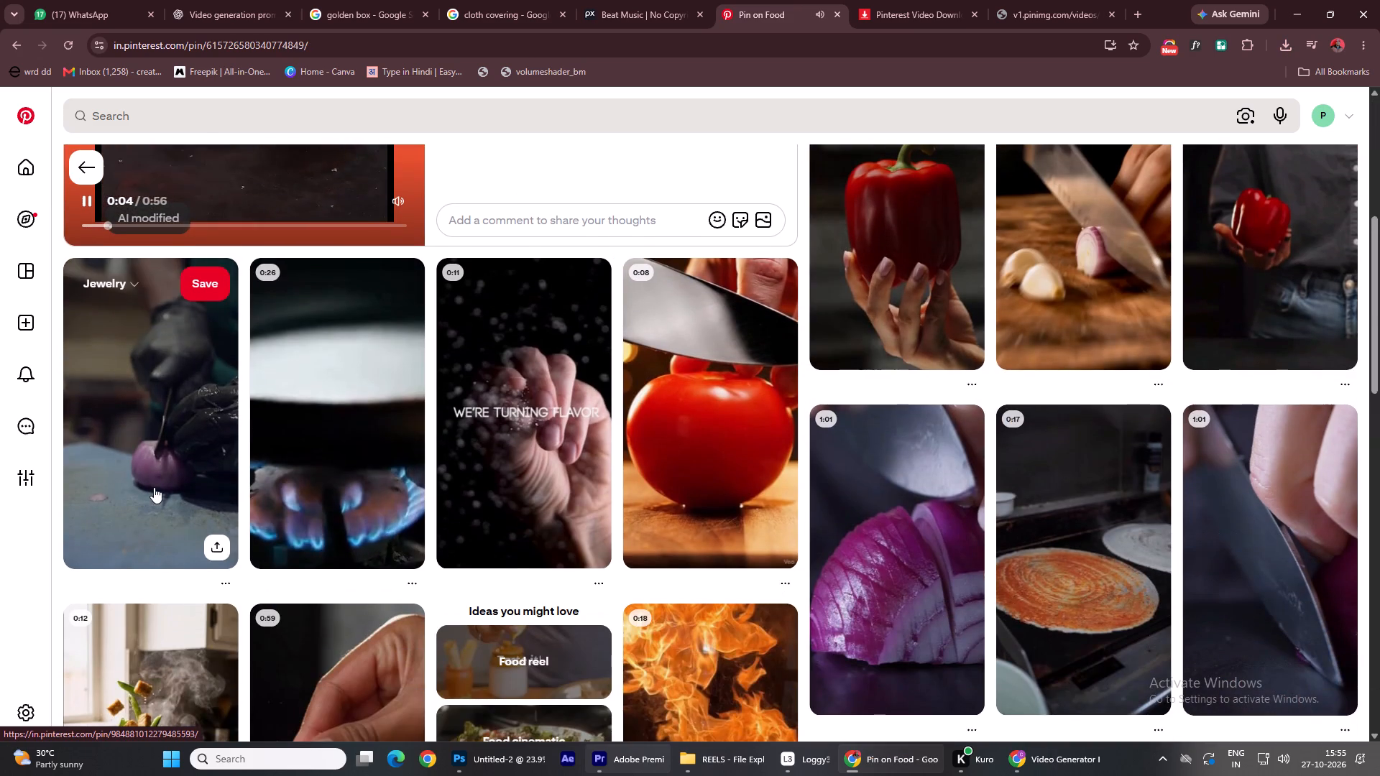
left_click(154, 487)
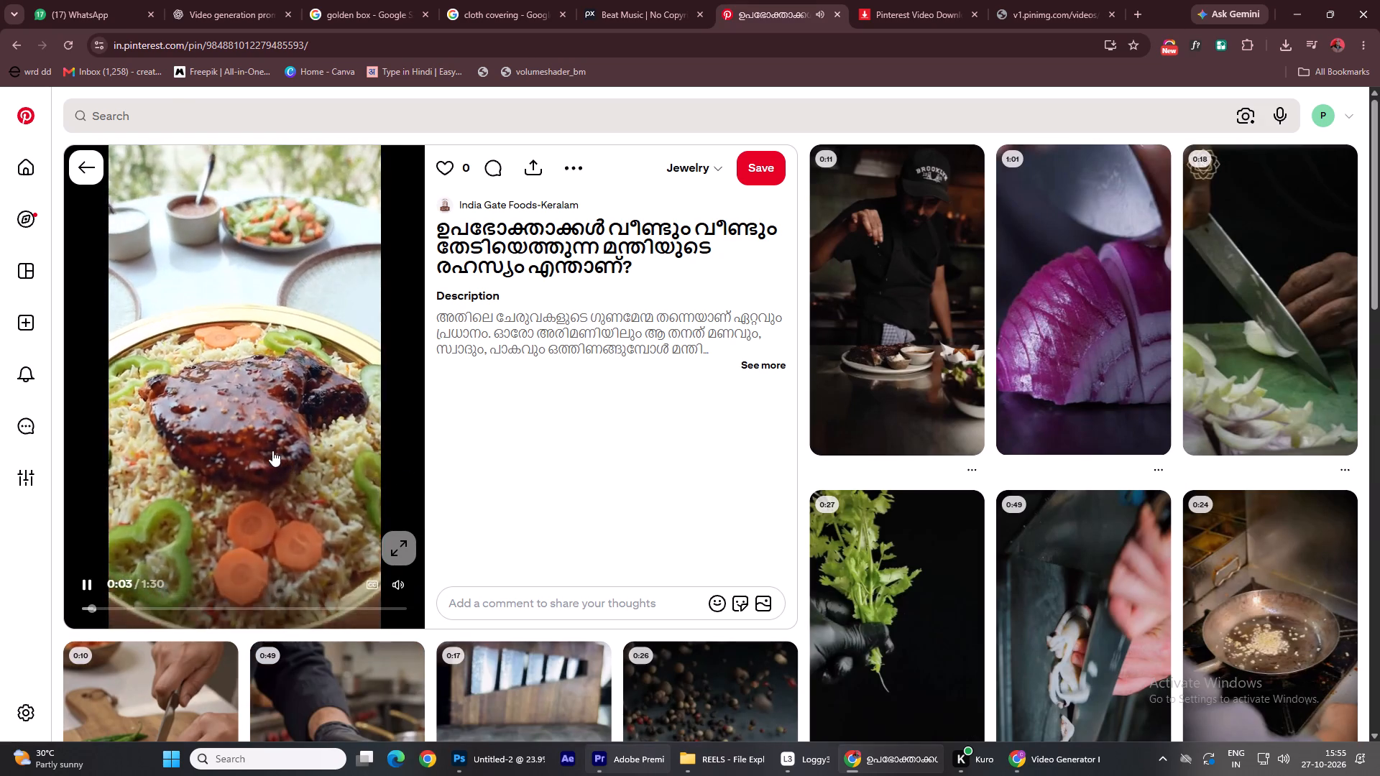
scroll(292, 484, "down", 2)
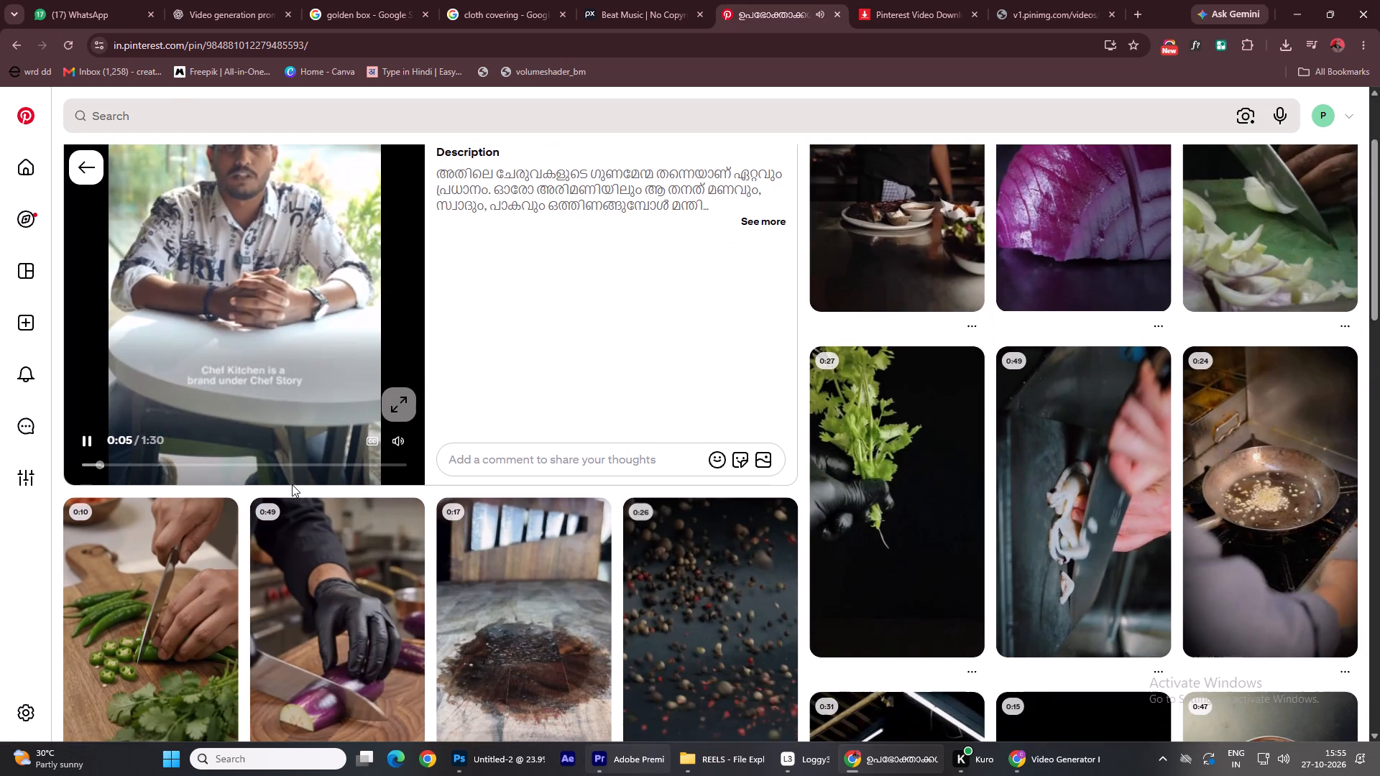
scroll(292, 484, "down", 4)
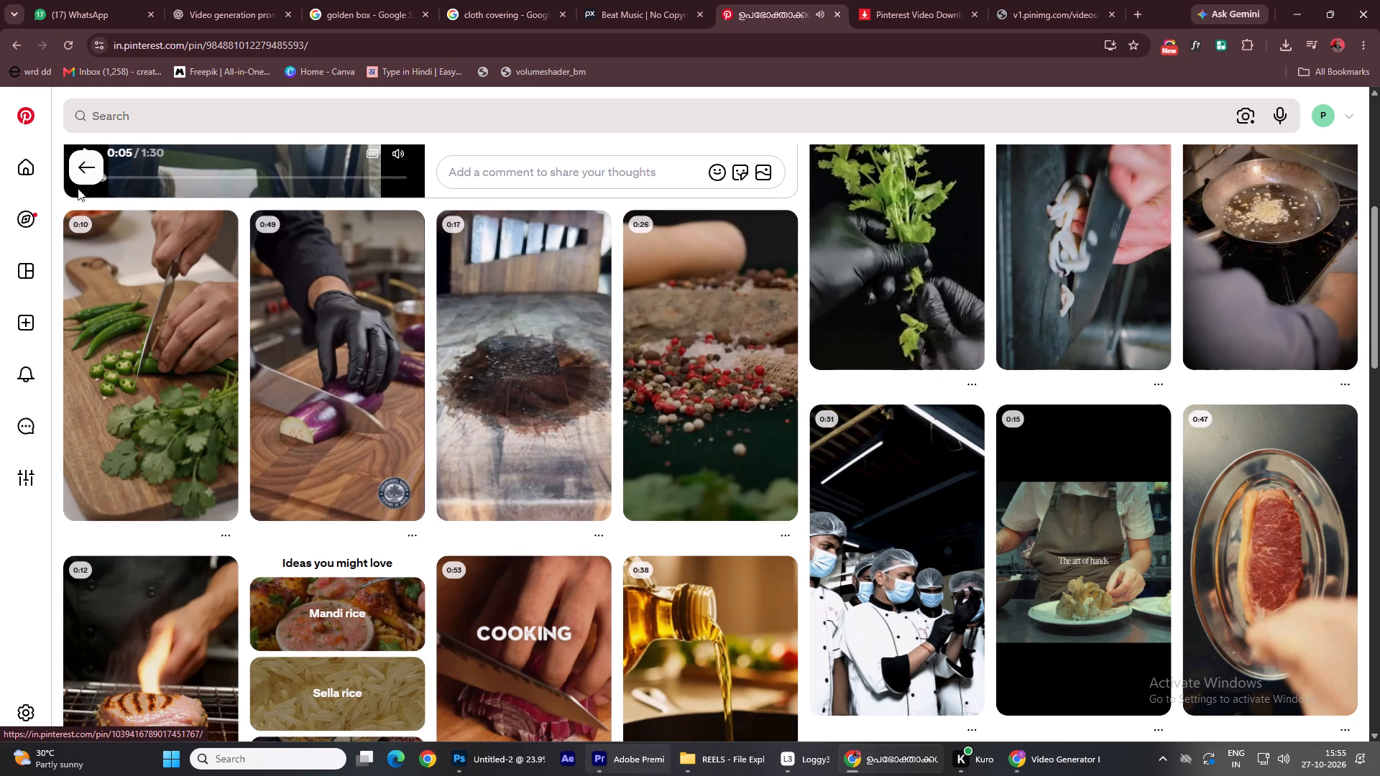
Go back to the Ammayunn by Tamarind Terrace pin and preview its pan-cooking shots, pausing at 0:08.
left_click(80, 167)
left_click(89, 177)
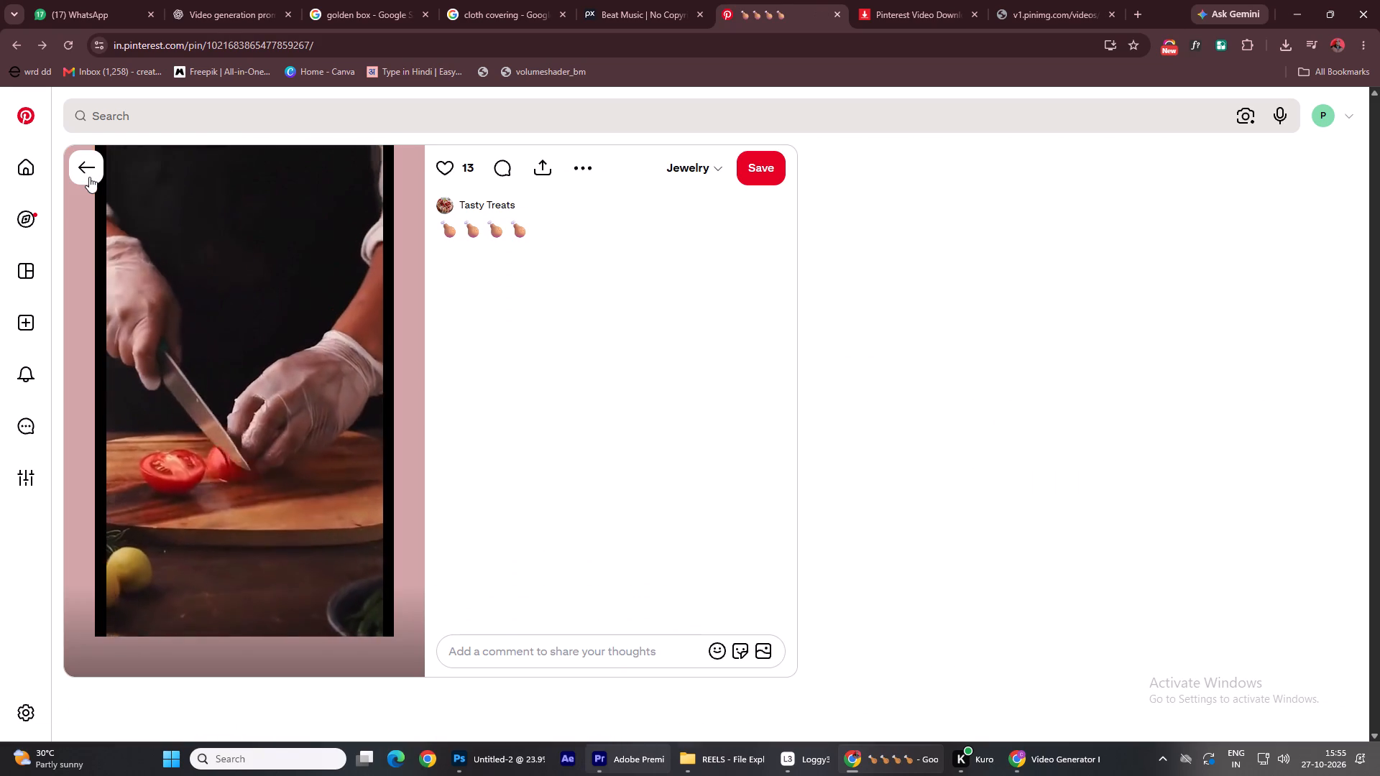
left_click(89, 177)
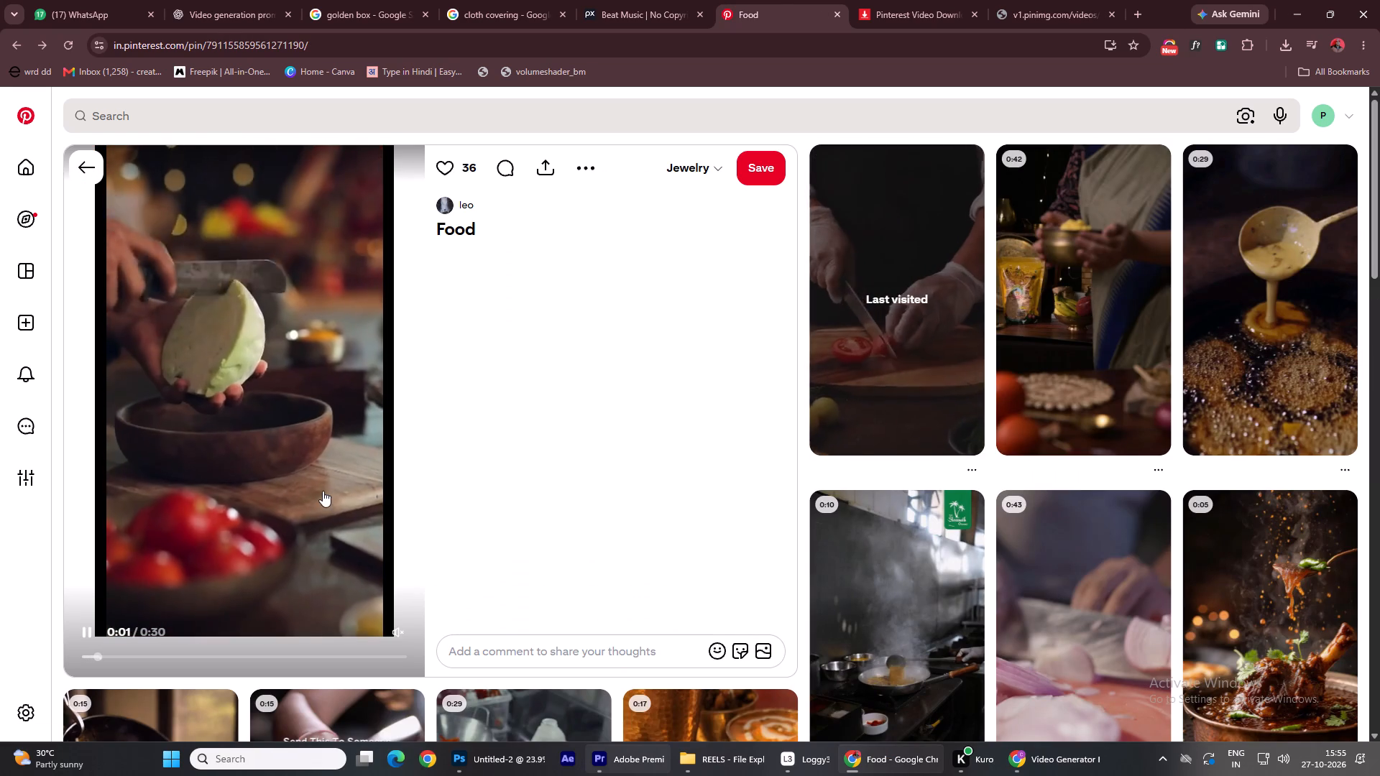
left_click(88, 159)
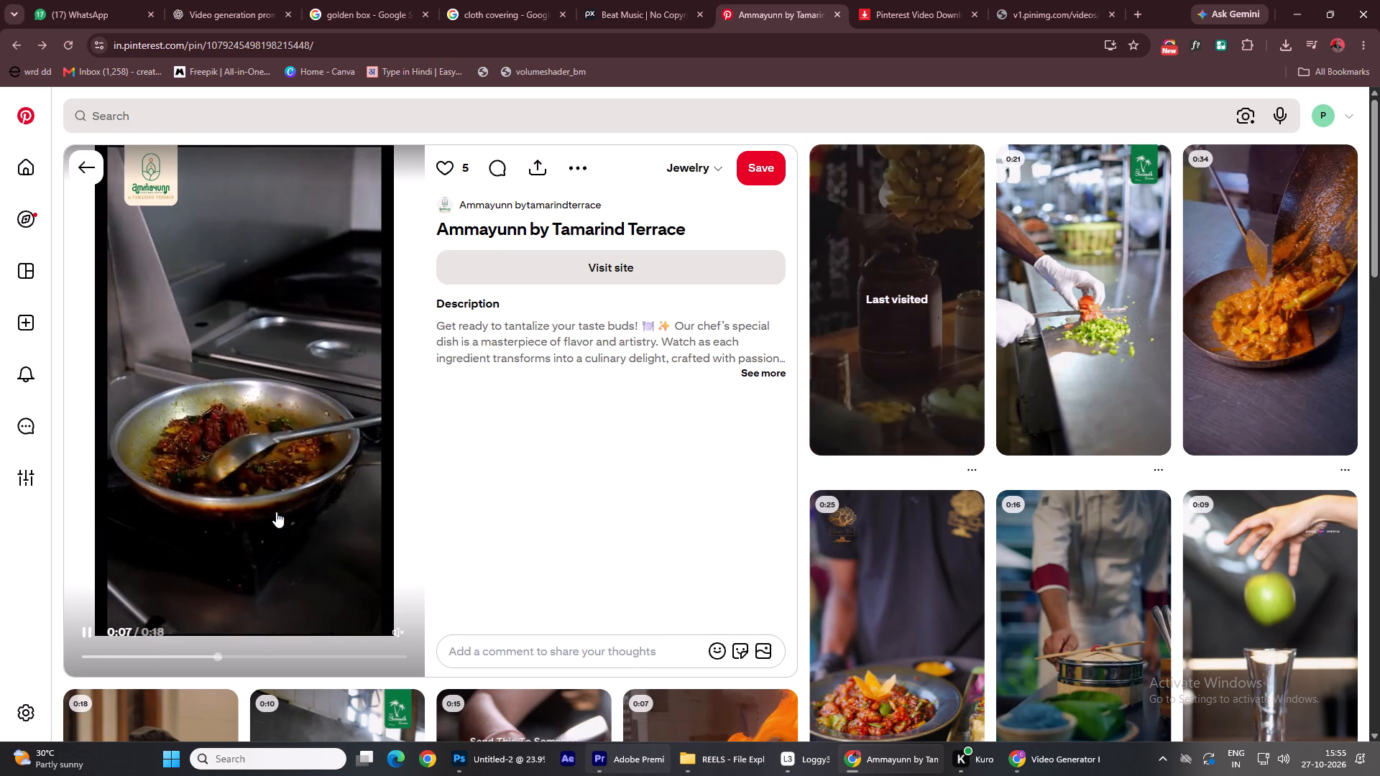
left_click(276, 512)
Switch to PinDown and download the TheSocma X Hospitality Content Ideas video in 1080p (HD).
left_click(893, 0)
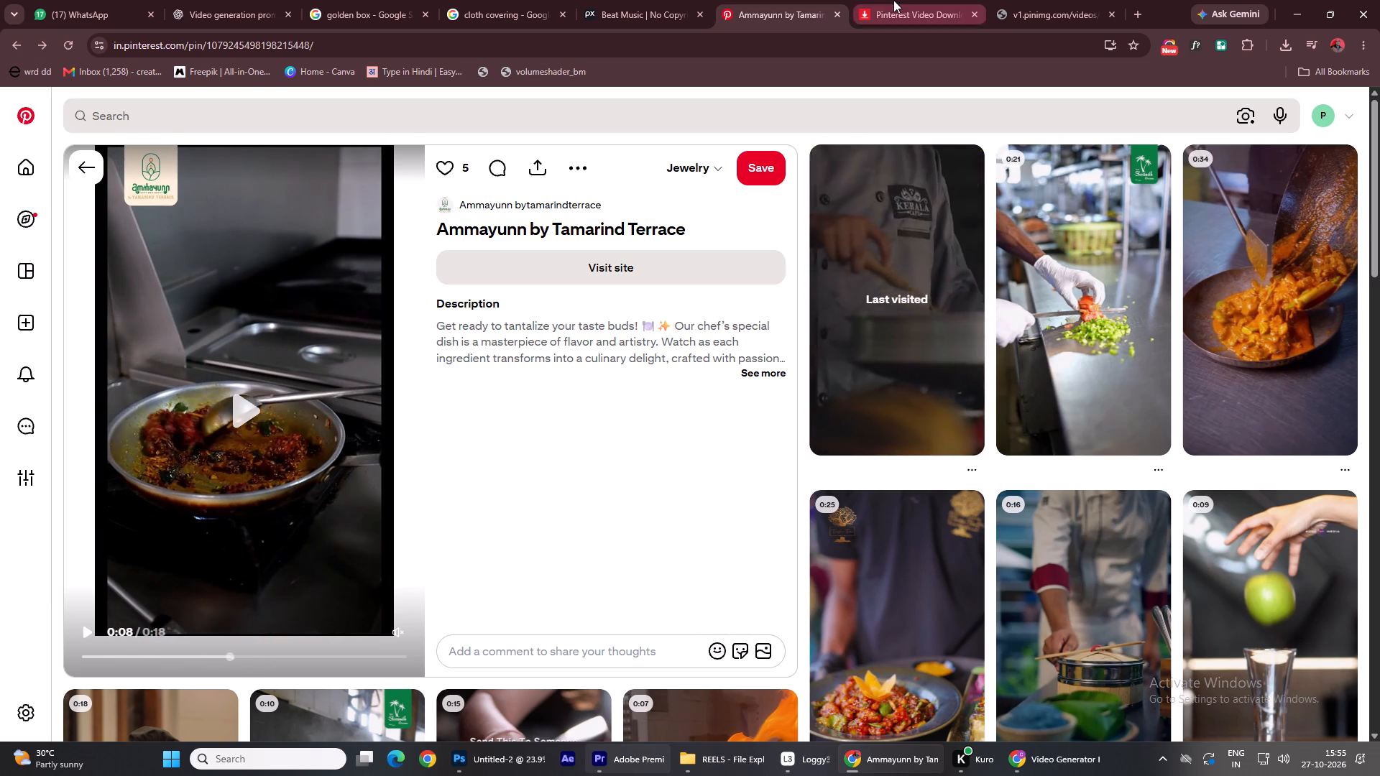
left_click(892, 494)
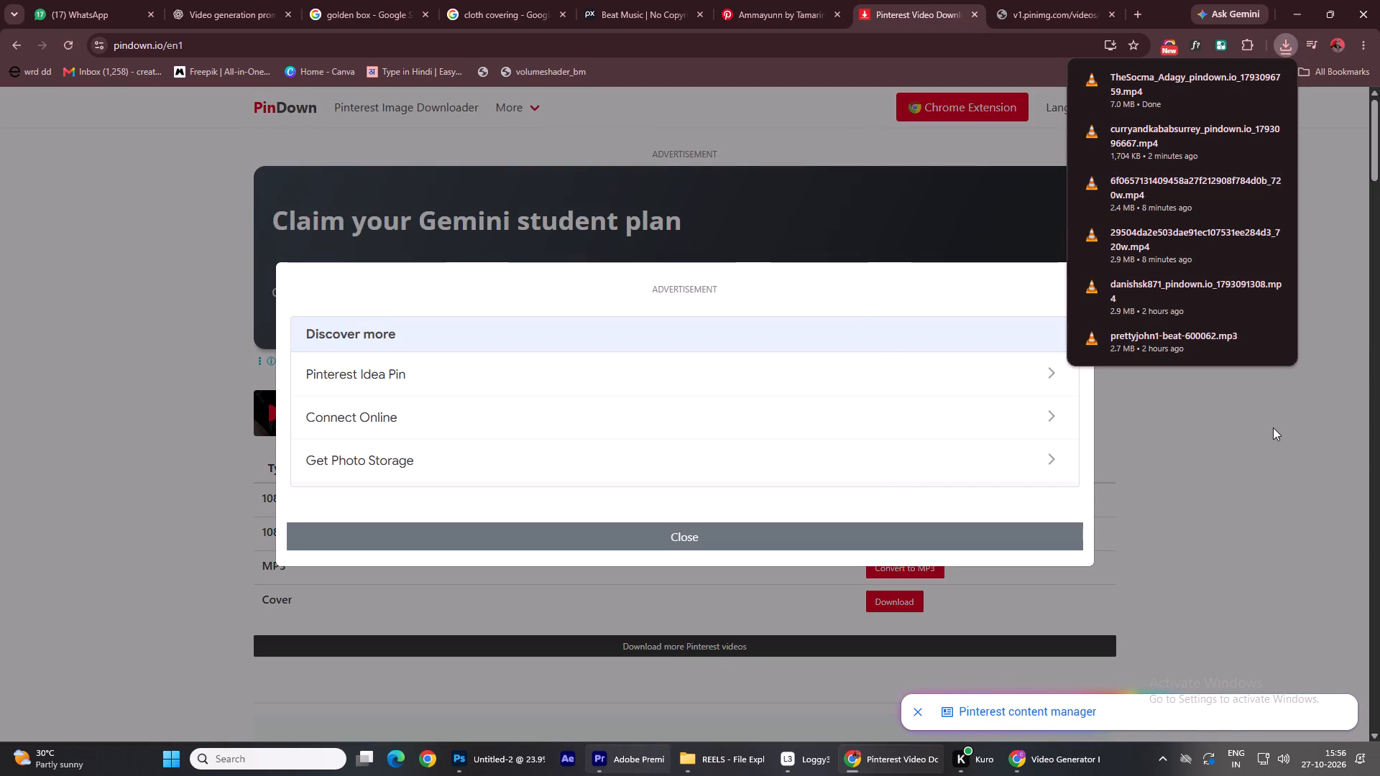
left_click(1293, 498)
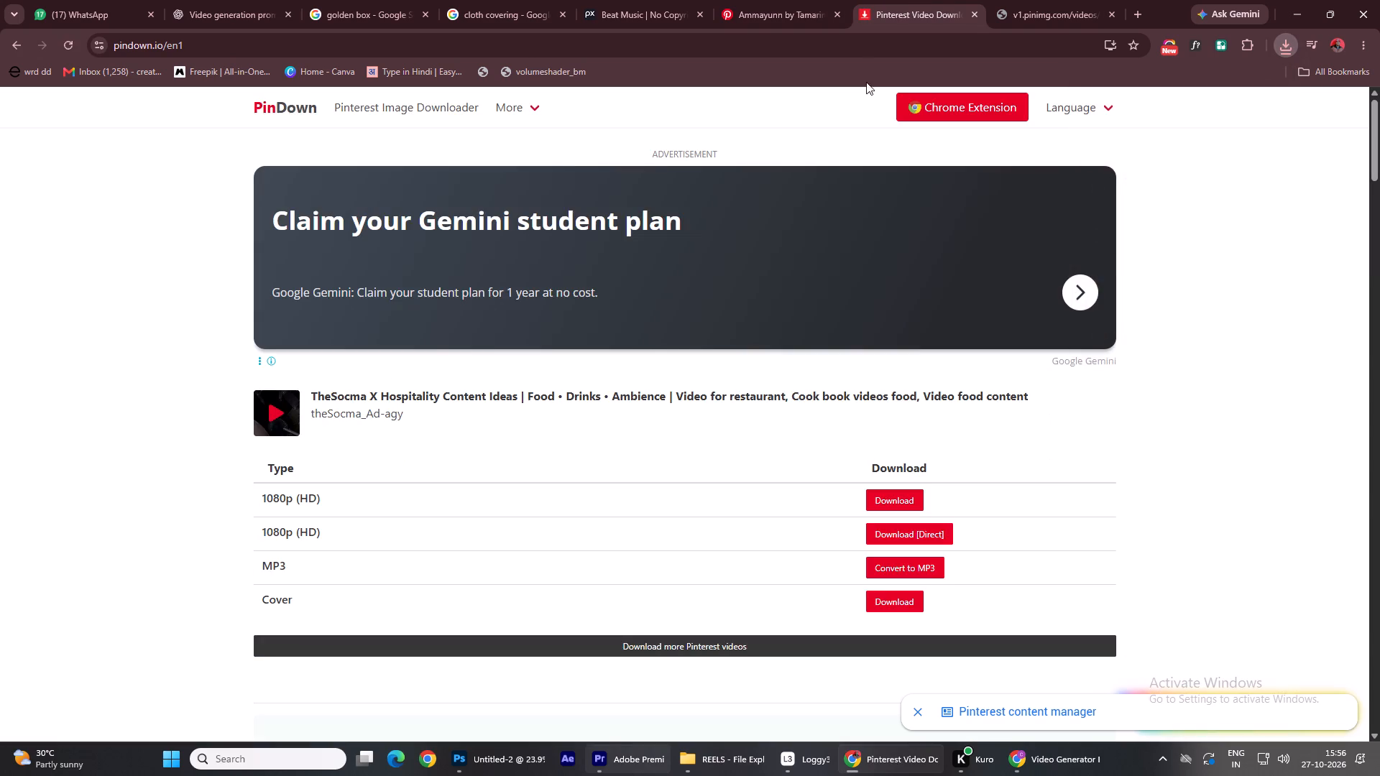
Return to the Ammayunn by Tamarind Terrace pin and preview its cooking and plating shots, going back to its opening chopping shot.
left_click(804, 0)
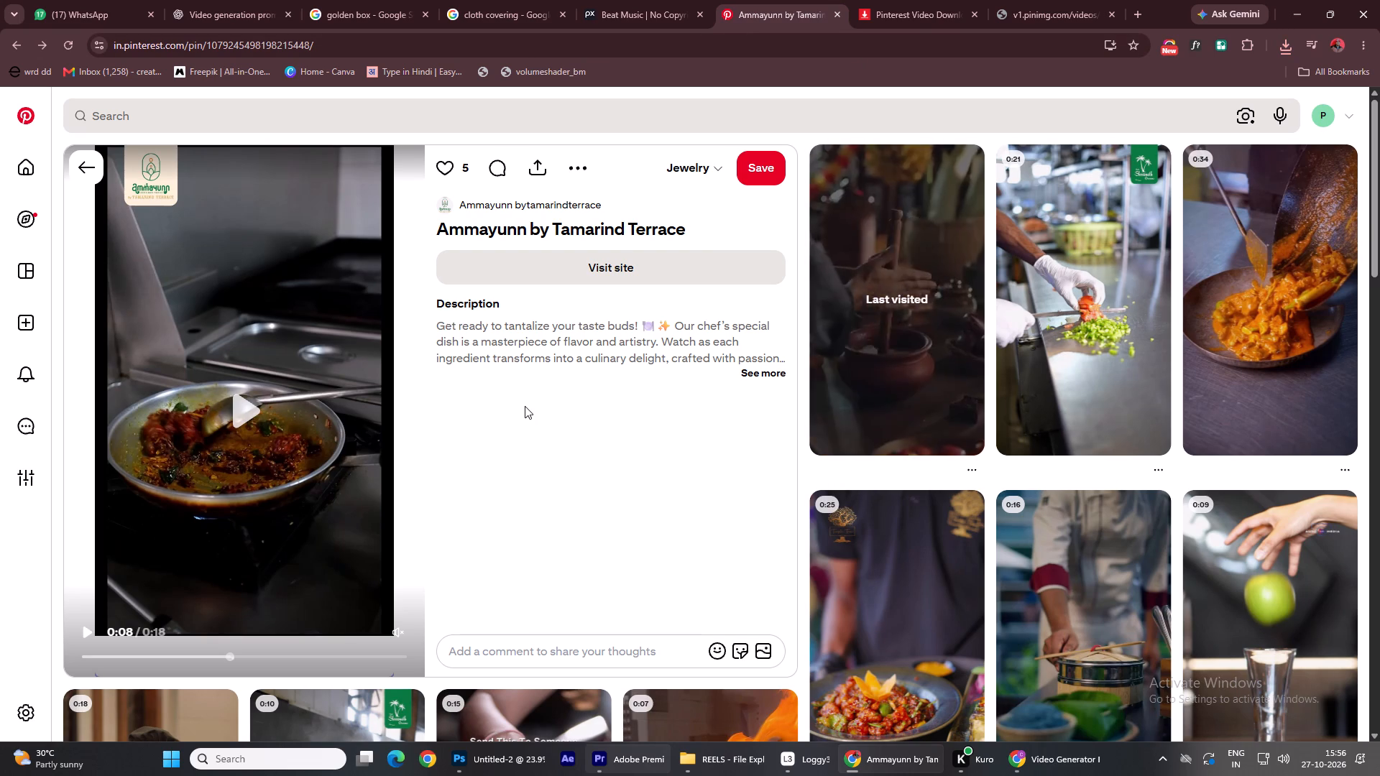
left_click(247, 438)
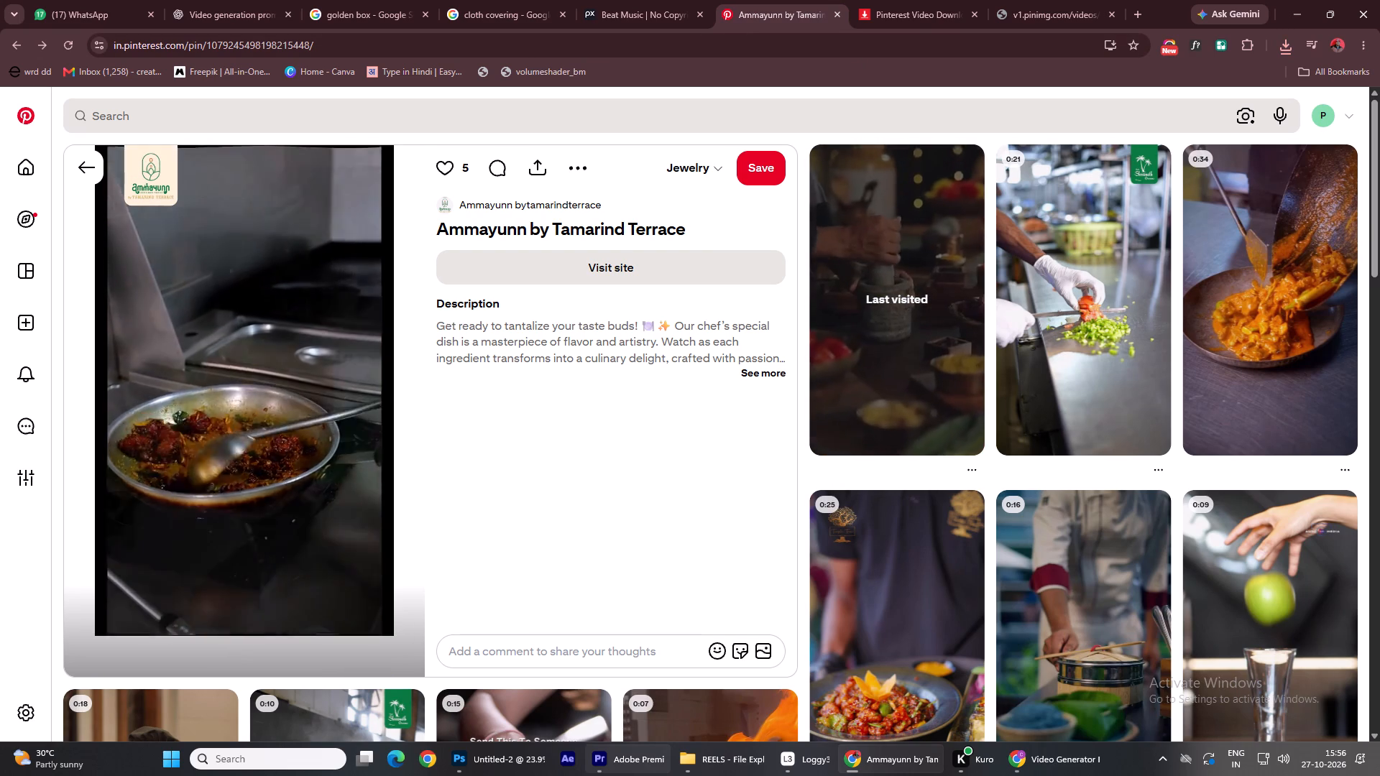
left_click(249, 478)
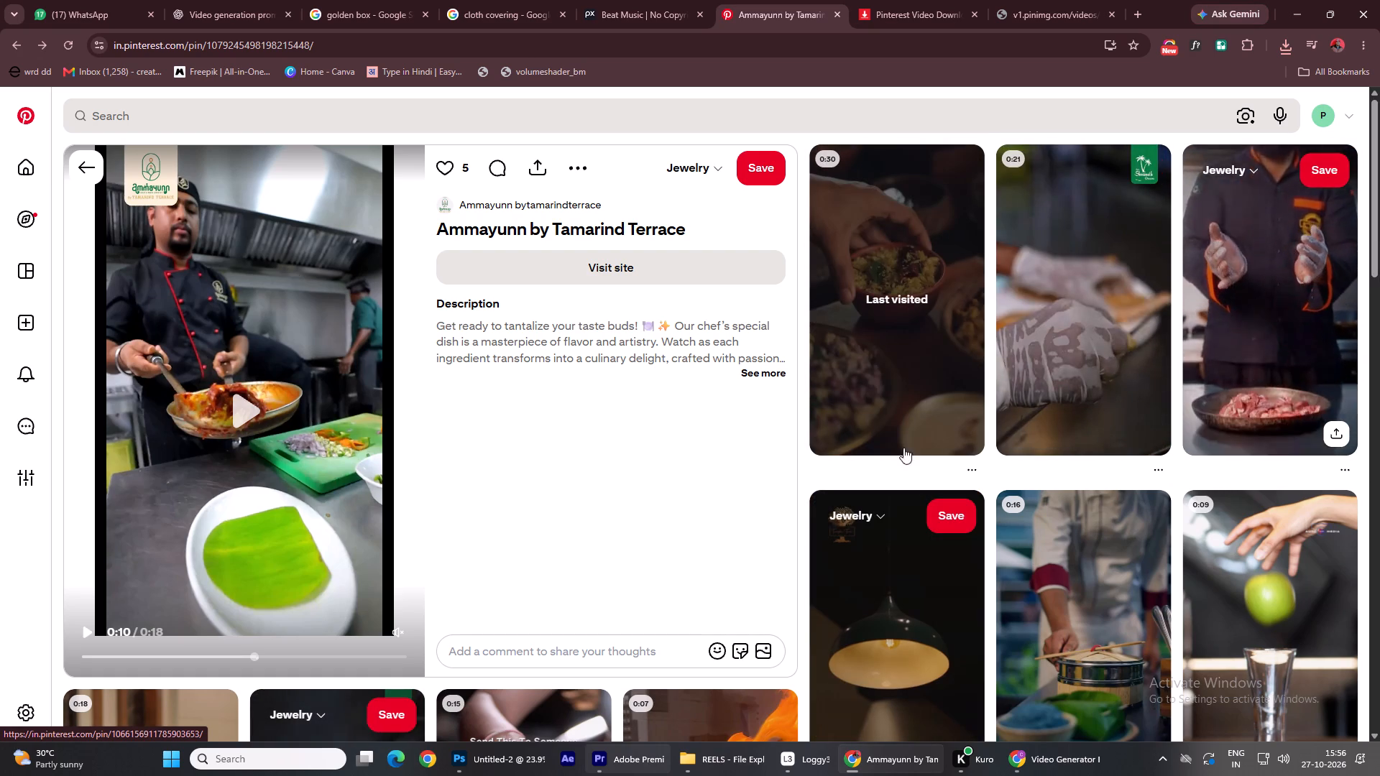
left_click(298, 563)
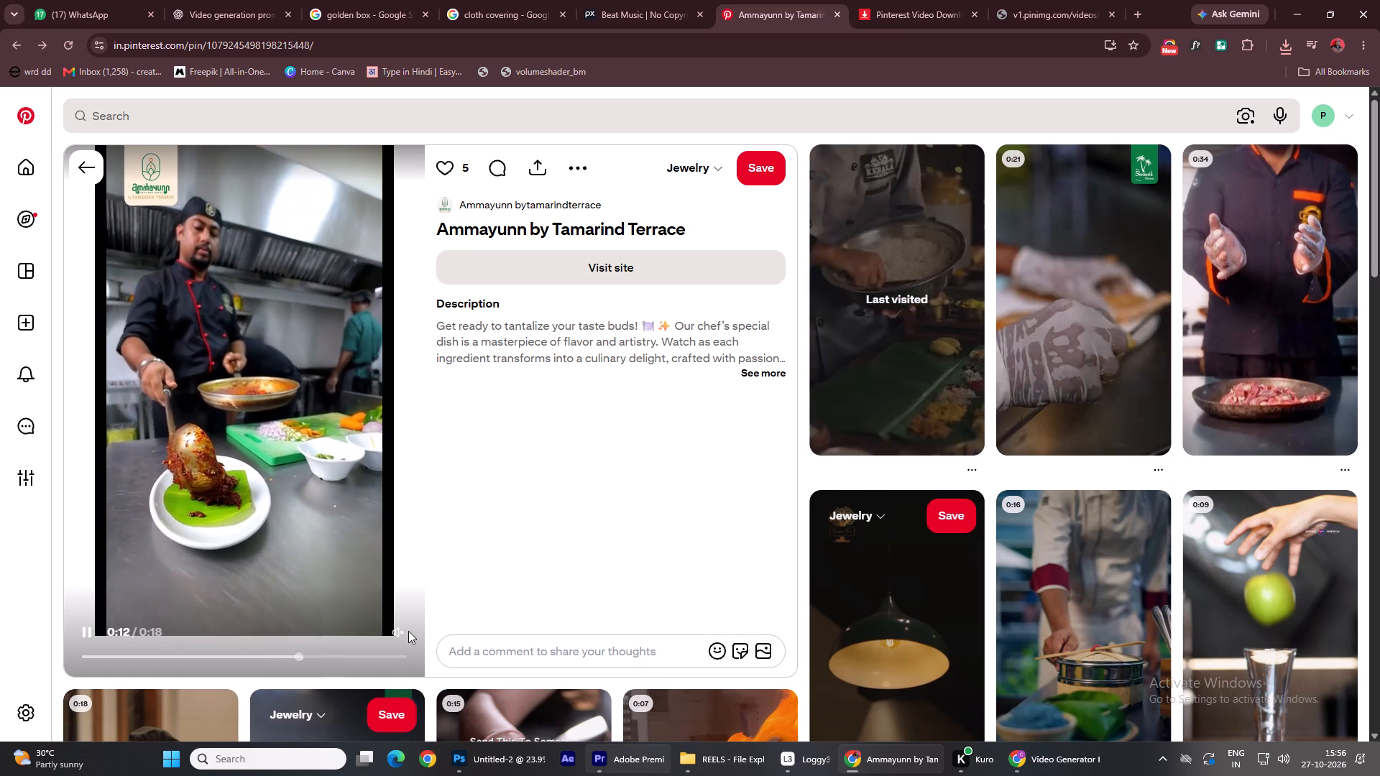
left_click_drag(98, 657, 58, 658)
left_click(275, 476)
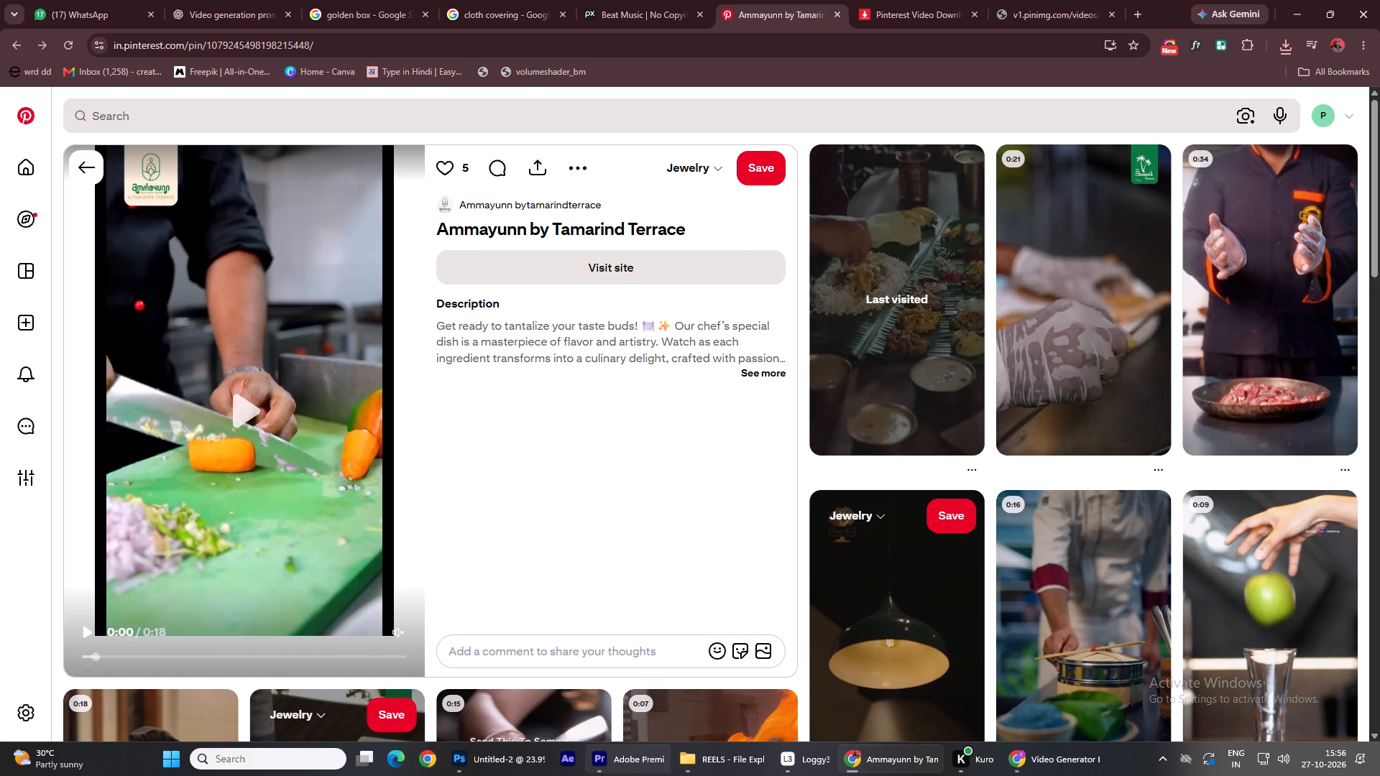
Switch to Premiere and import the downloaded curryandkababsurrey and TheSocma_Adagy videos from Downloads into the project.
left_click(620, 761)
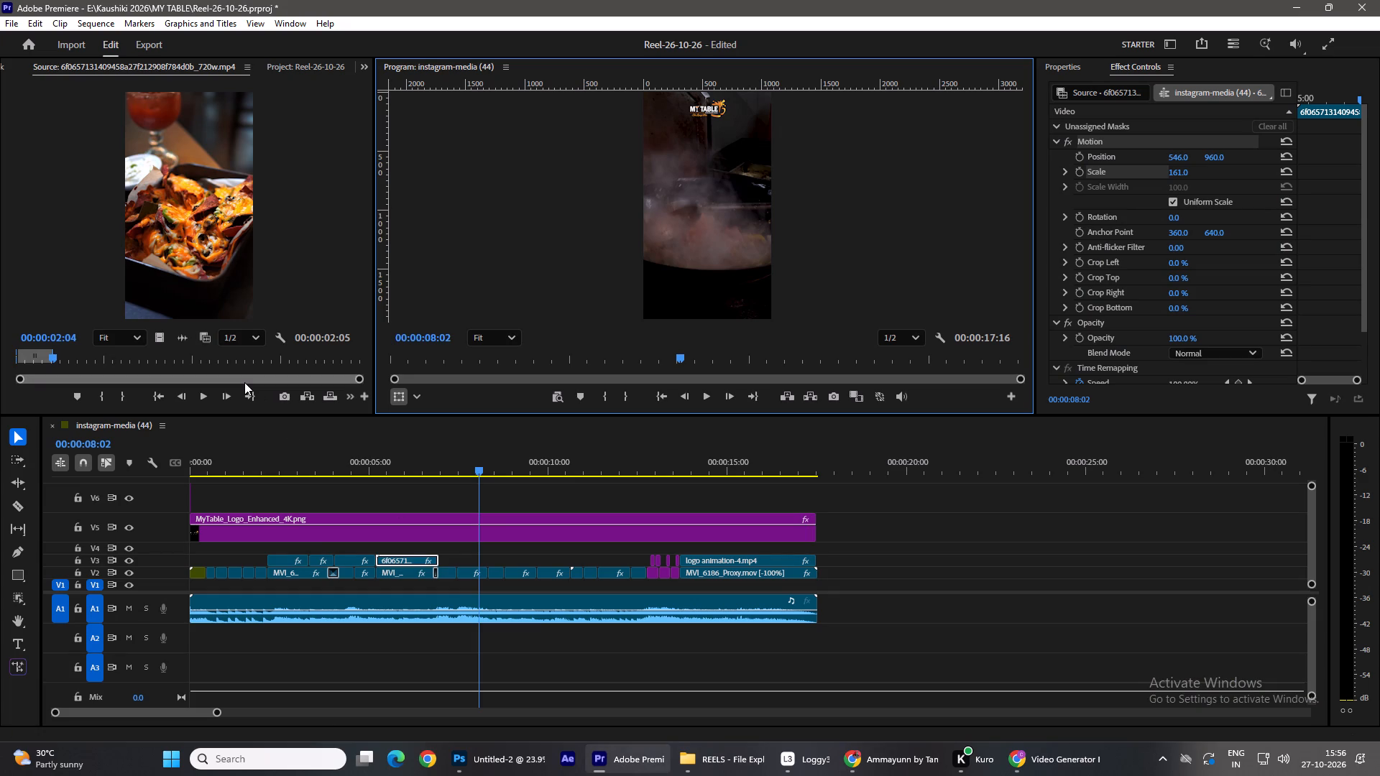
left_click_drag(67, 356, 144, 366)
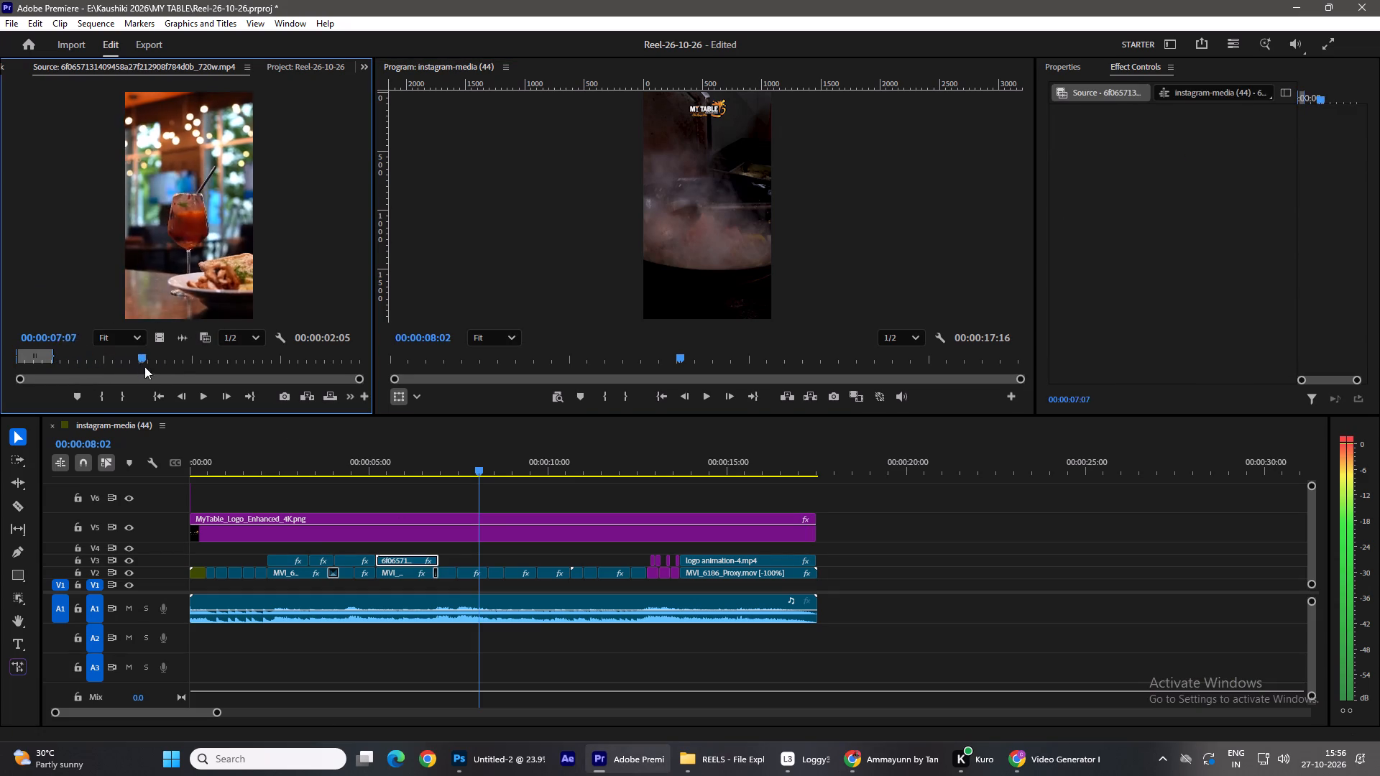
left_click_drag(144, 366, 333, 382)
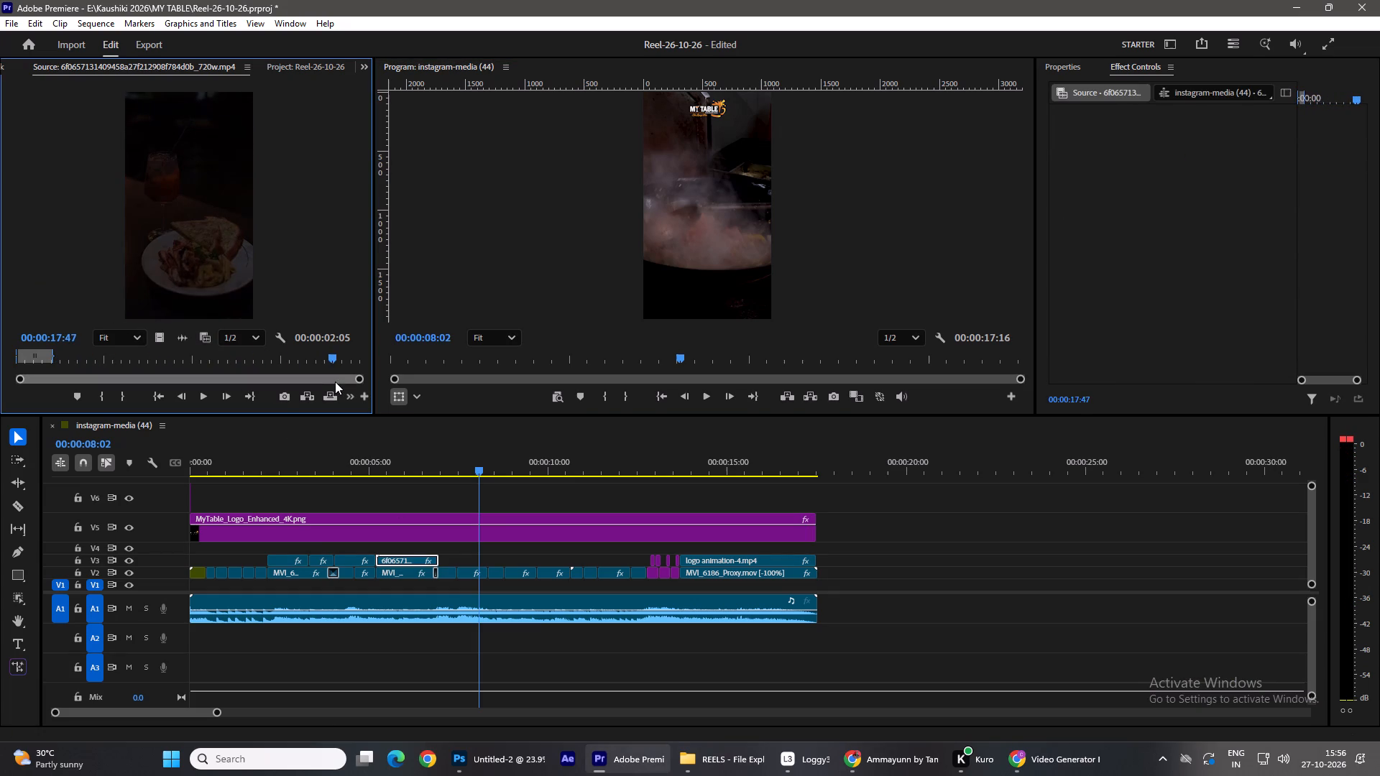
key("ctrl+i")
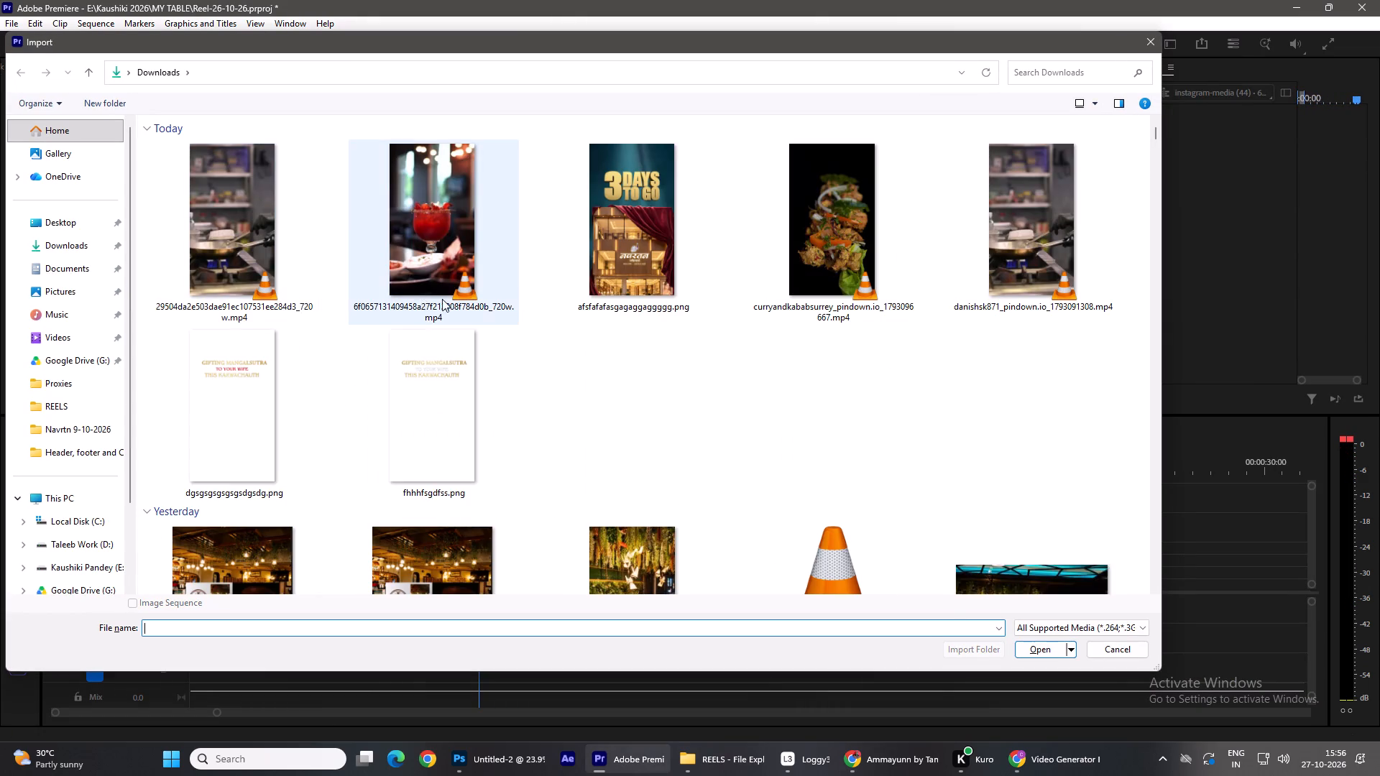
left_click(397, 233)
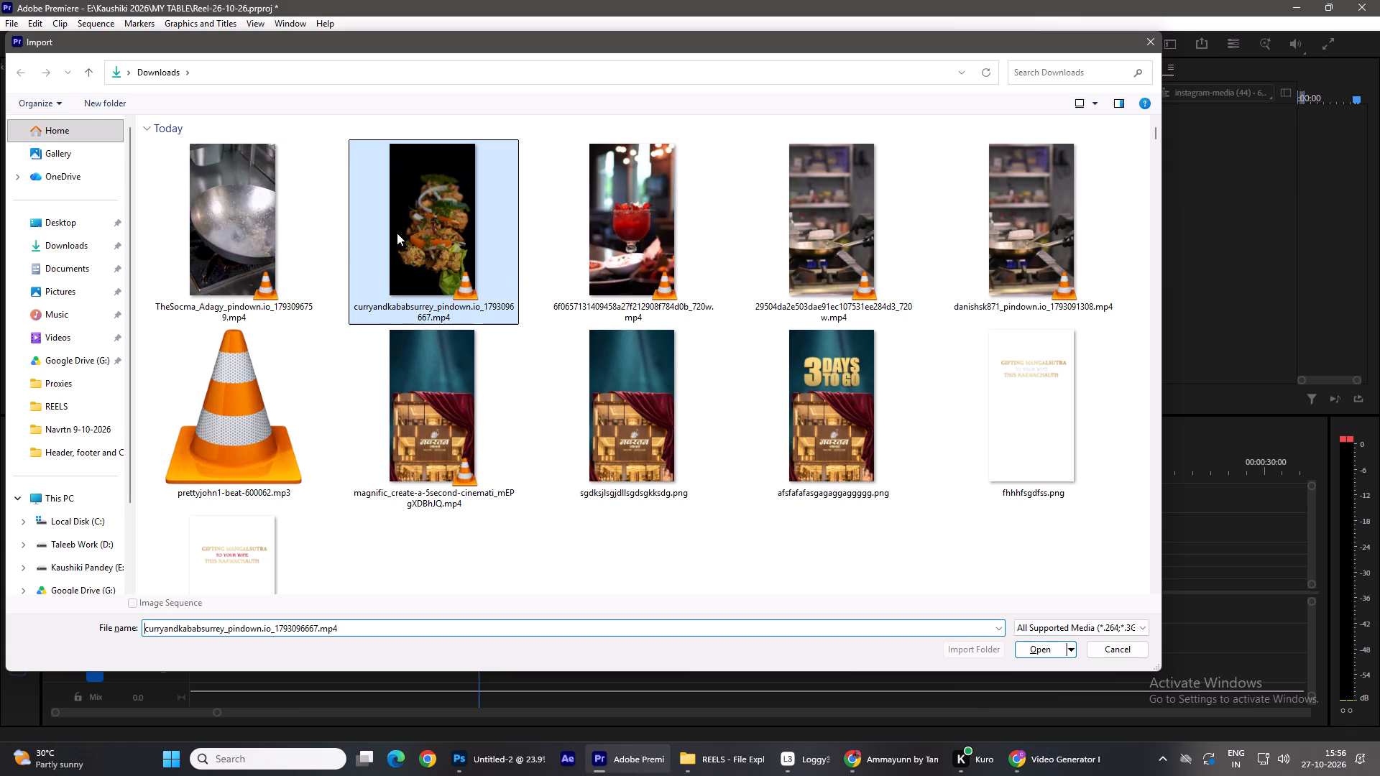
left_click(277, 234, "ctrl")
left_click(1039, 652)
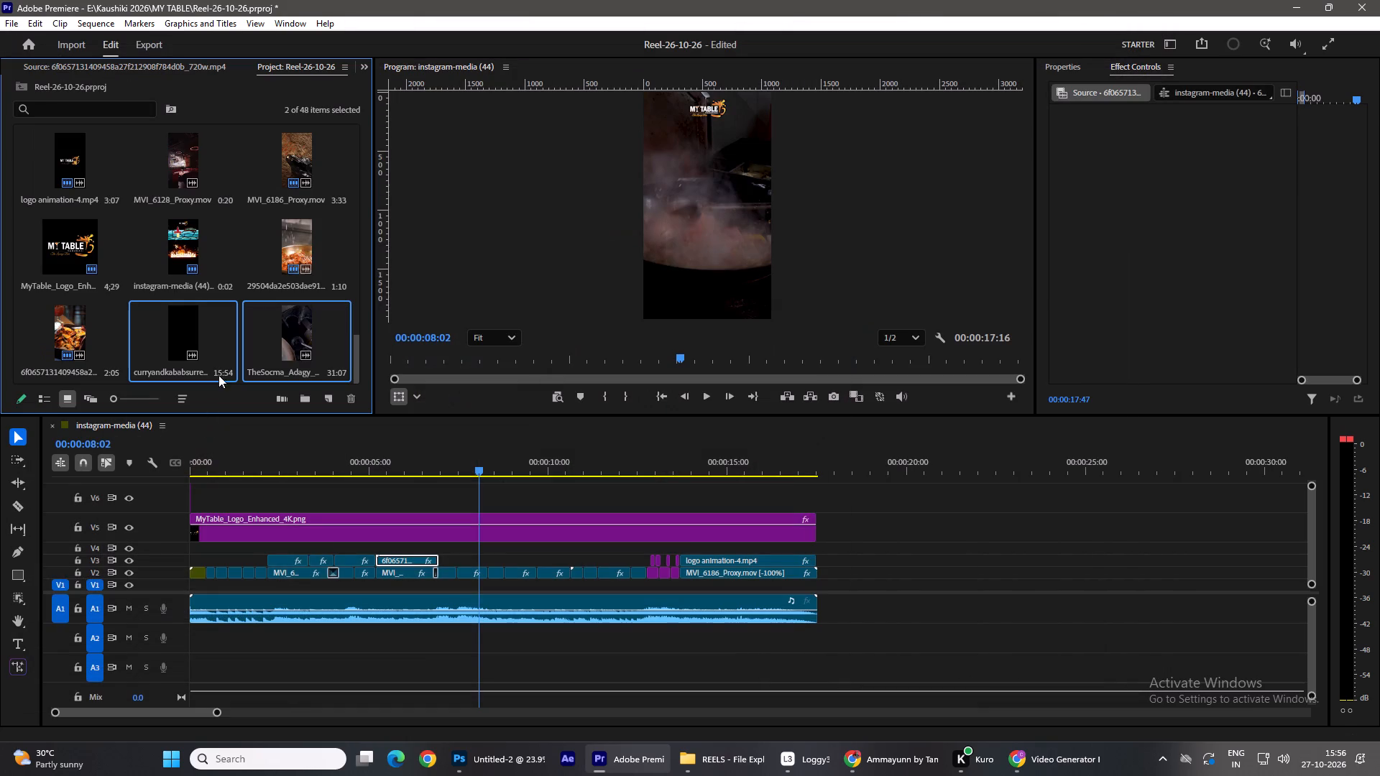
Open the curryandkababsurrey clip in the Source monitor and skim it for usable food shots.
double_click(184, 336)
left_click_drag(182, 364, 17, 370)
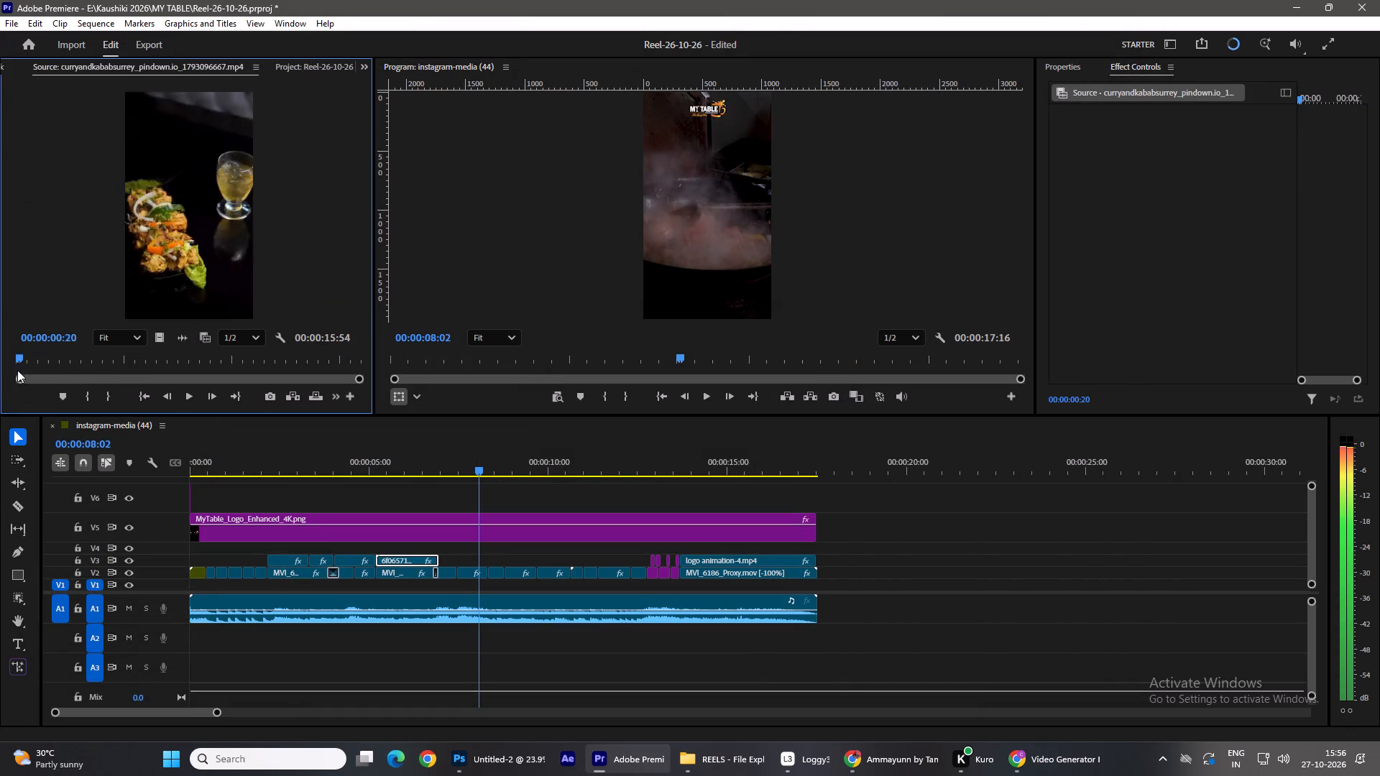
left_click_drag(17, 370, 409, 372)
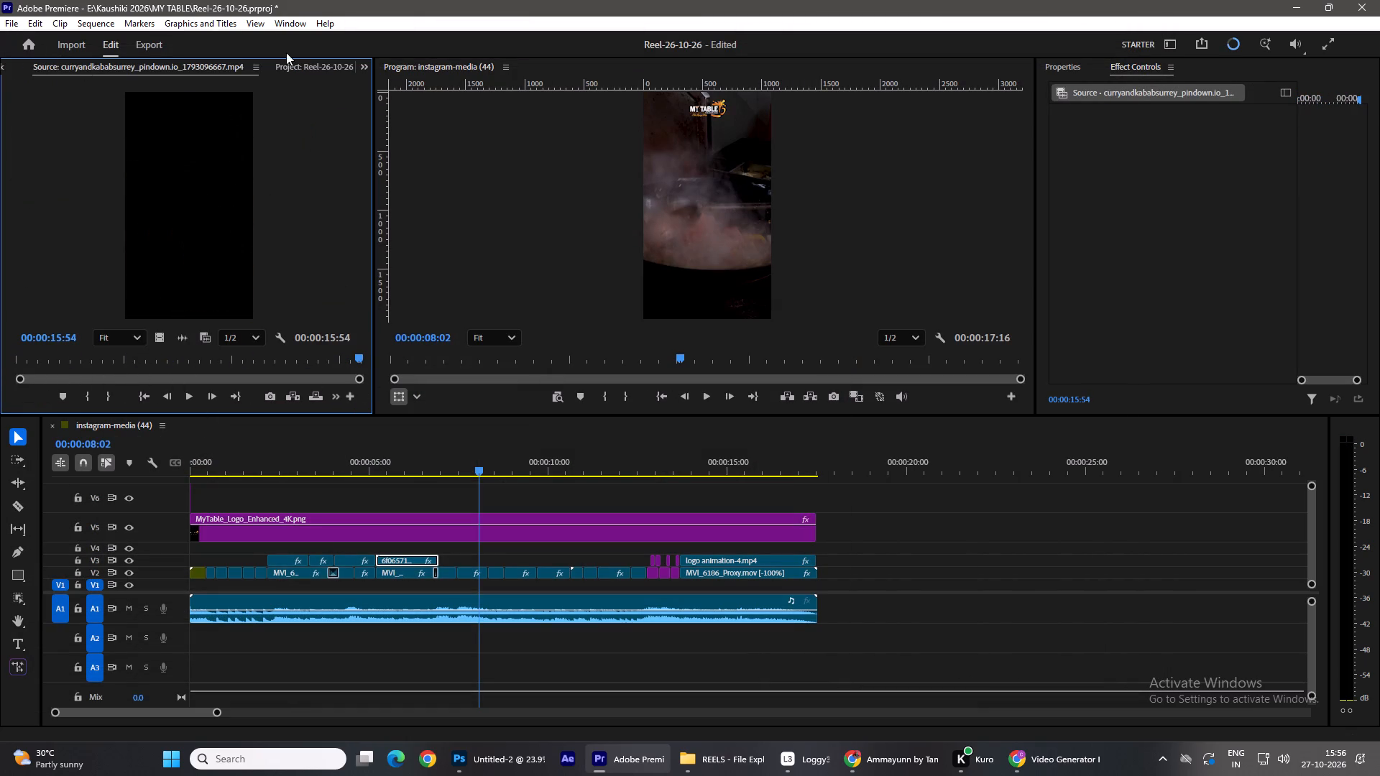
left_click(368, 73)
left_click(384, 88)
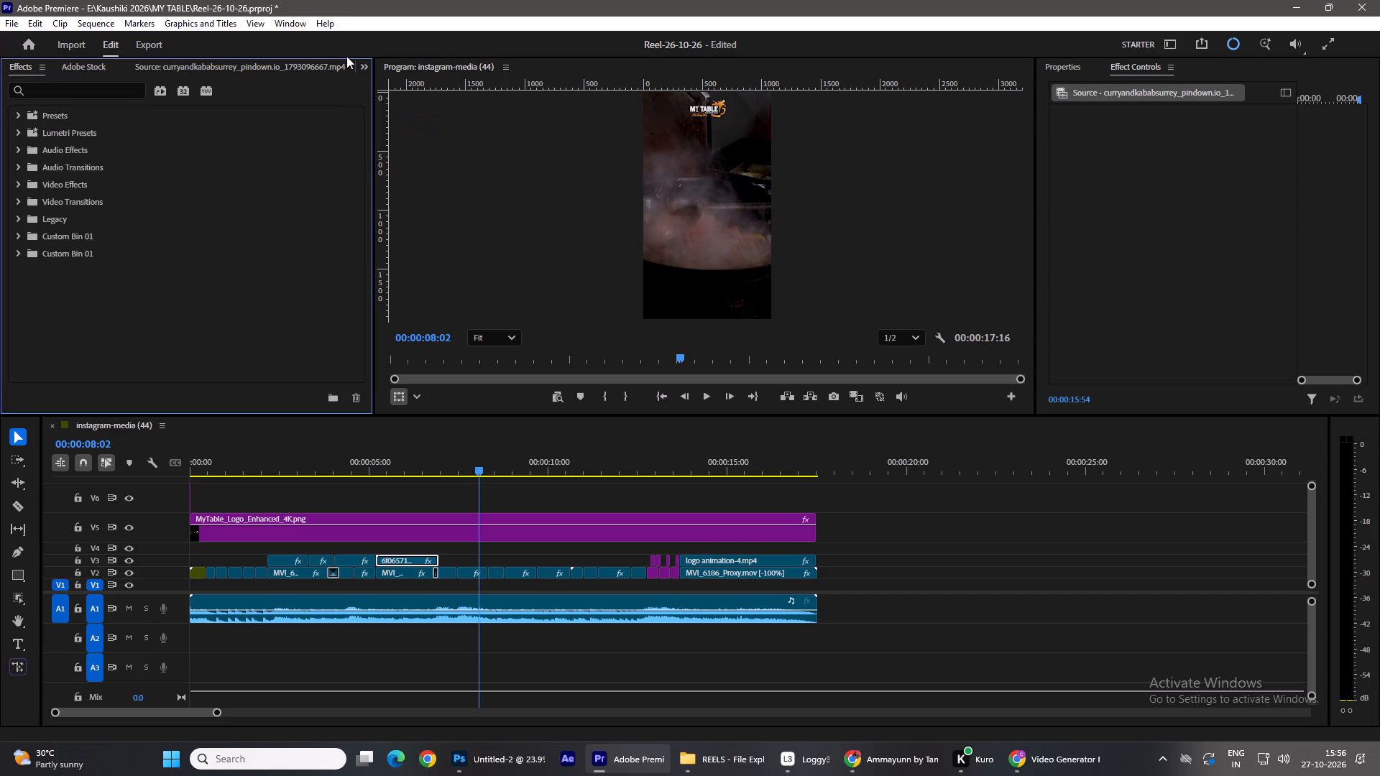
left_click(356, 61)
left_click(418, 131)
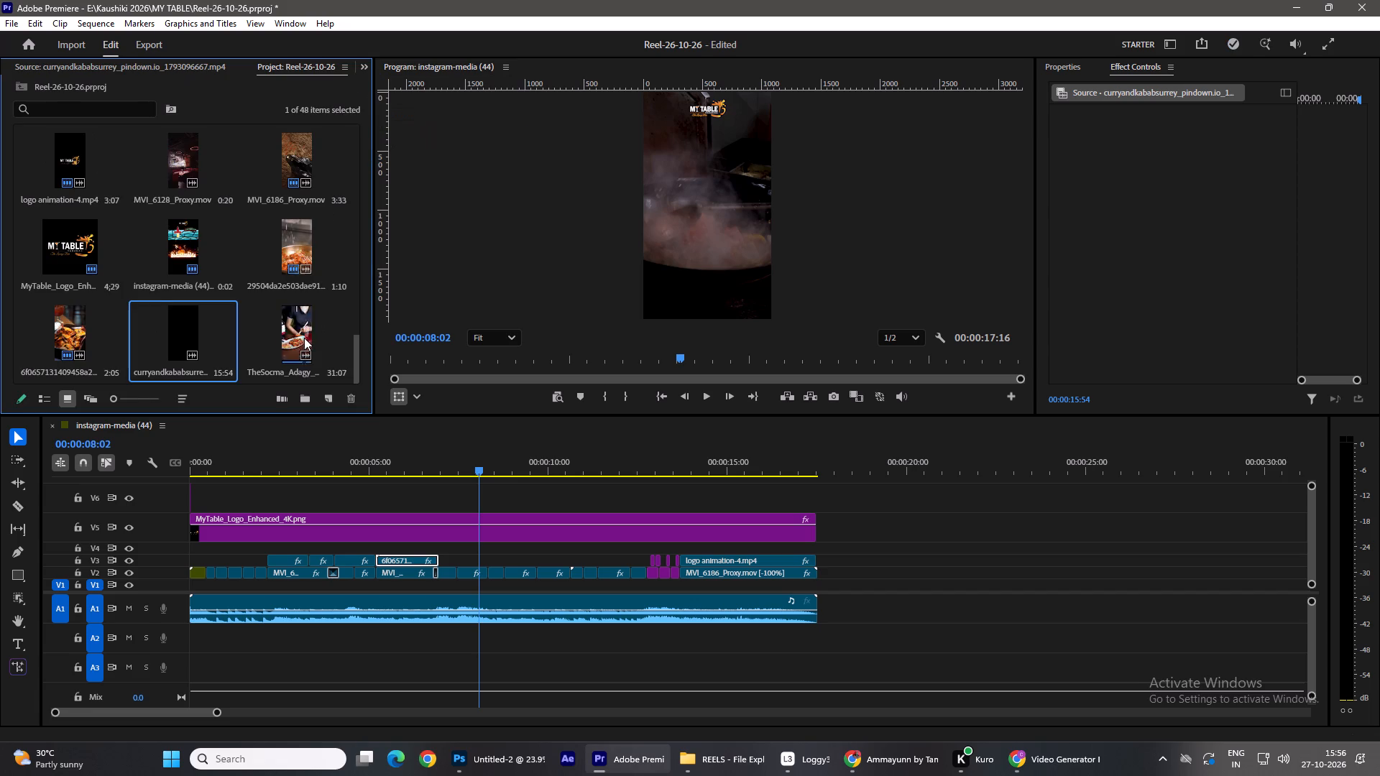
Open the TheSocma_Adagy clip in the Source monitor and mark the wok-flame and vegetable shots from 00:00:07:26 to 00:00:10:22.
double_click(304, 338)
left_click_drag(143, 356, 38, 373)
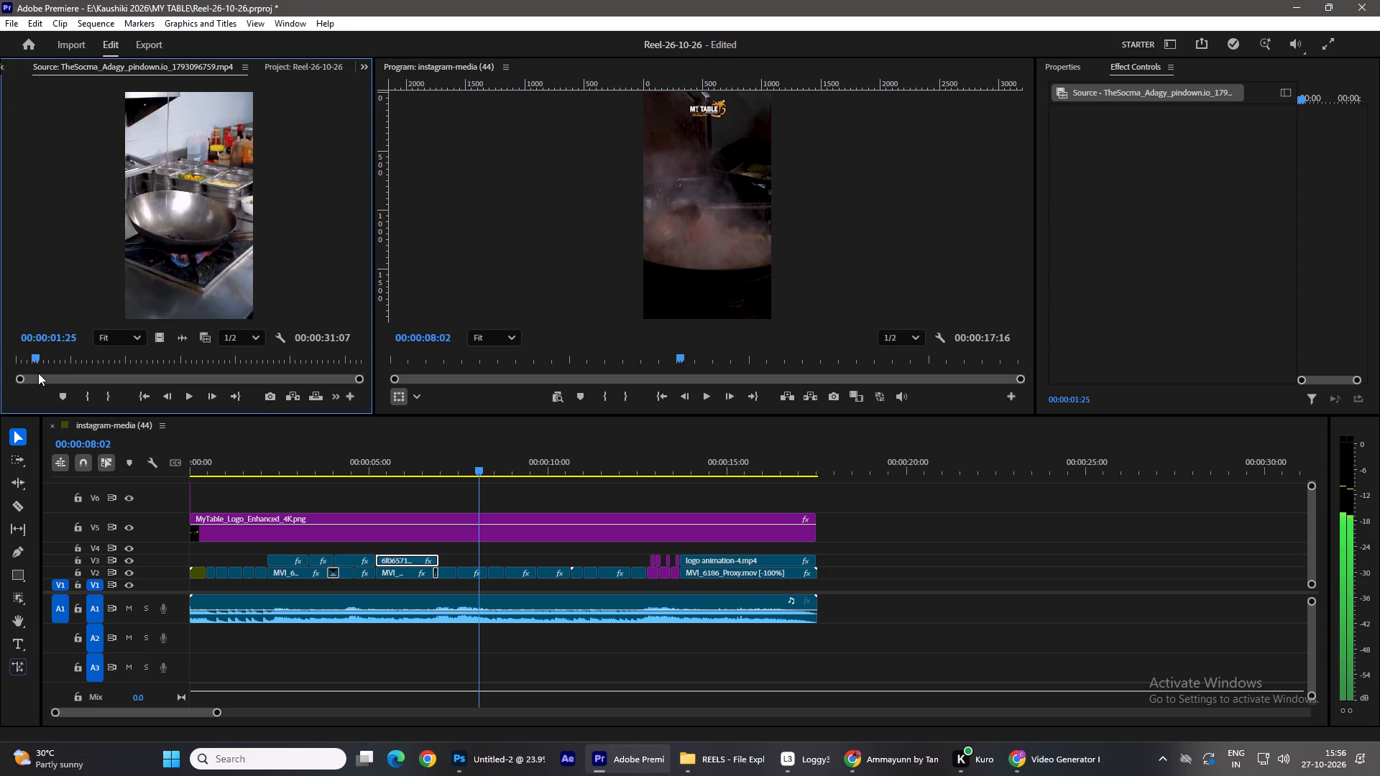
left_click_drag(38, 373, 129, 374)
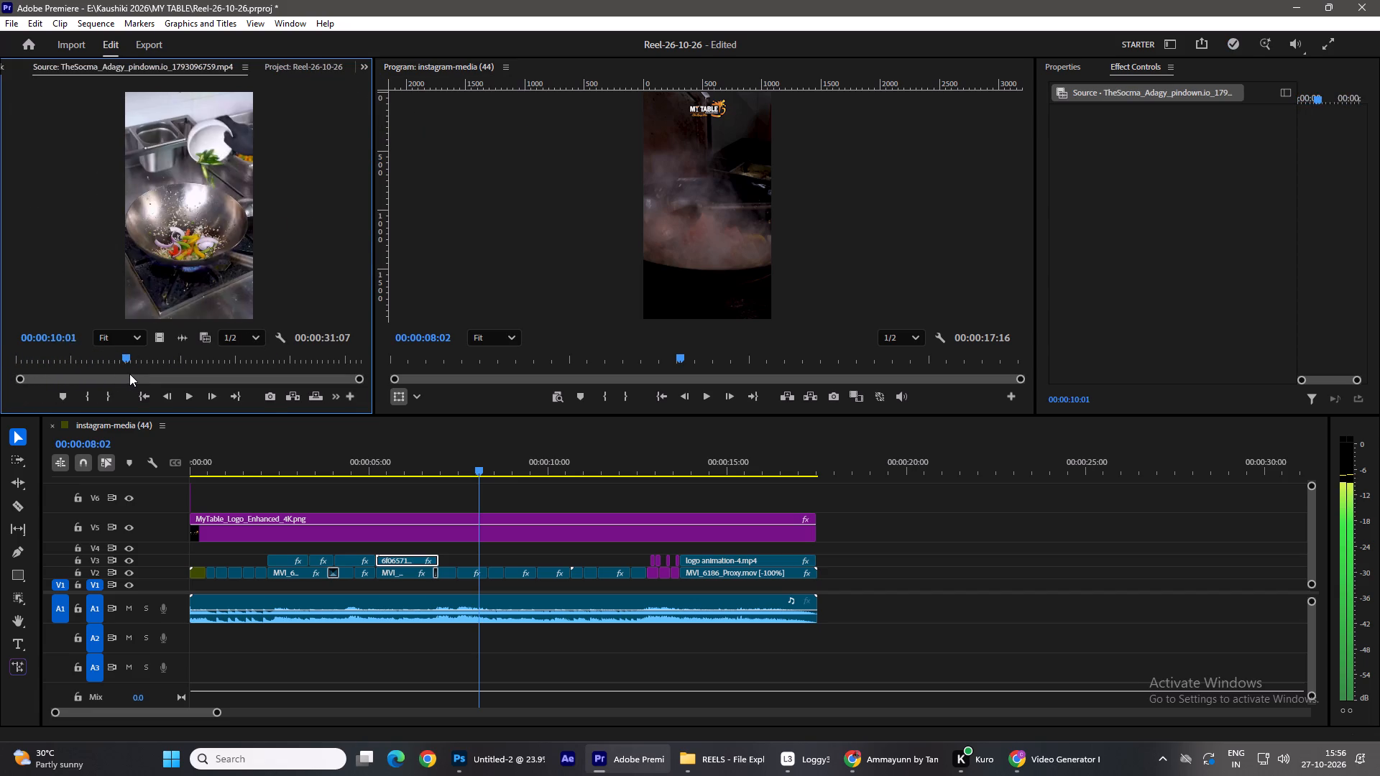
left_click_drag(129, 374, 103, 374)
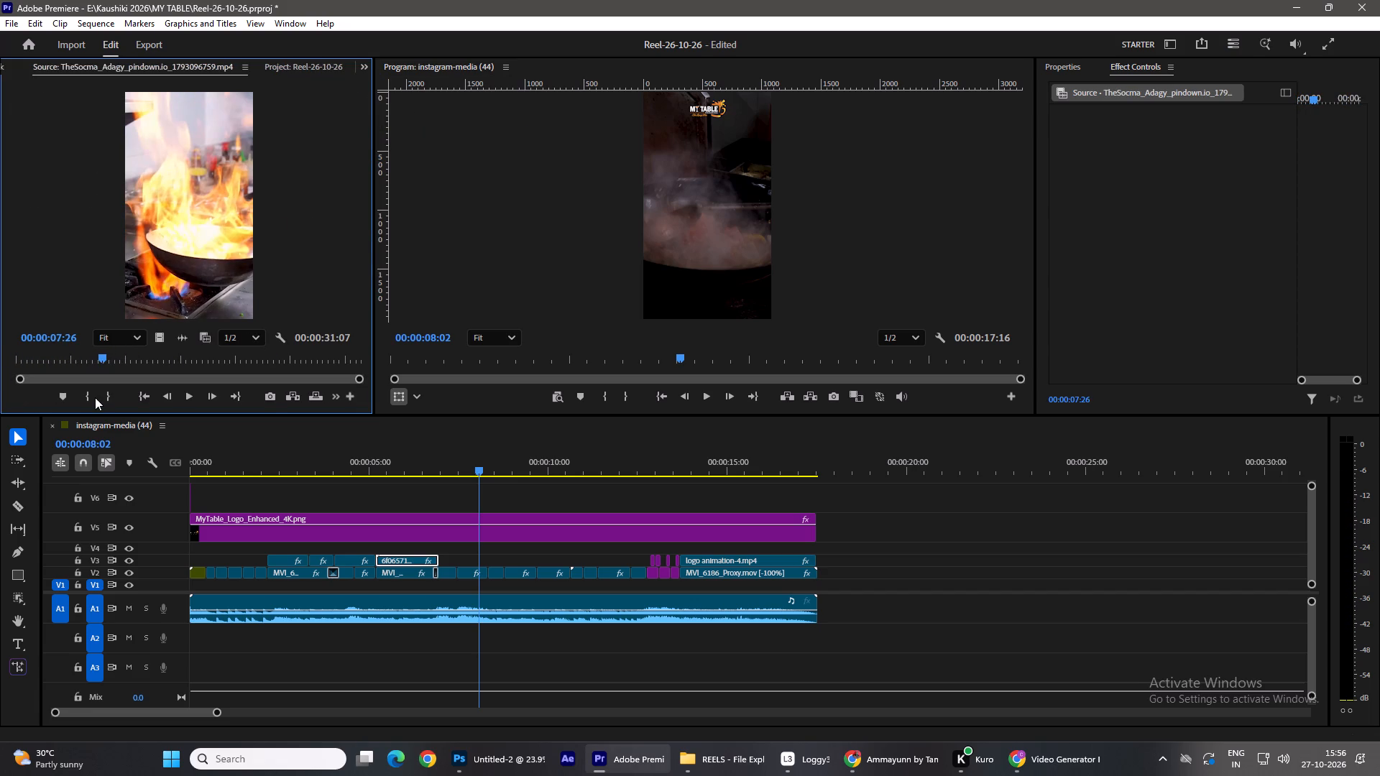
left_click(95, 397)
left_click(91, 397)
left_click_drag(109, 361, 131, 365)
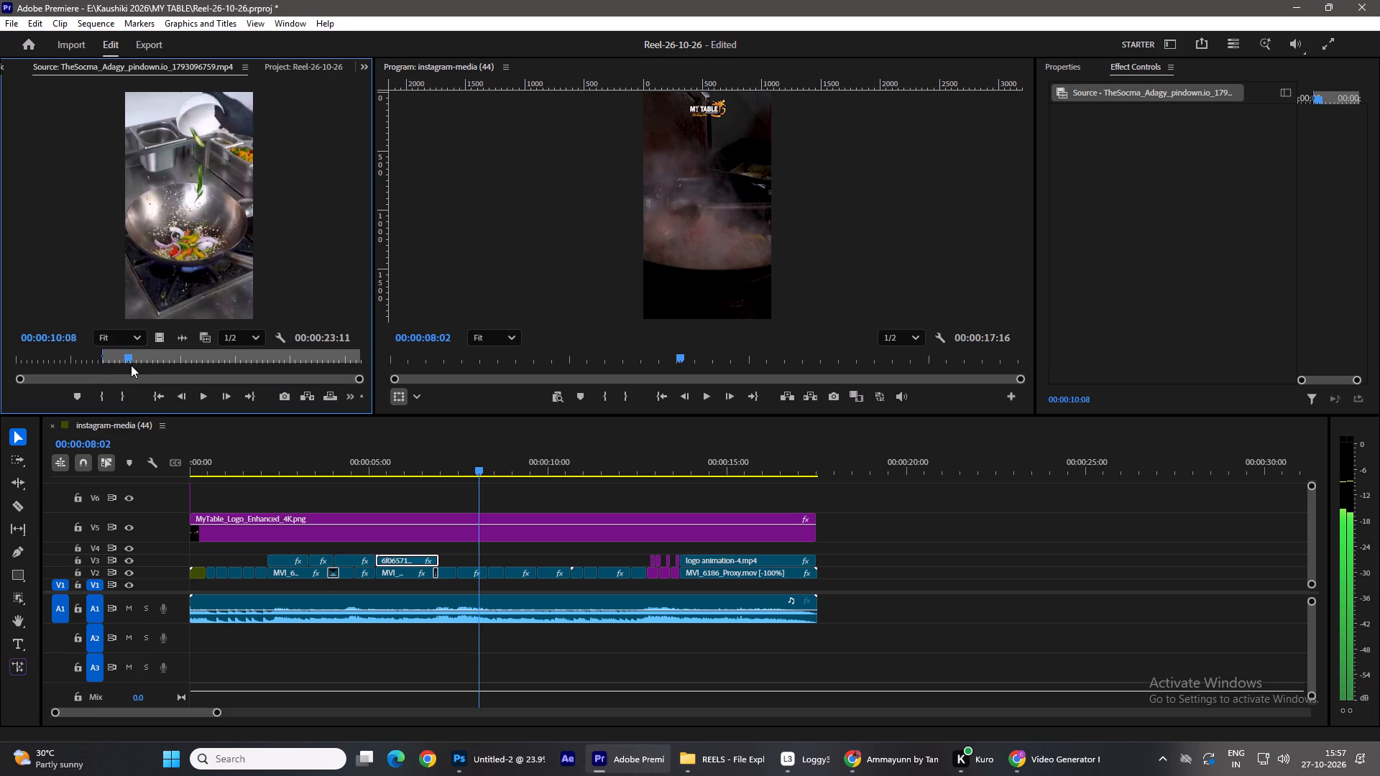
left_click_drag(131, 365, 142, 366)
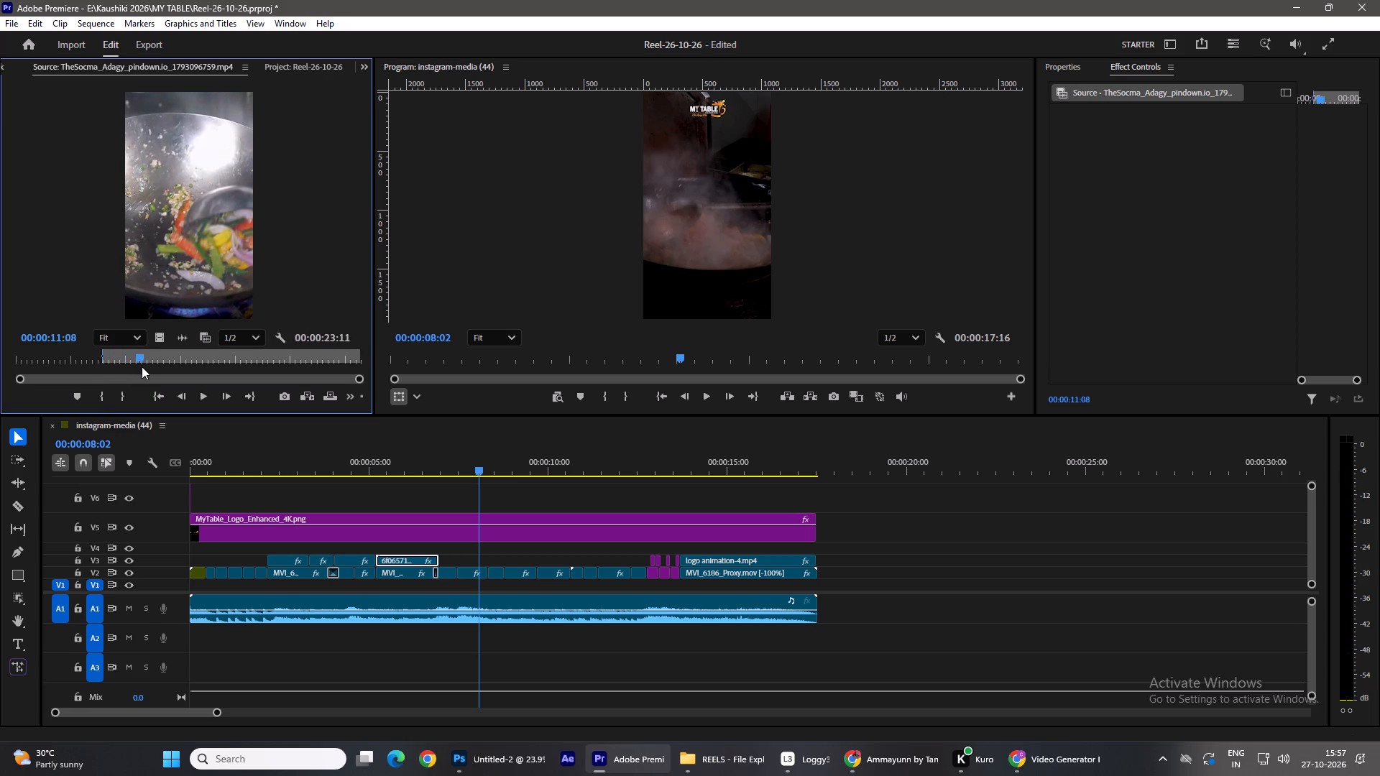
left_click(140, 356)
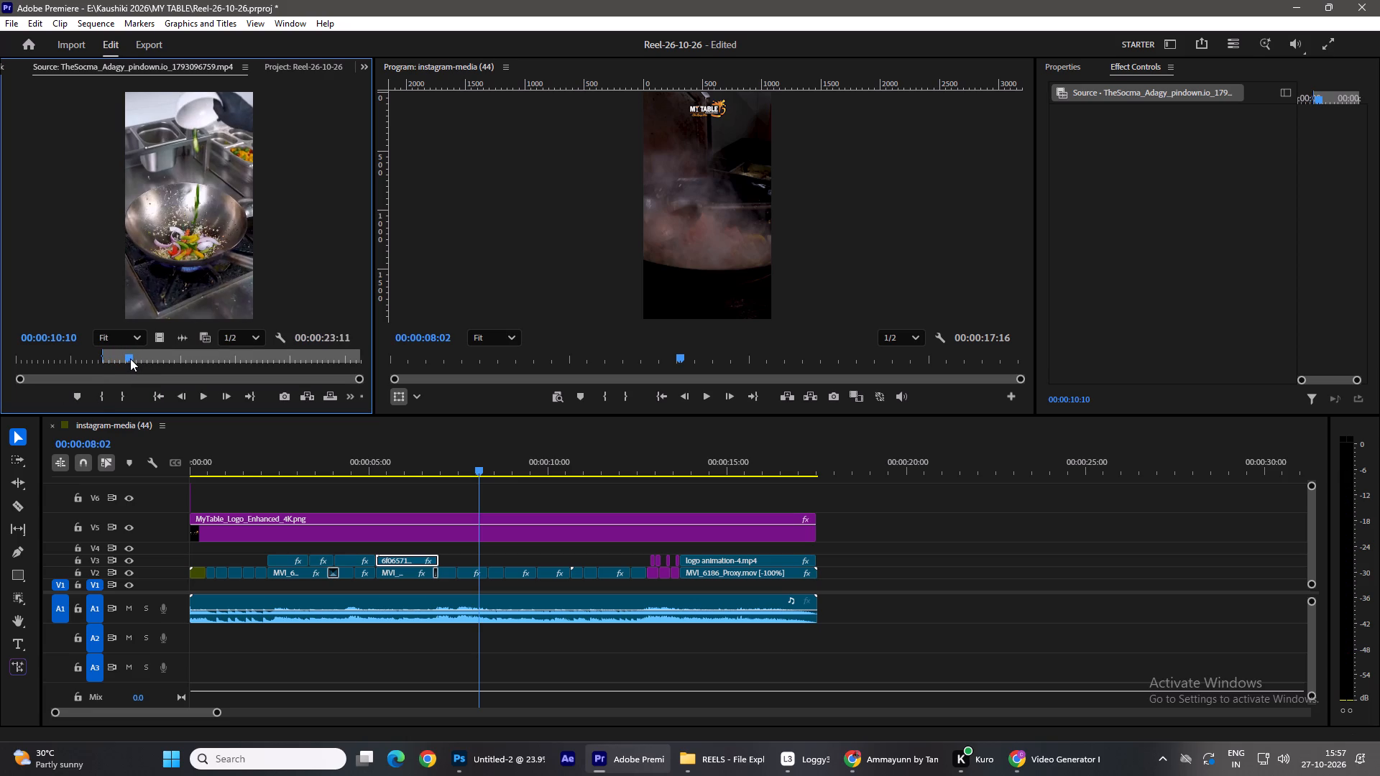
left_click(123, 392)
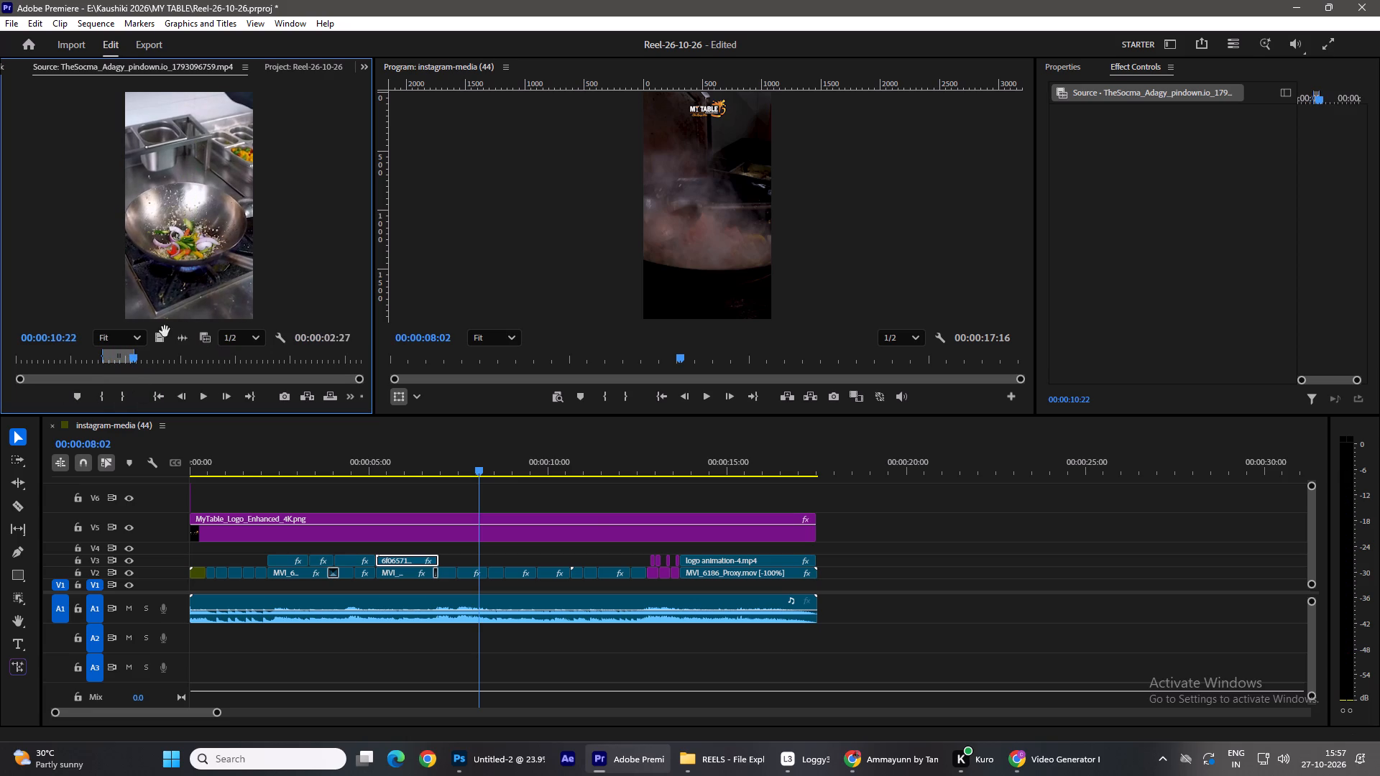
Place the marked TheSocma_Adagy range, video only, on V3 after the nachos clip and shift it to start at about 00:00:07:15.
left_click_drag(162, 338, 442, 558)
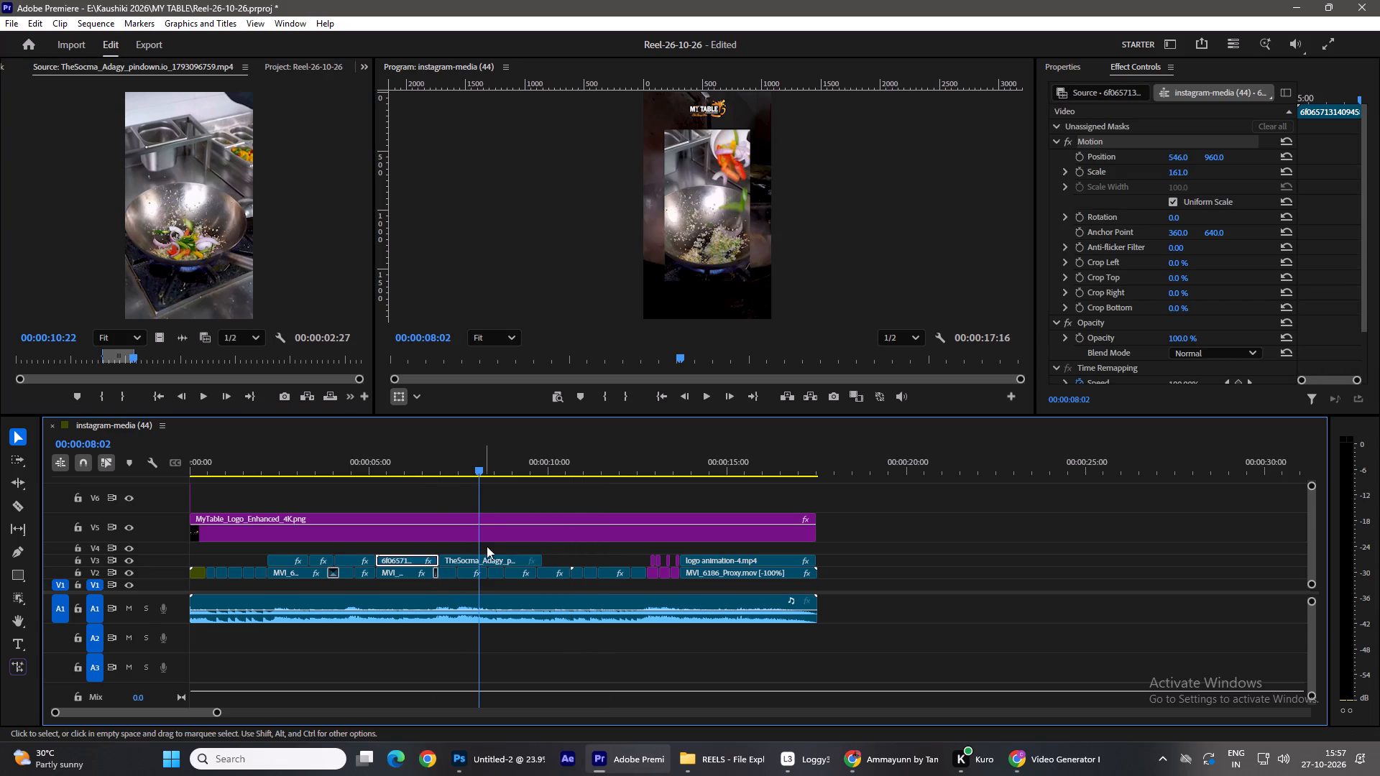
left_click_drag(477, 468, 436, 476)
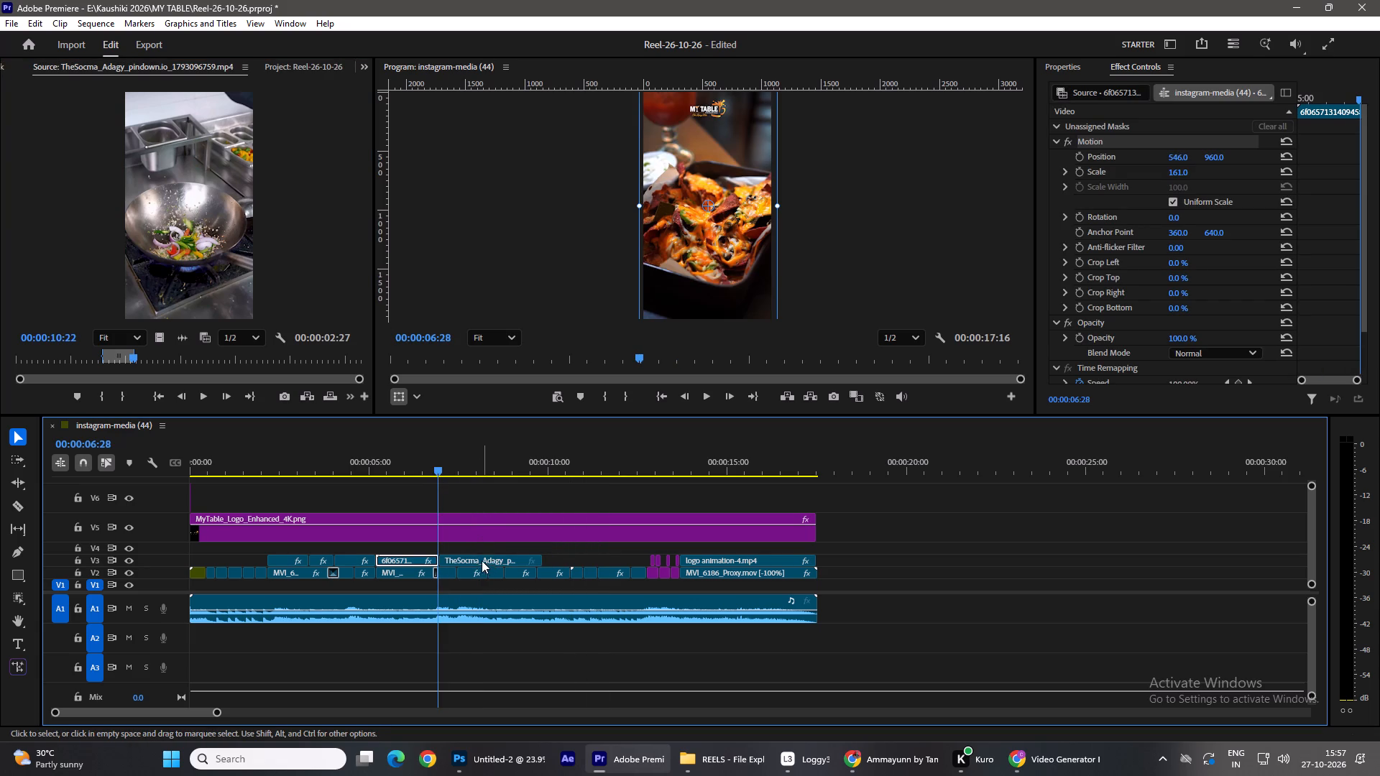
left_click_drag(481, 560, 493, 558)
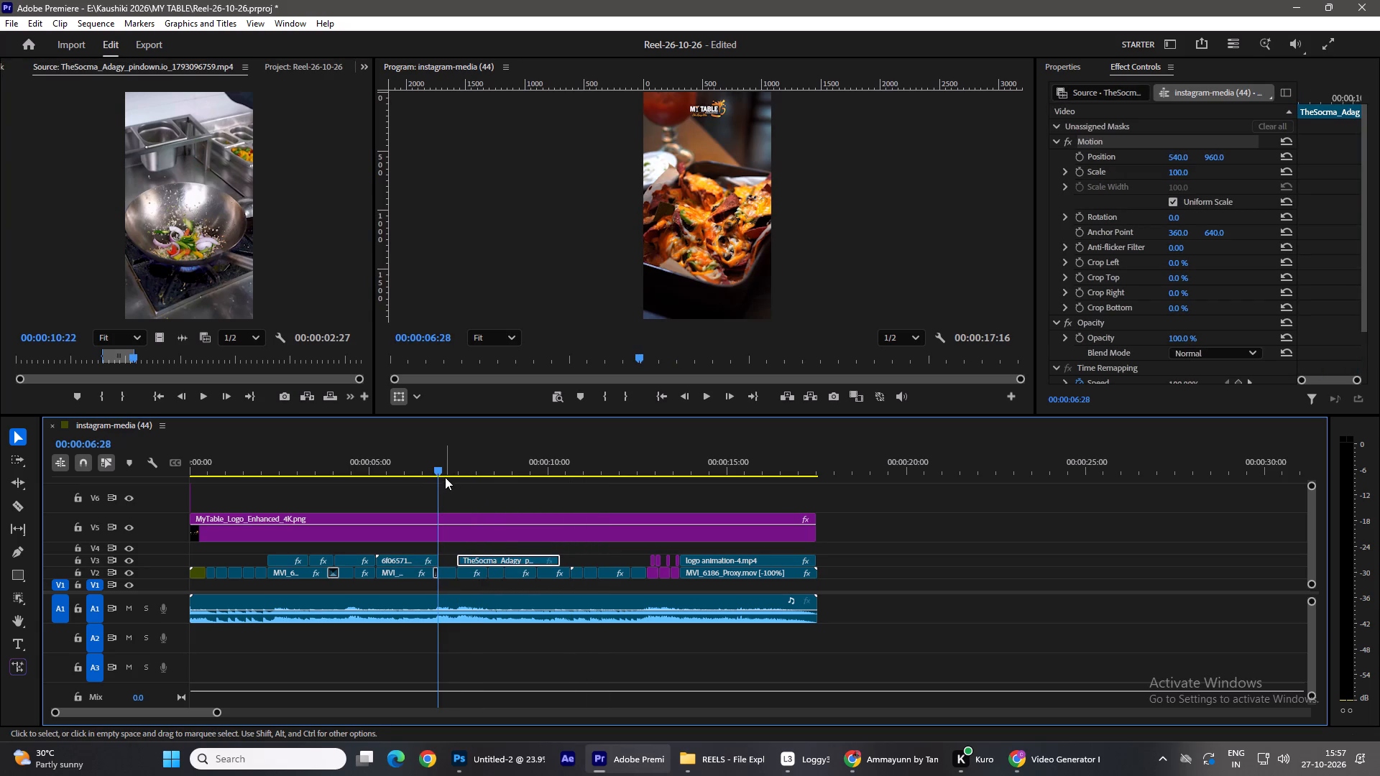
left_click_drag(445, 477, 456, 484)
left_click_drag(431, 463, 461, 486)
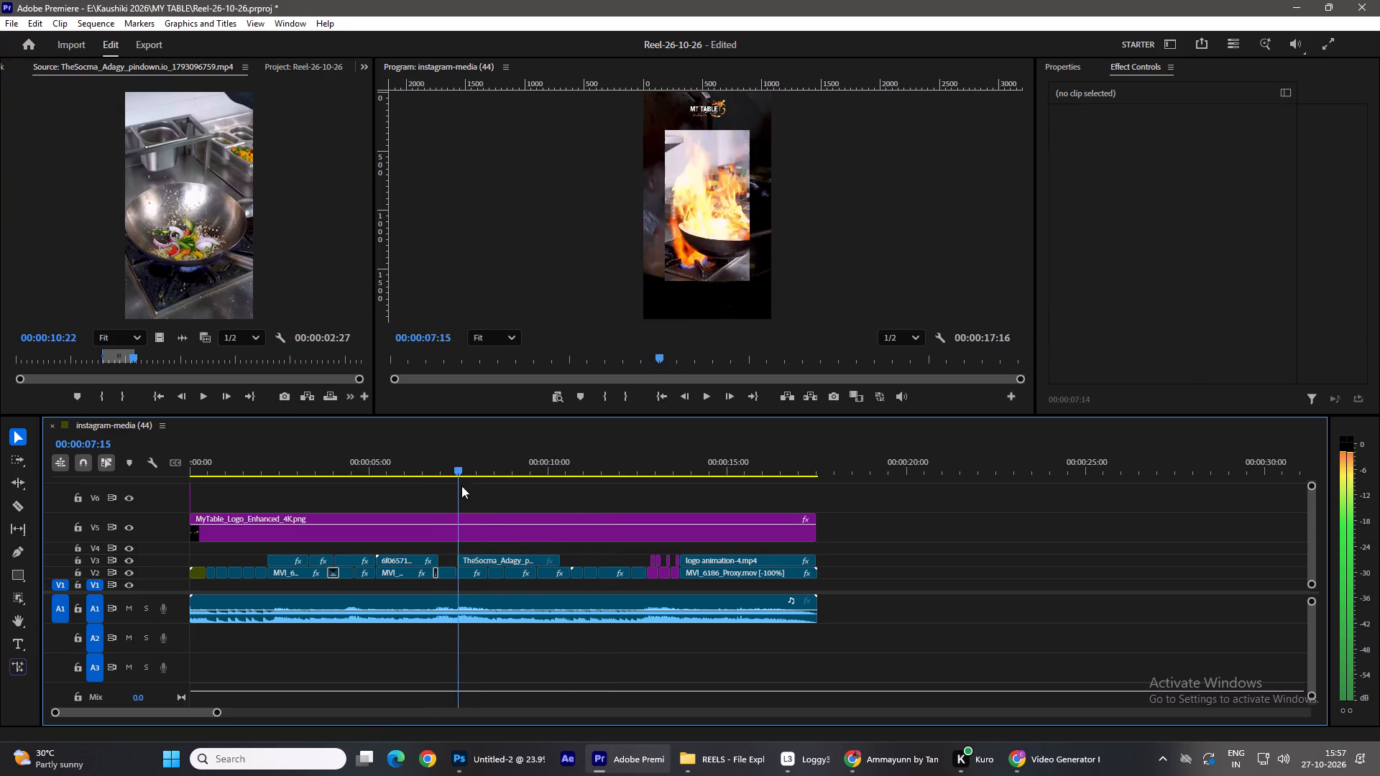
left_click_drag(461, 486, 474, 494)
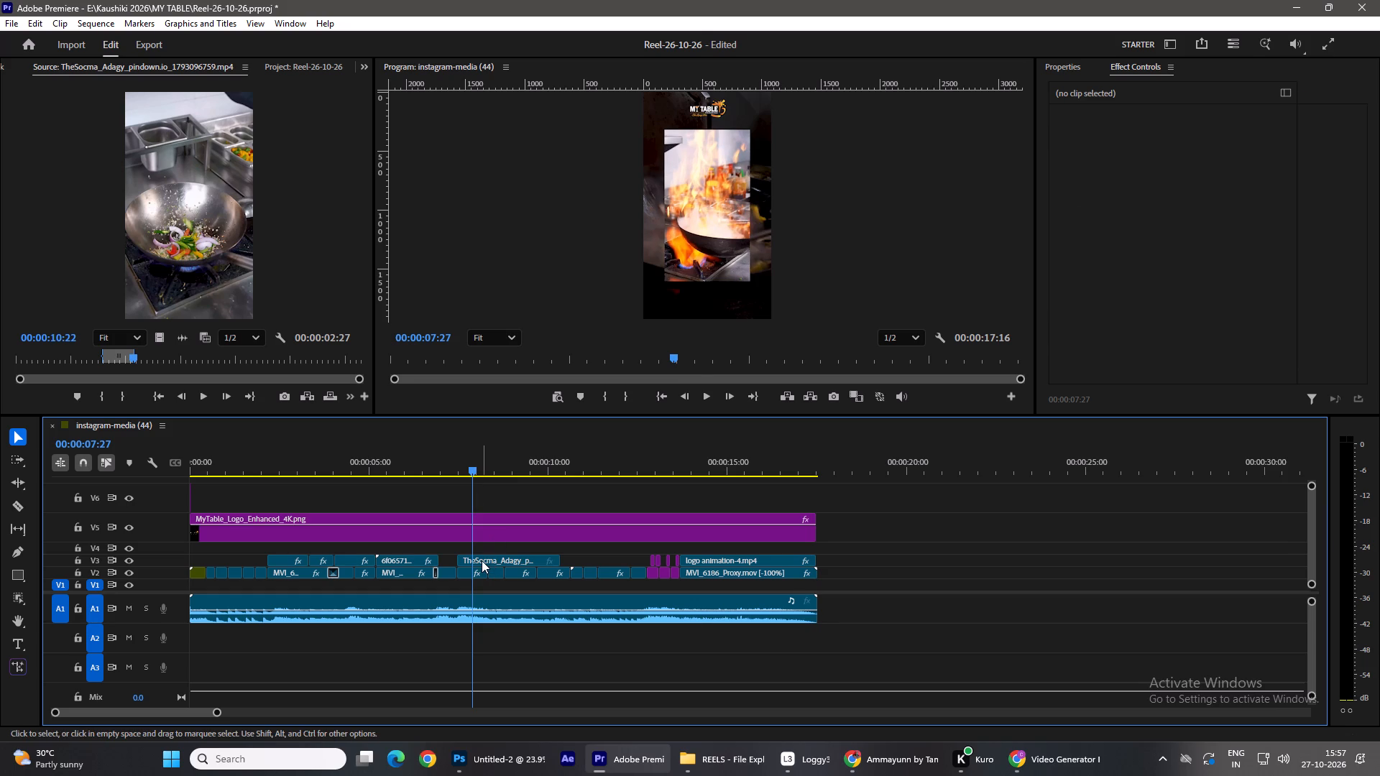
Trim the end of the TheSocma_Adagy clip on V3 back to just before 00:00:09:24.
left_click(482, 560)
right_click(482, 560)
left_click(451, 555)
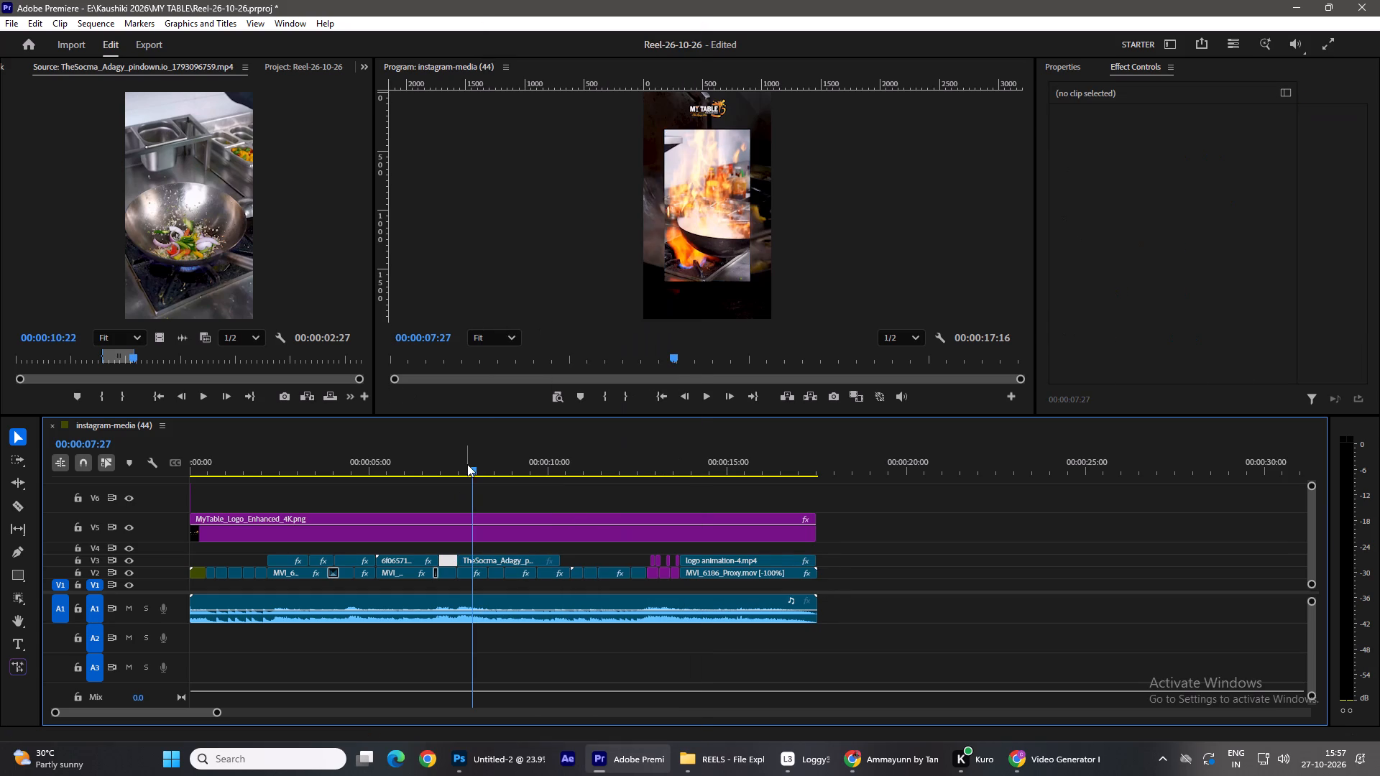
left_click_drag(470, 464, 510, 498)
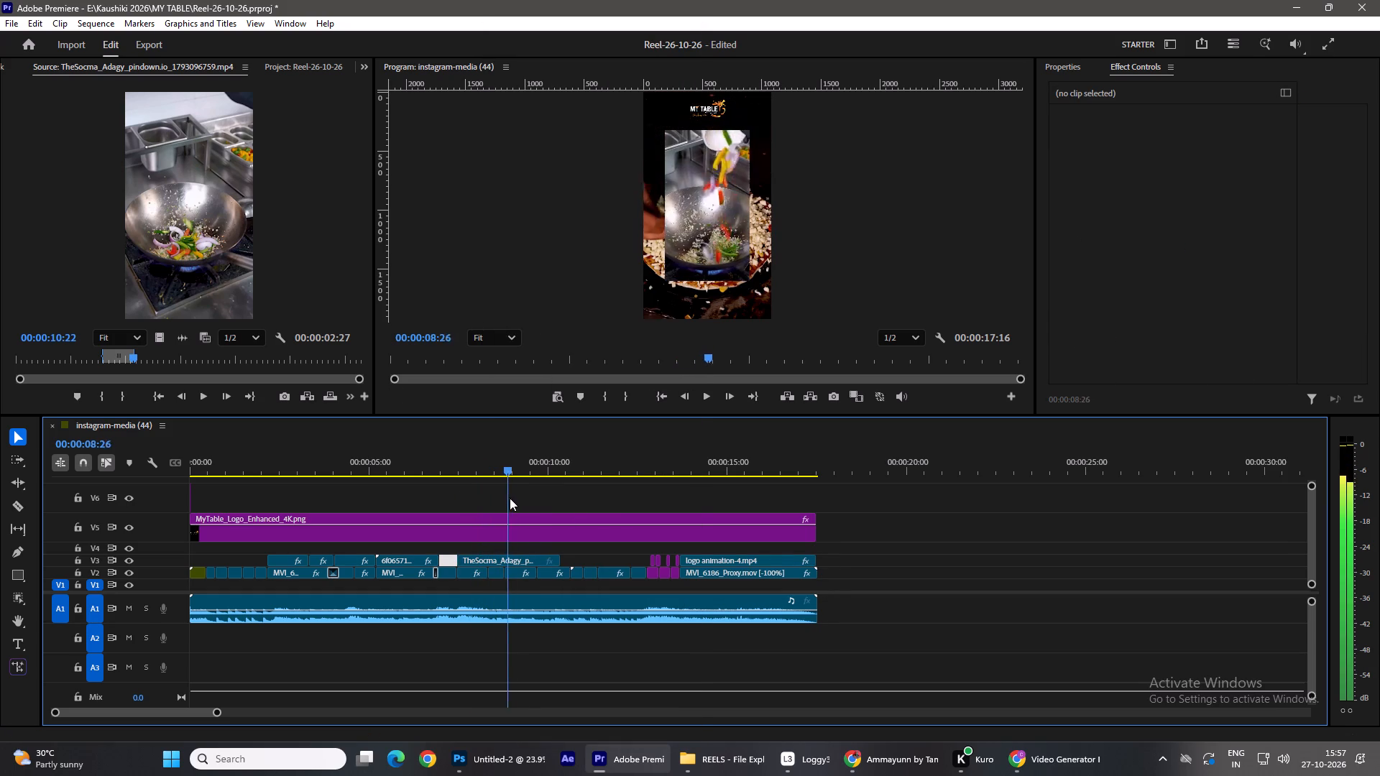
left_click_drag(510, 498, 546, 507)
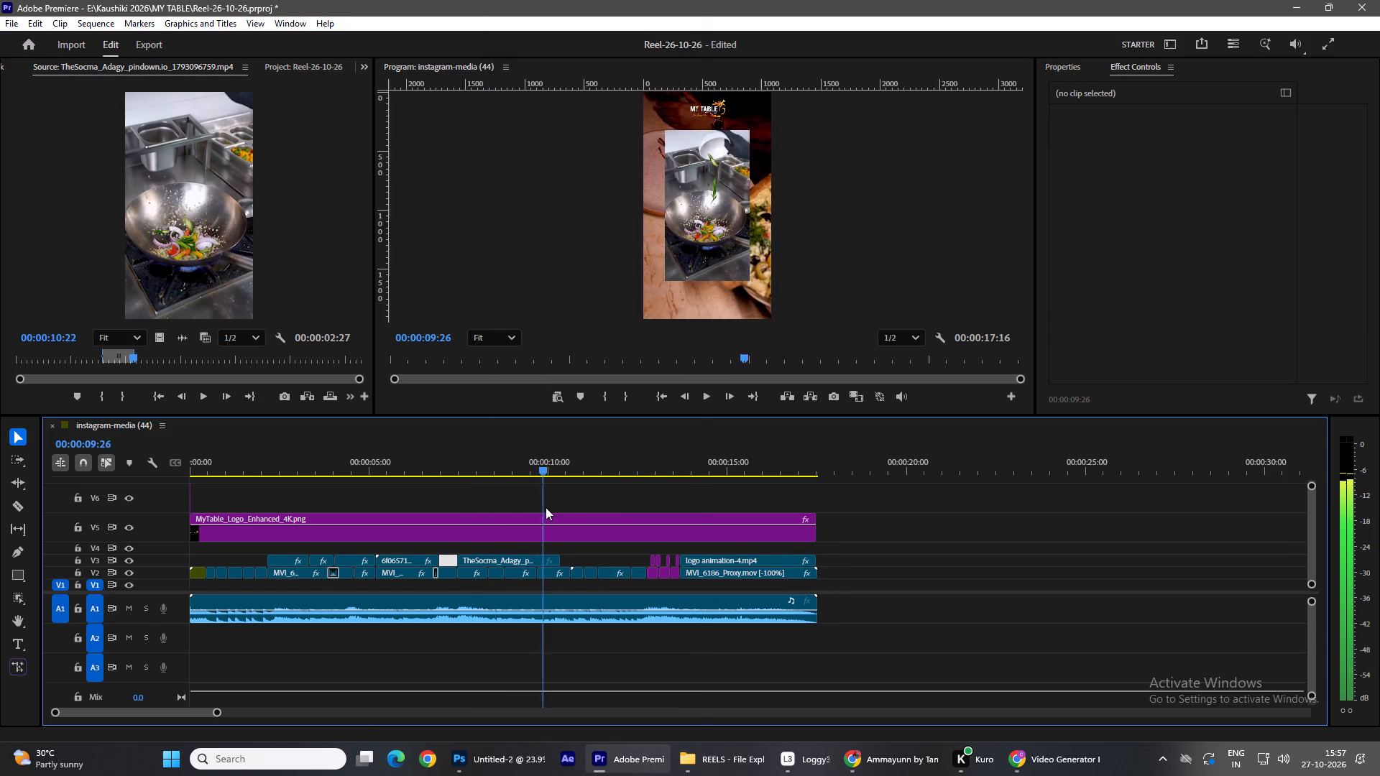
left_click_drag(546, 507, 556, 509)
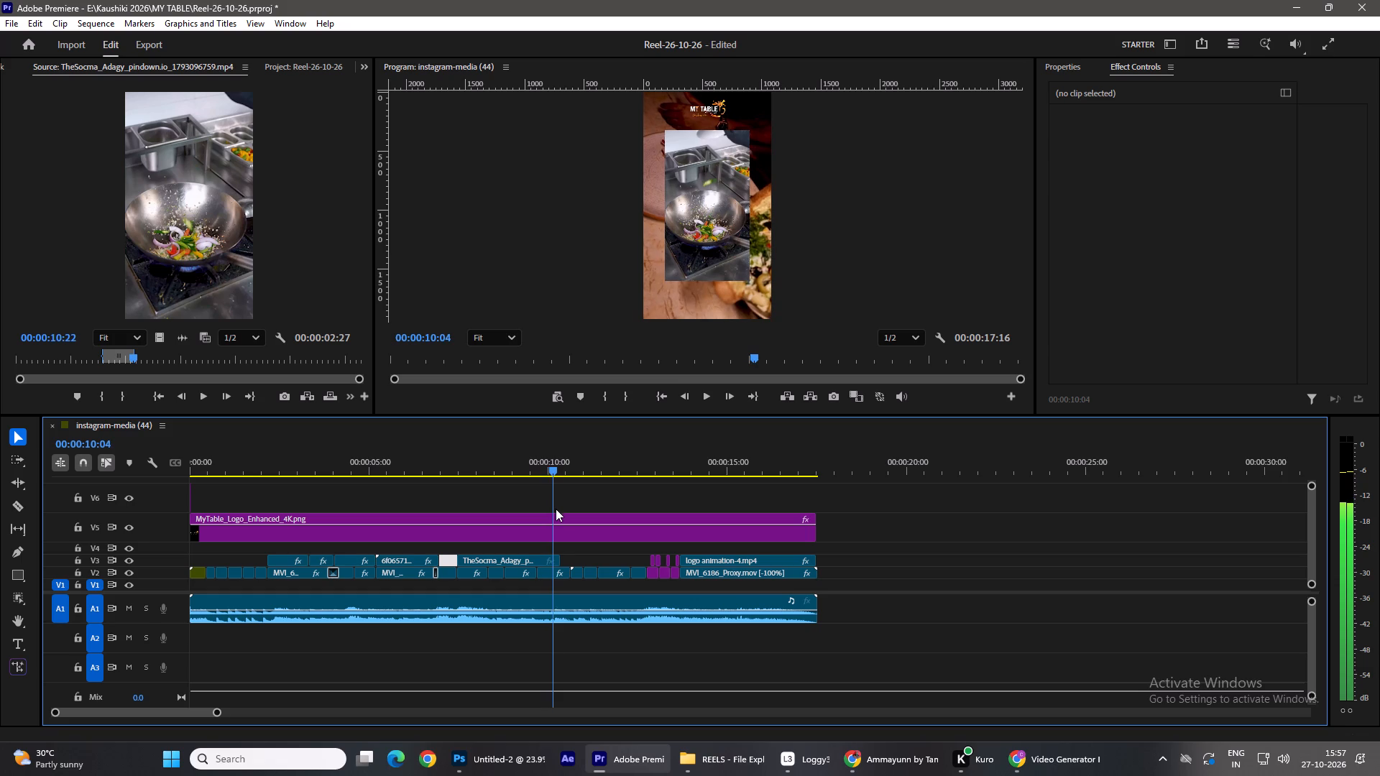
left_click_drag(556, 509, 543, 527)
left_click_drag(563, 562, 540, 562)
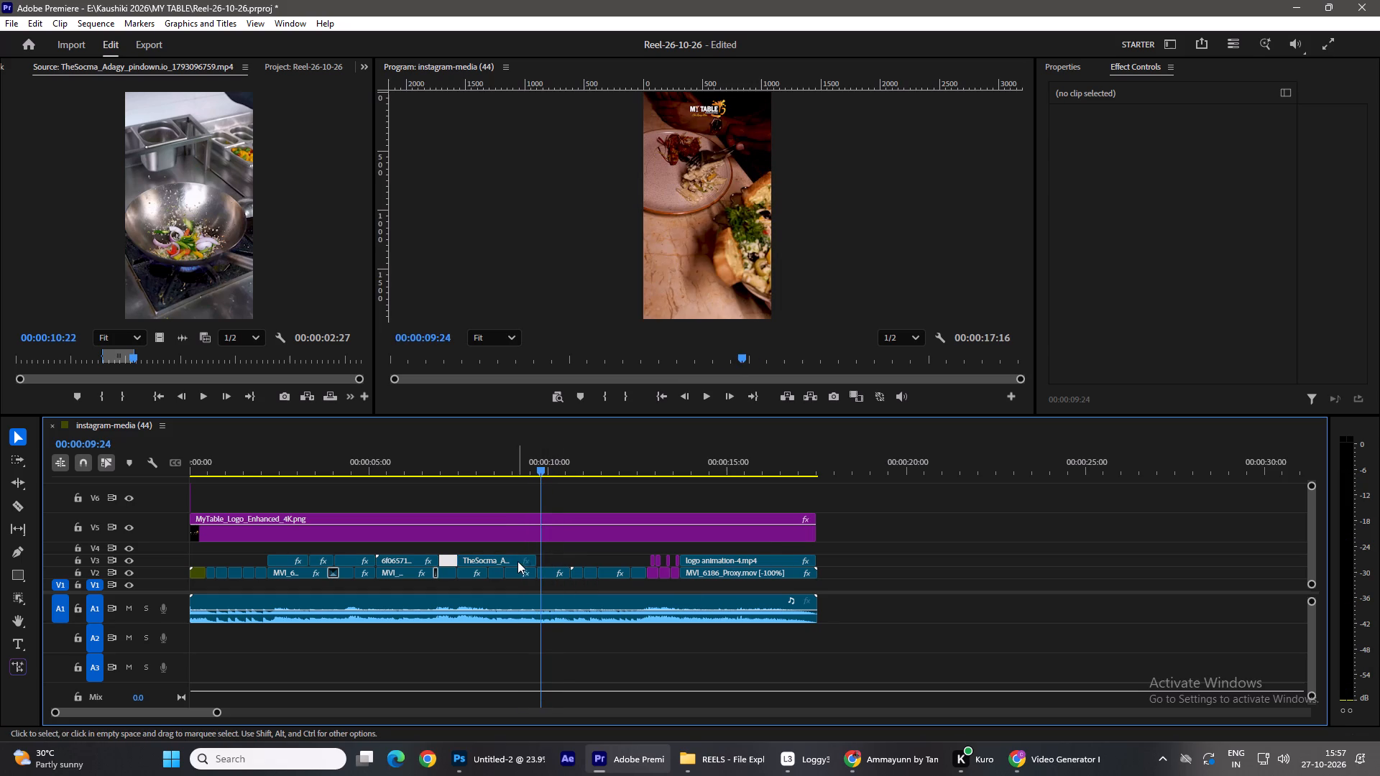
Scale the TheSocma_Adagy clip to 150 to fill the vertical frame and play back that section of the reel.
right_click(511, 560)
left_click(562, 588)
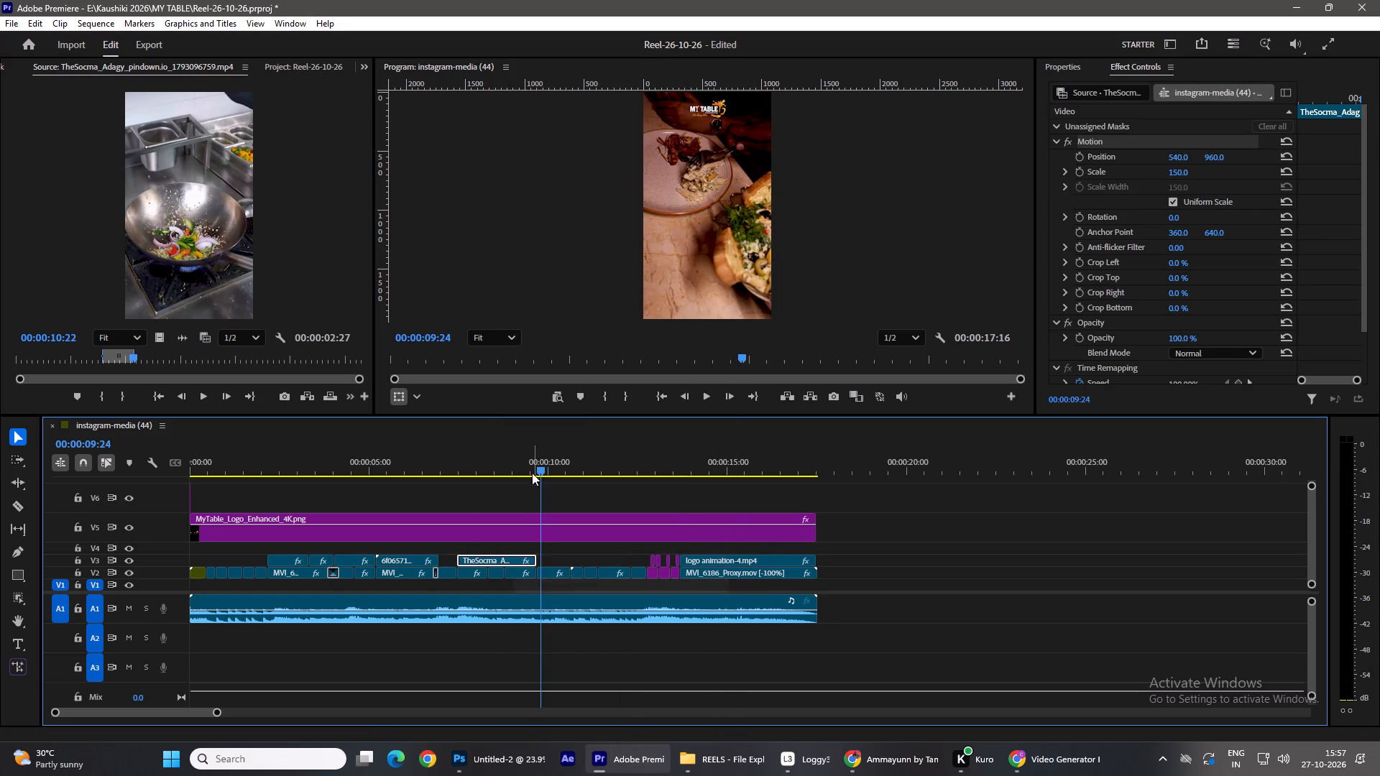
left_click_drag(542, 465, 431, 500)
left_click(704, 399)
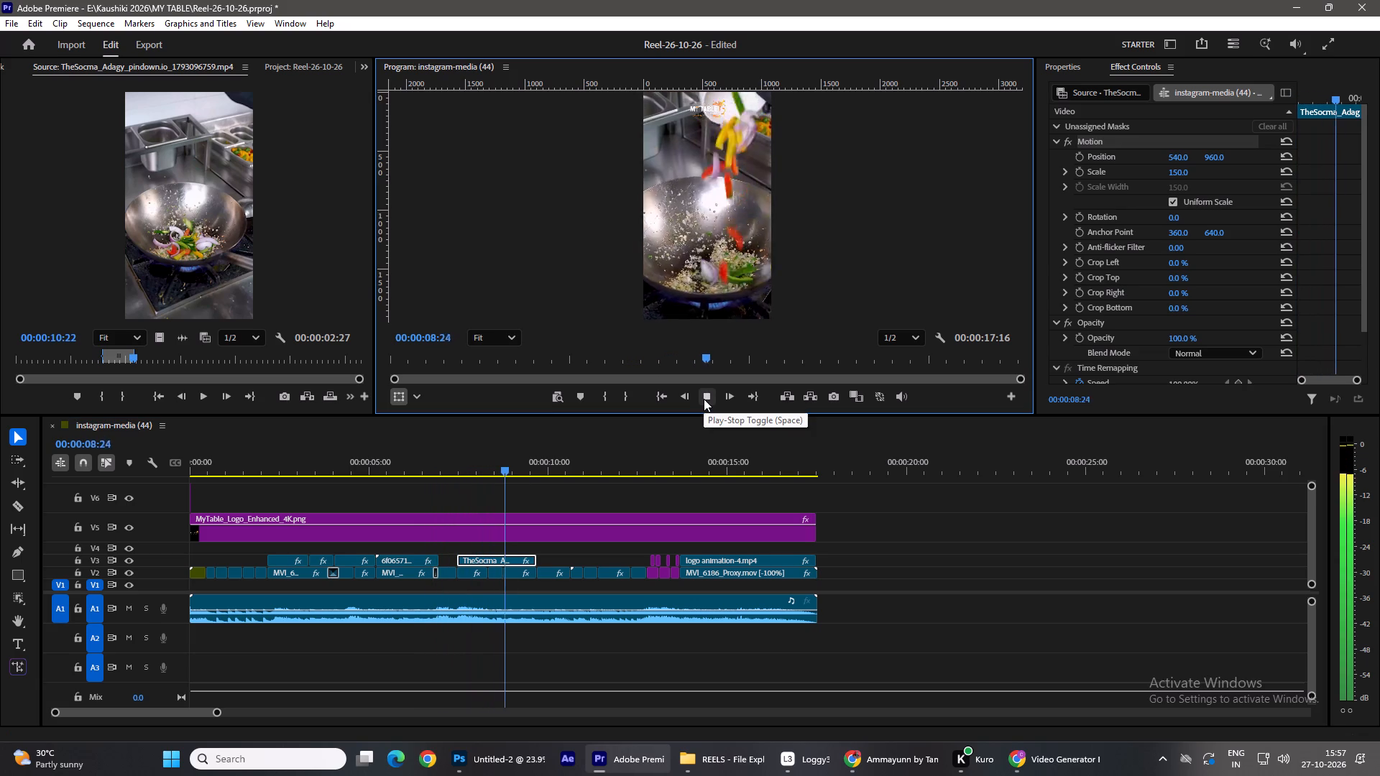
left_click(704, 399)
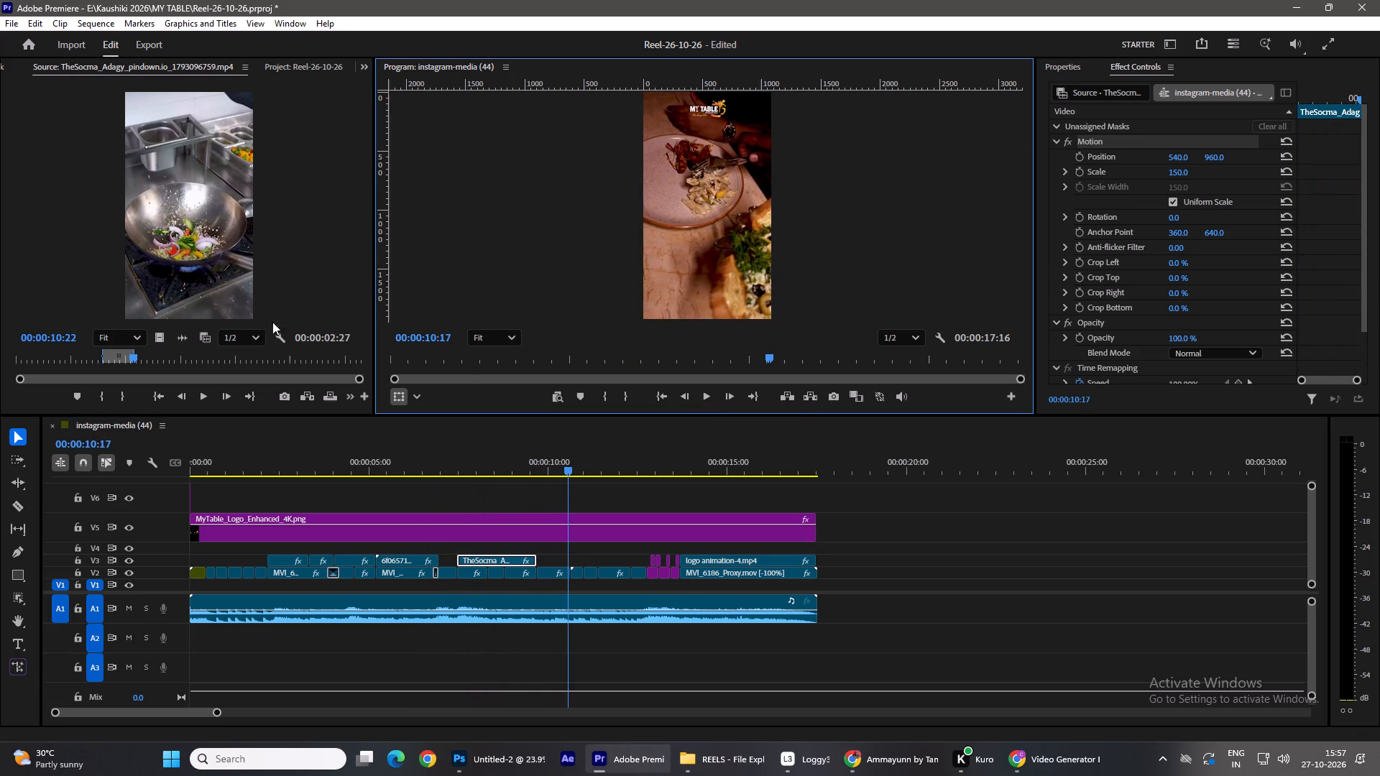
Open the curryandkababsurrey clip in the Source monitor and mark the plated-dish shot from 00:00:05:40 to 00:00:07:34.
left_click(310, 68)
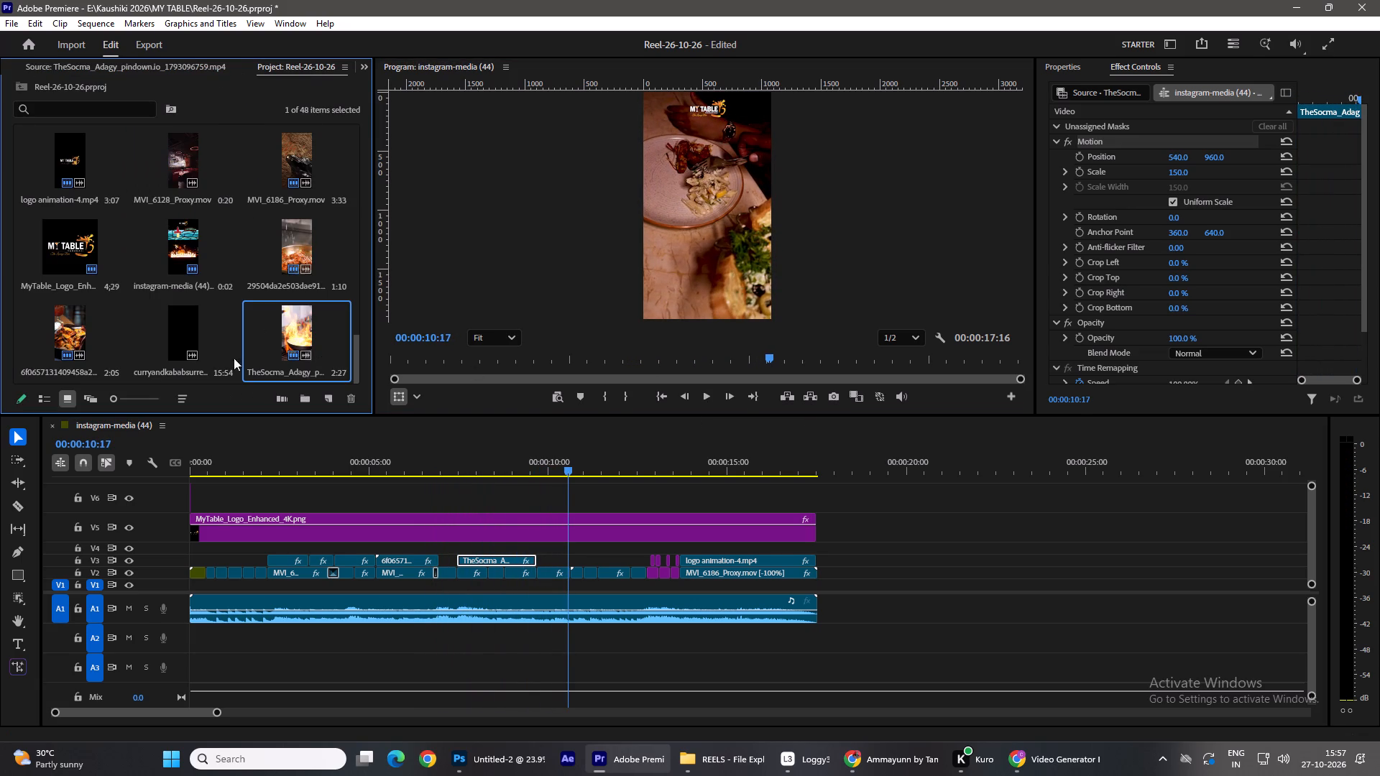
double_click(178, 330)
left_click_drag(144, 355, 267, 368)
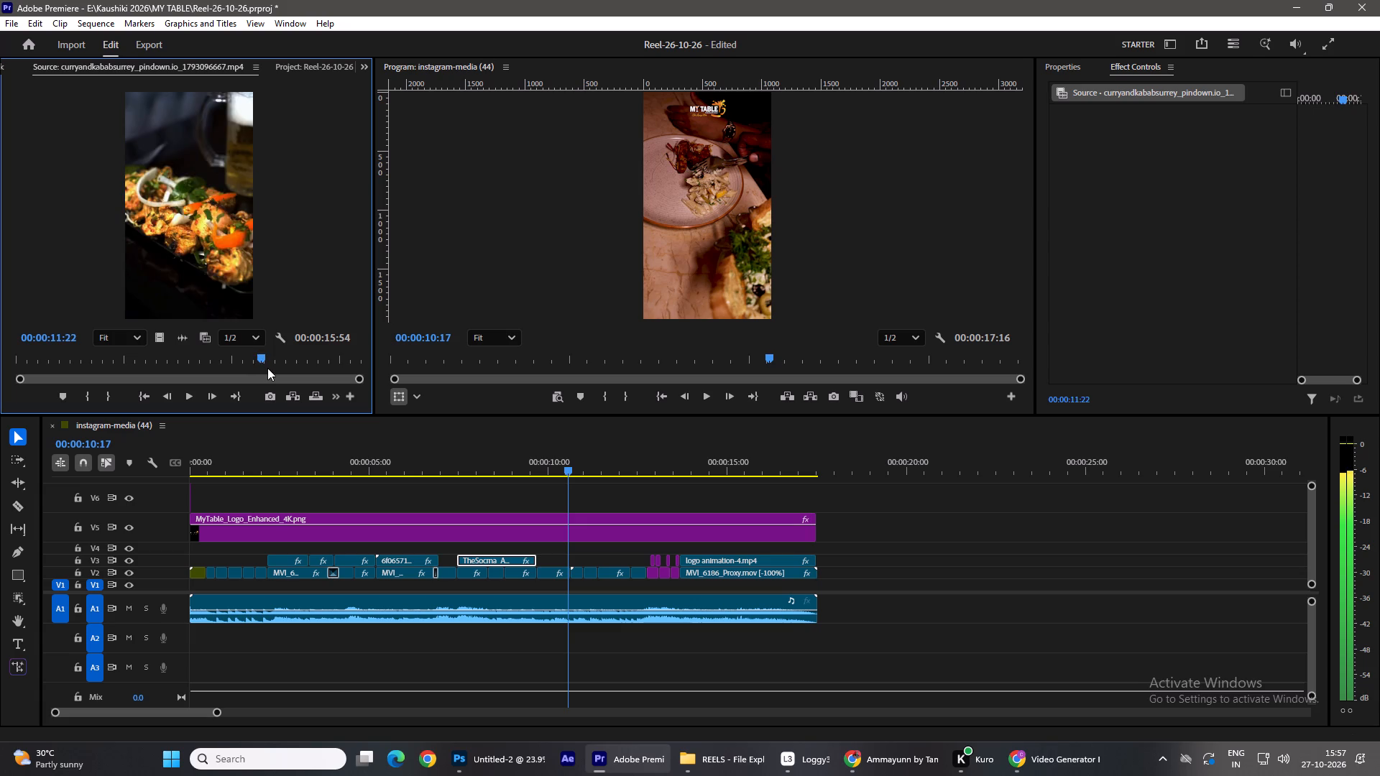
left_click_drag(267, 368, 11, 387)
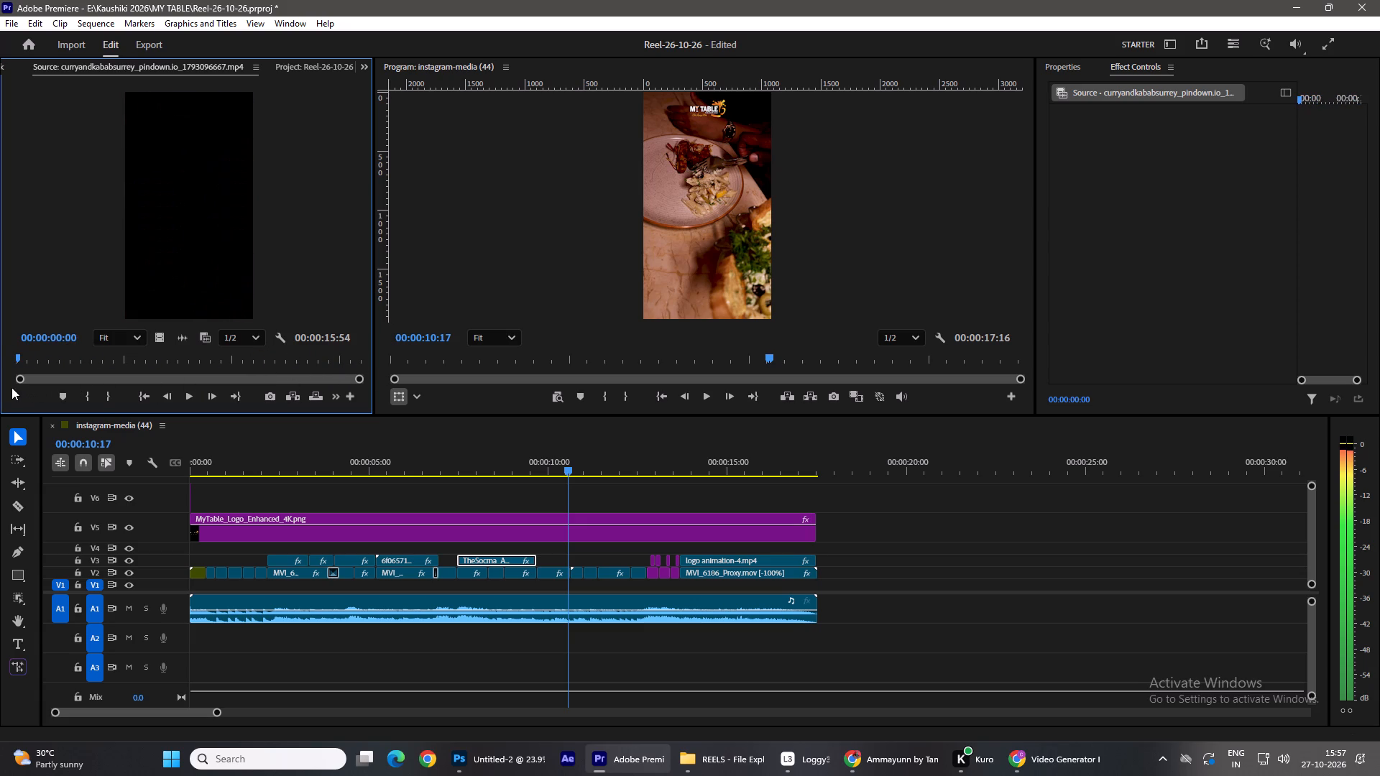
left_click_drag(11, 387, 25, 388)
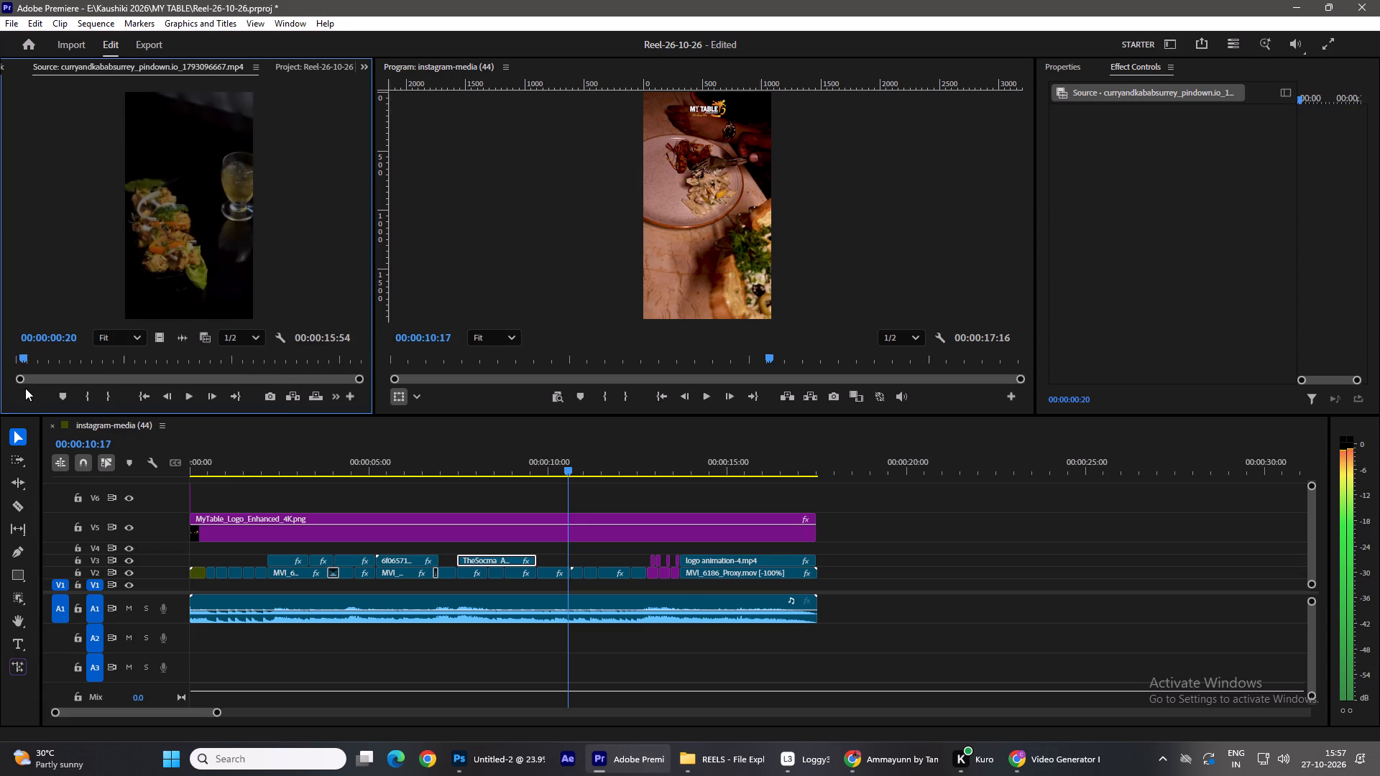
left_click_drag(25, 388, 33, 386)
left_click(86, 392)
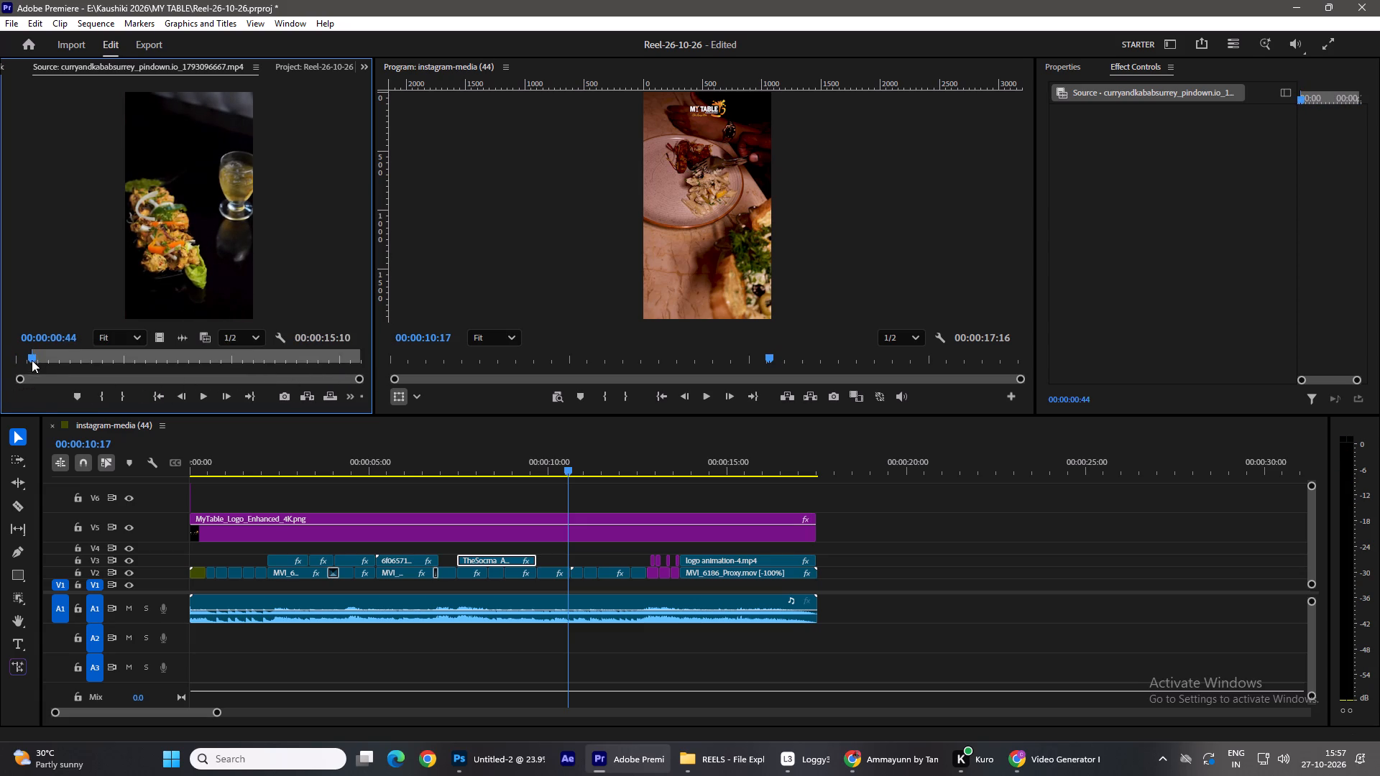
left_click_drag(32, 359, 145, 366)
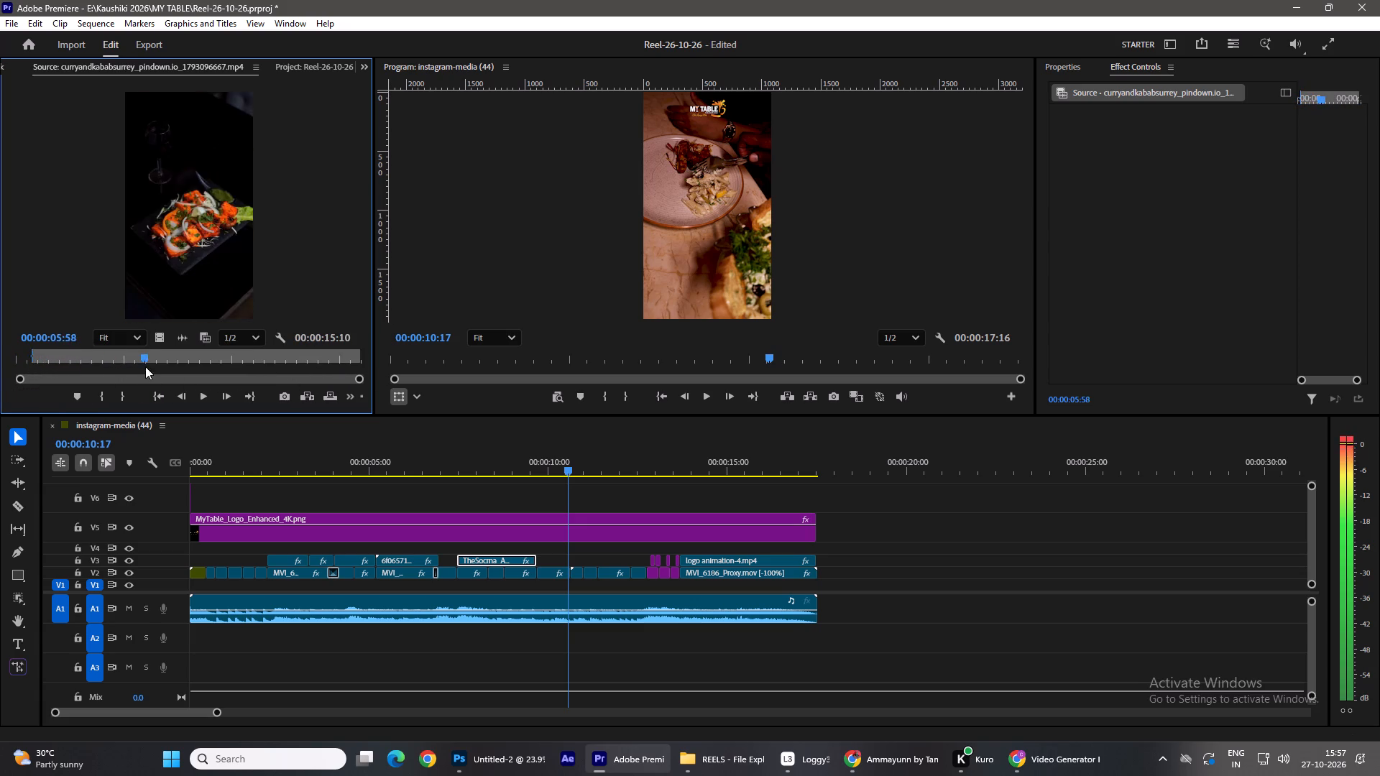
left_click_drag(145, 366, 139, 366)
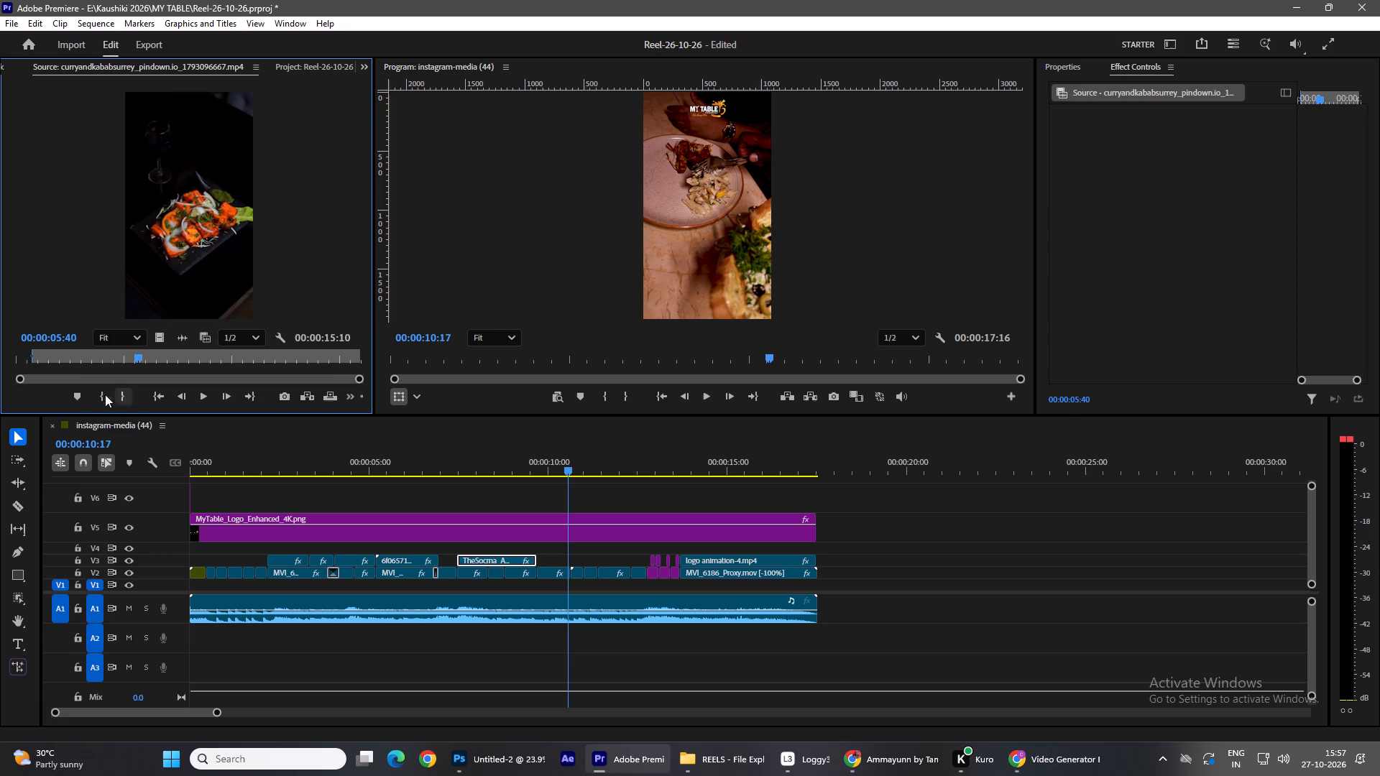
left_click(101, 396)
left_click_drag(139, 355, 180, 358)
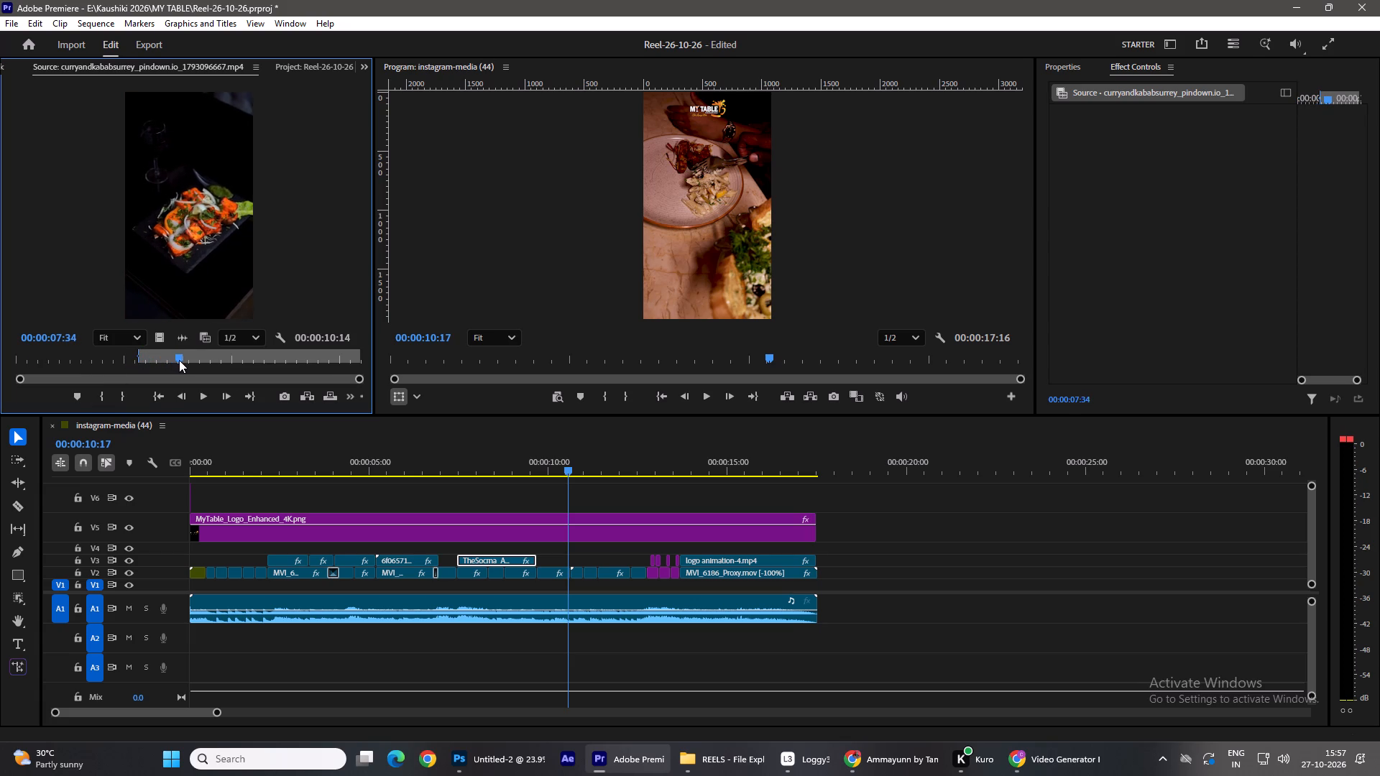
left_click(118, 397)
Place the marked curryandkababsurrey range, video only, on V3 directly after the TheSocma_Adagy clip, at about 00:00:09:21.
left_click_drag(161, 341, 543, 553)
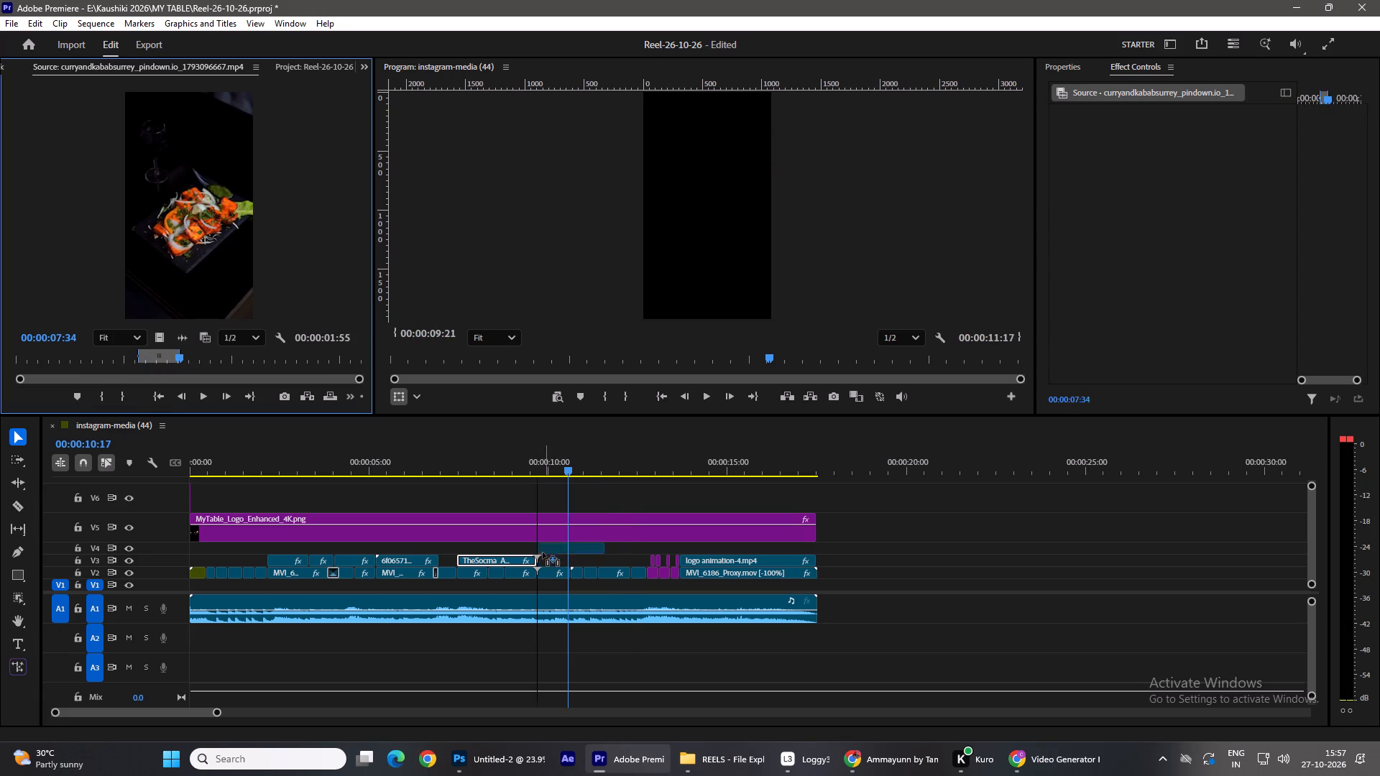
left_click_drag(543, 553, 537, 558)
Make the new curryandkababsurrey clip fill the vertical frame, enlarge its scale to 191, and play back that section.
left_click(563, 555)
right_click(564, 556)
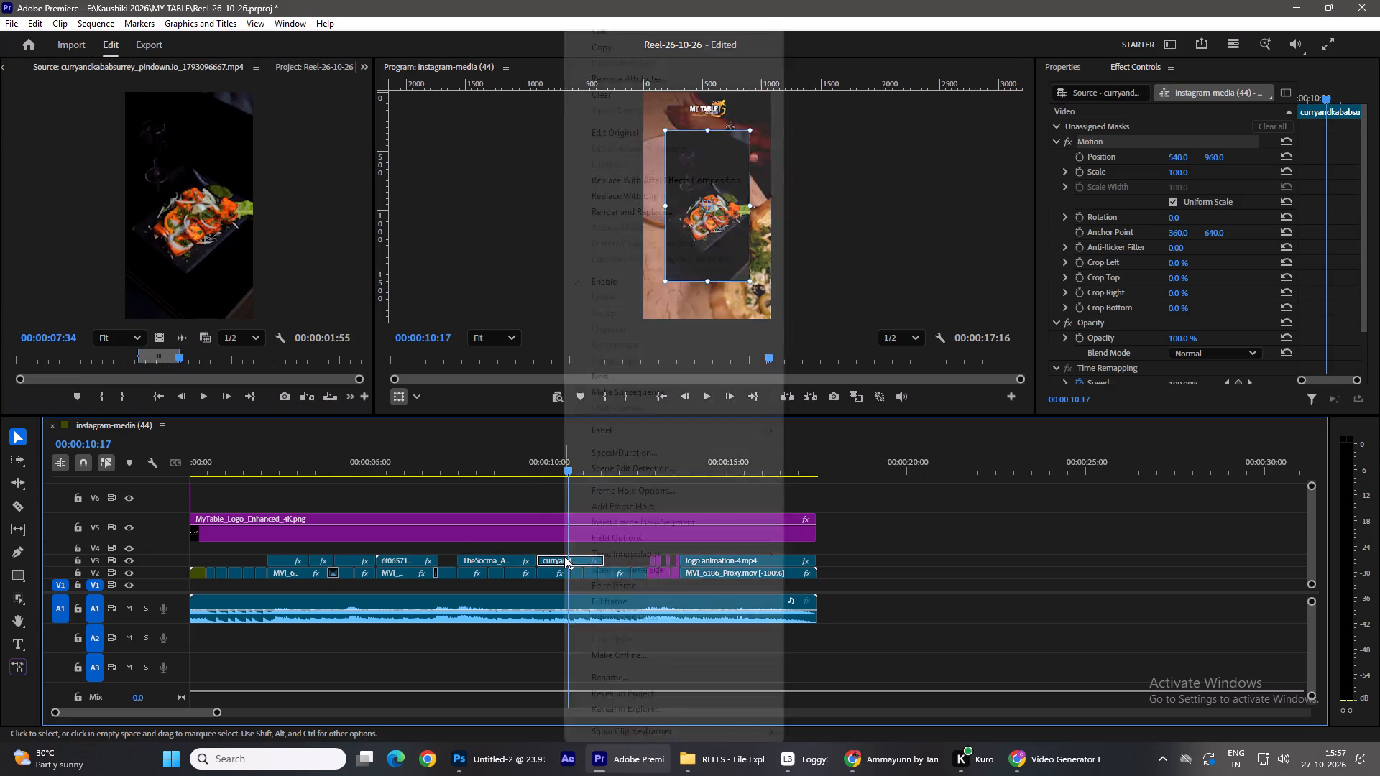
left_click(623, 586)
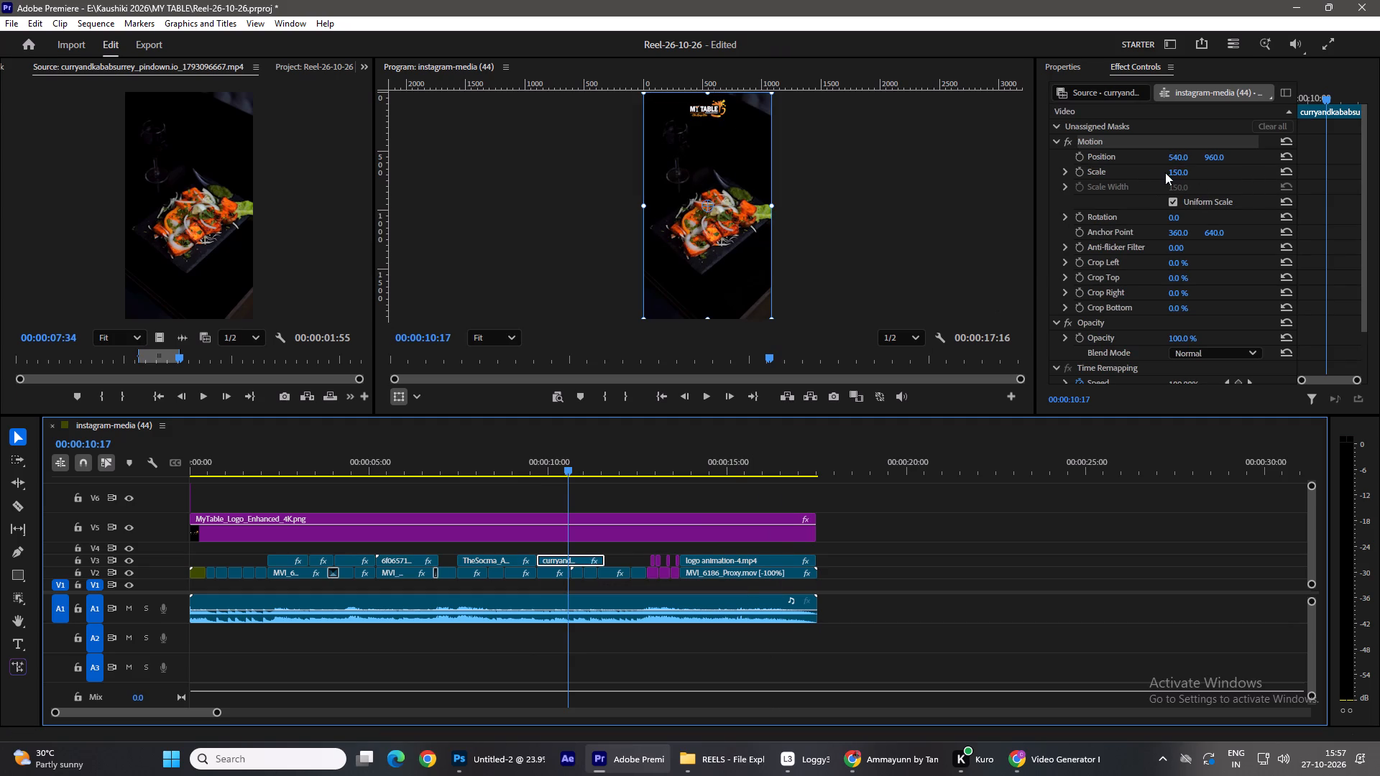
left_click_drag(1176, 174, 1207, 174)
left_click_drag(575, 468, 531, 474)
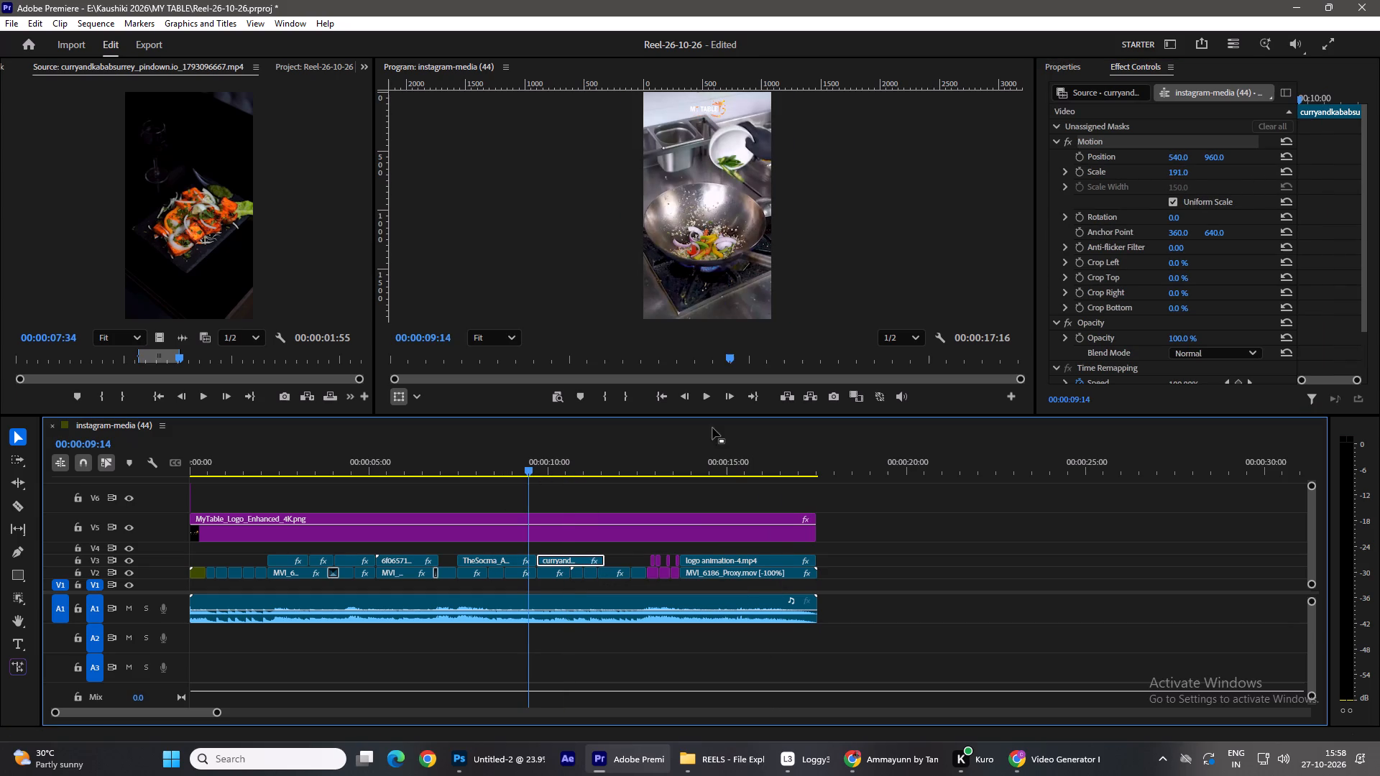
left_click(711, 395)
left_click(711, 395)
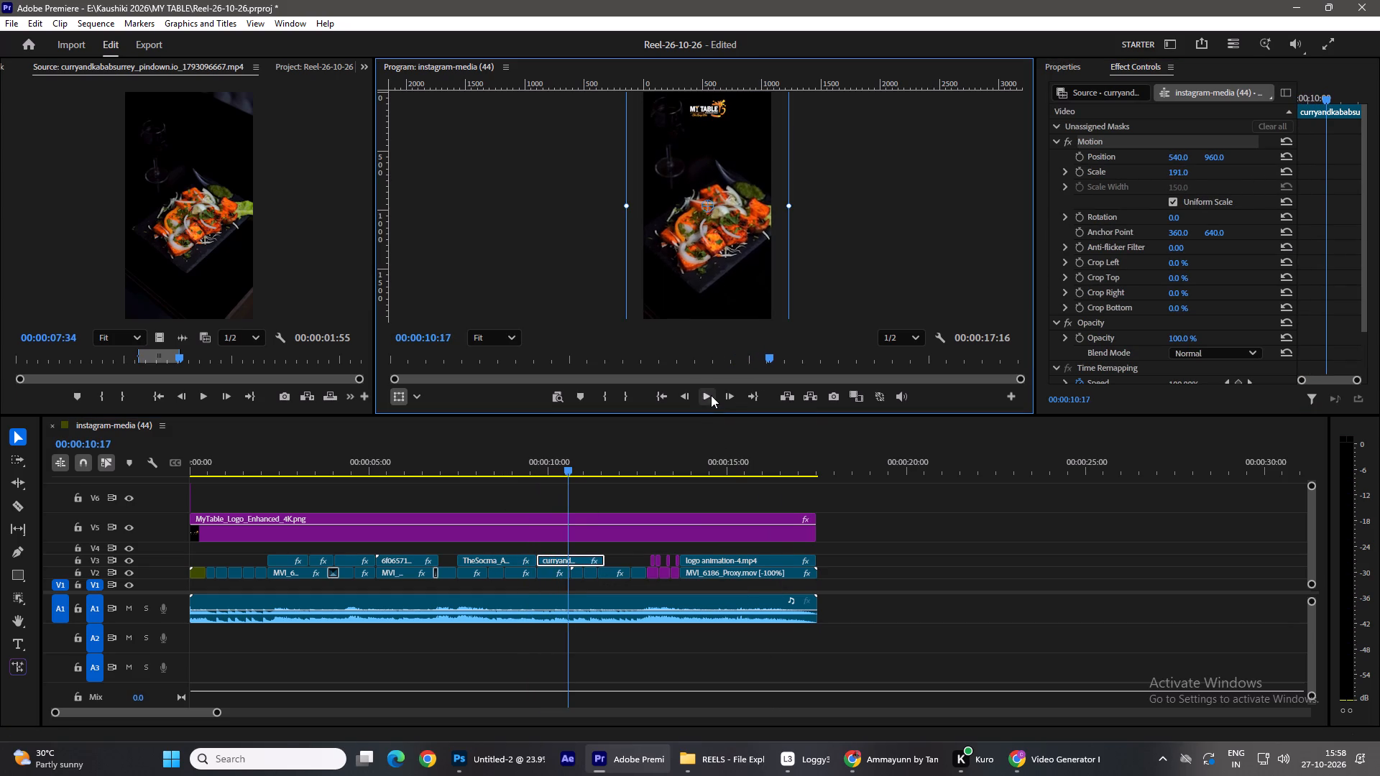
left_click(712, 397)
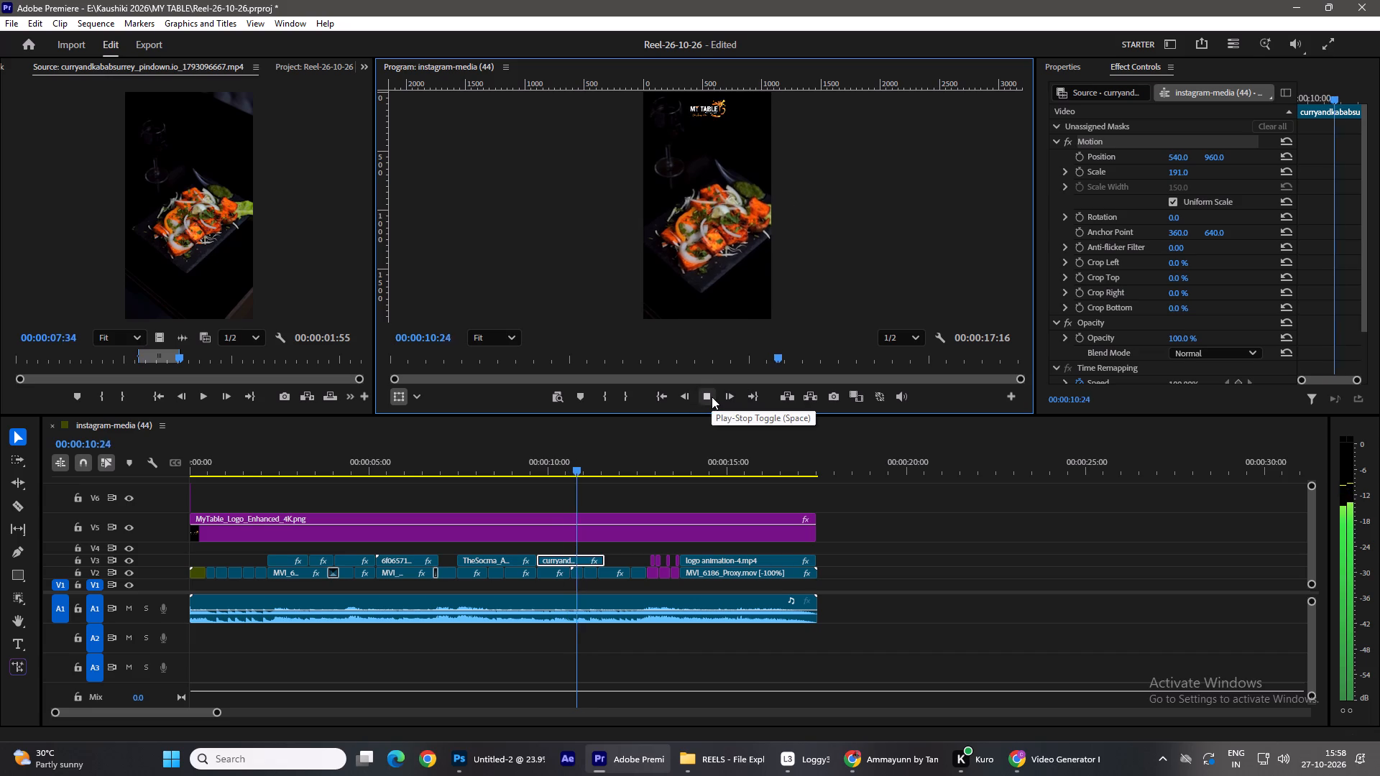
left_click(712, 397)
Trim the end of the curryandkababsurrey clip on V3 back to the V2 cut at about 00:00:10:18.
left_click_drag(611, 558, 575, 557)
left_click_drag(606, 466, 581, 478)
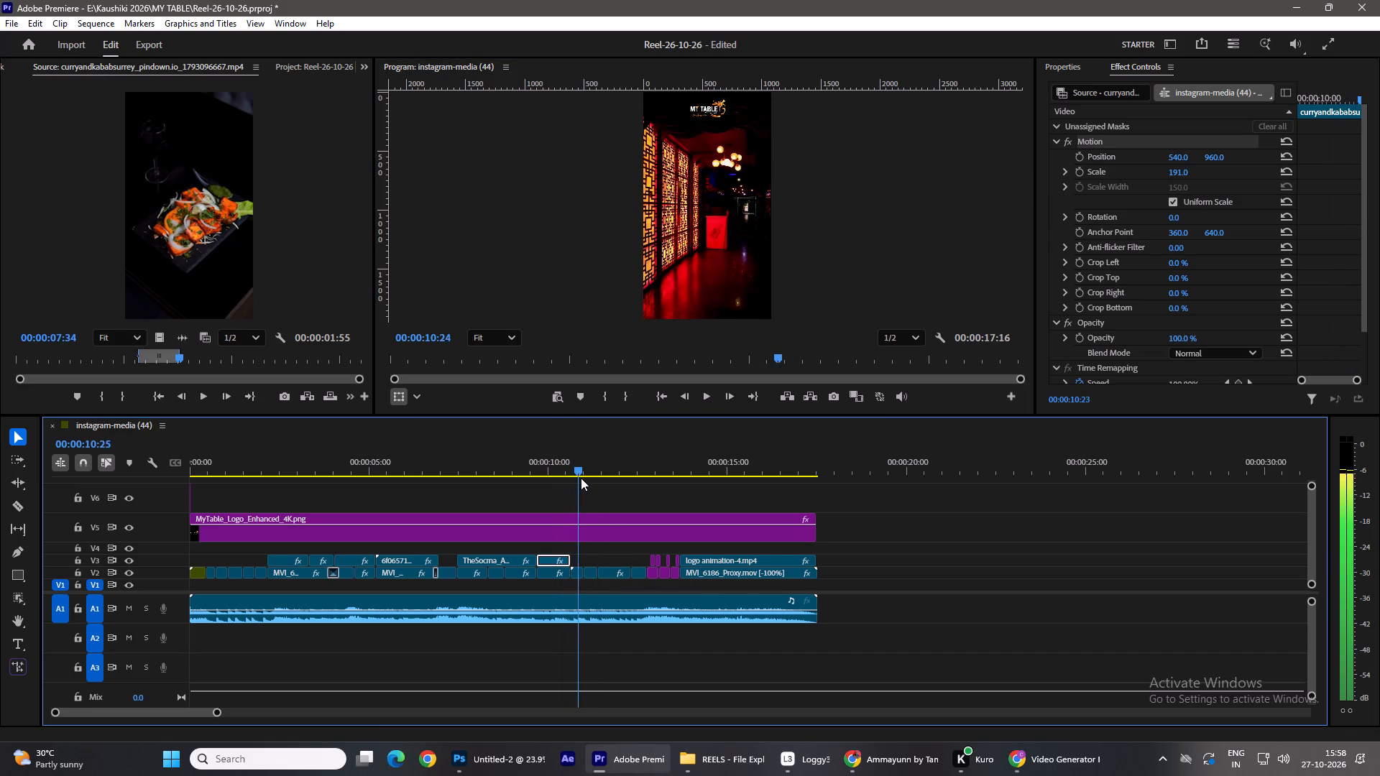
Go to the V3 gap at 00:00:06:26 and mark the curryandkababsurrey close-up from 00:00:09:30 to 00:00:10:50 in the Source monitor.
left_click_drag(581, 478, 438, 507)
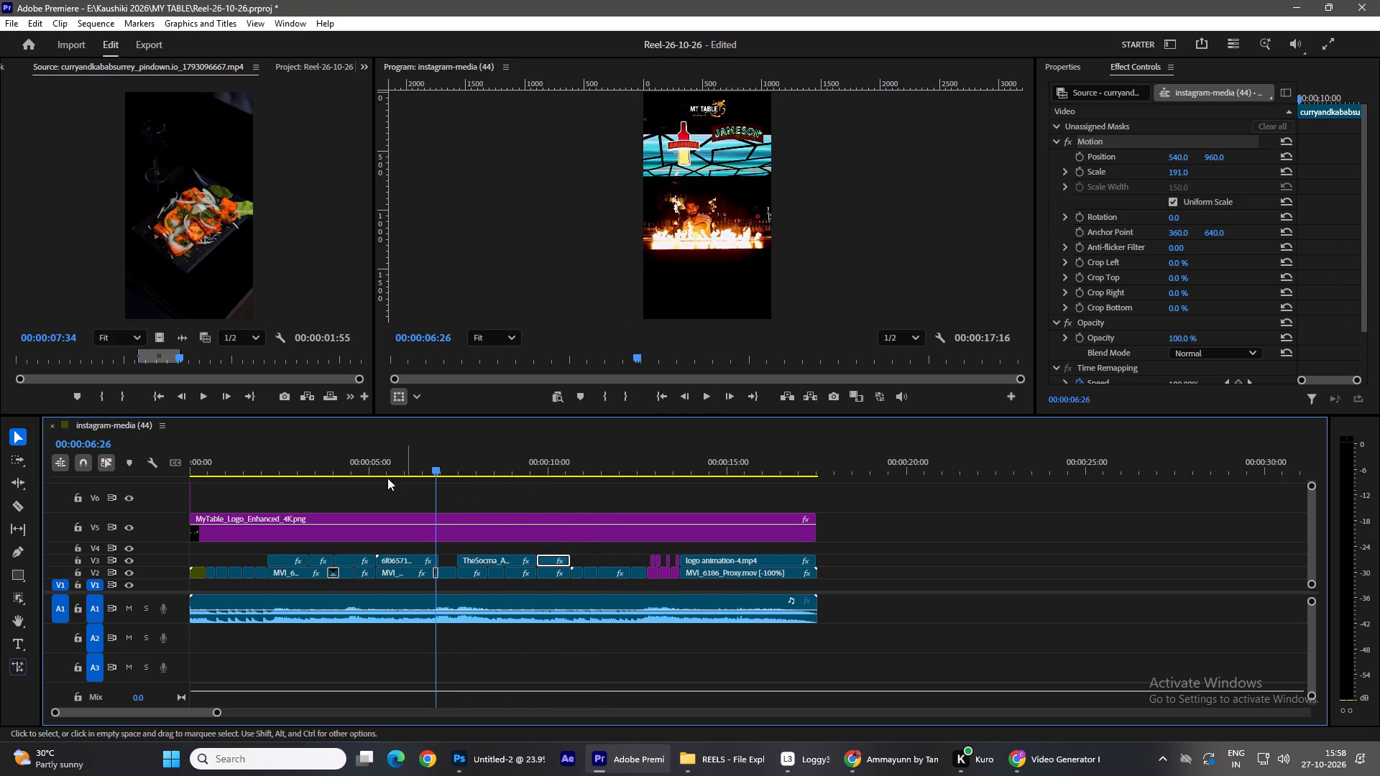
left_click_drag(211, 360, 272, 364)
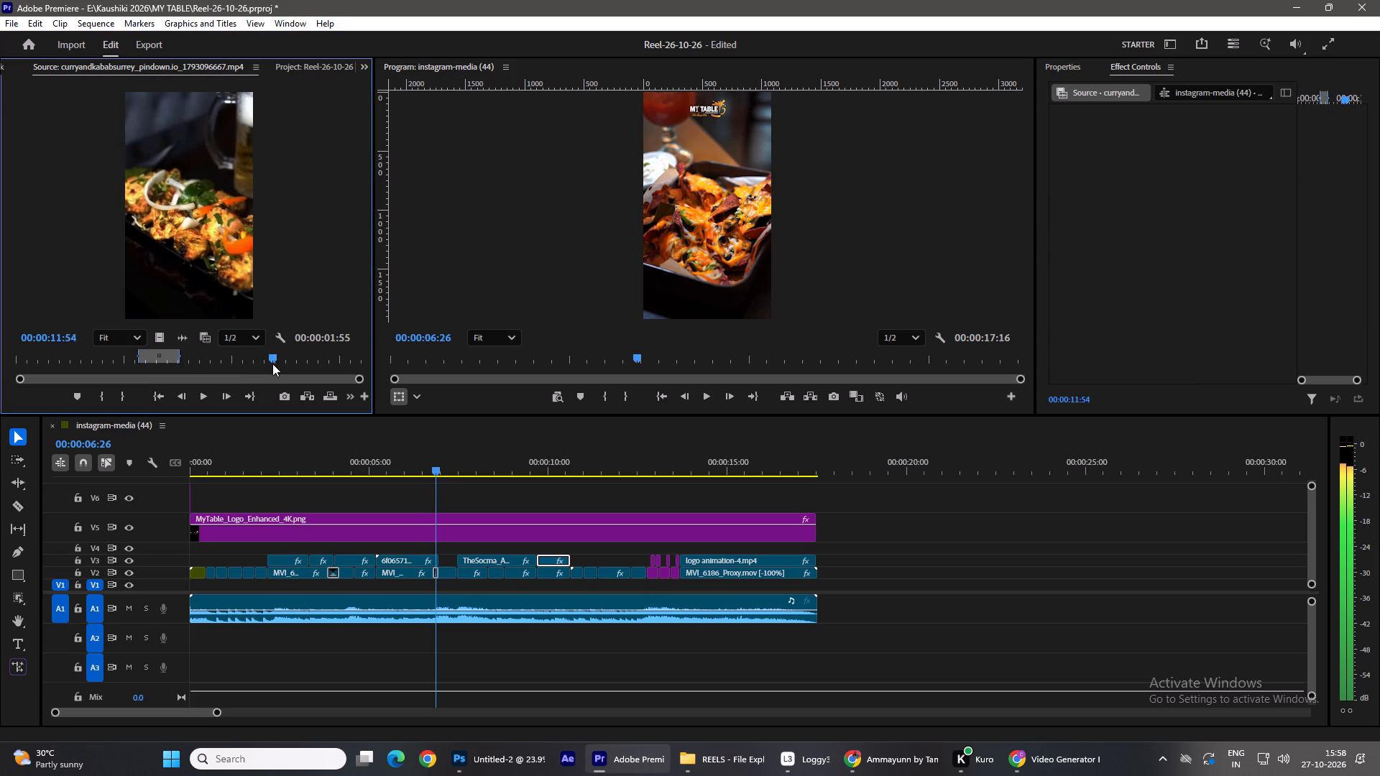
left_click_drag(272, 364, 244, 364)
left_click_drag(239, 354, 239, 355)
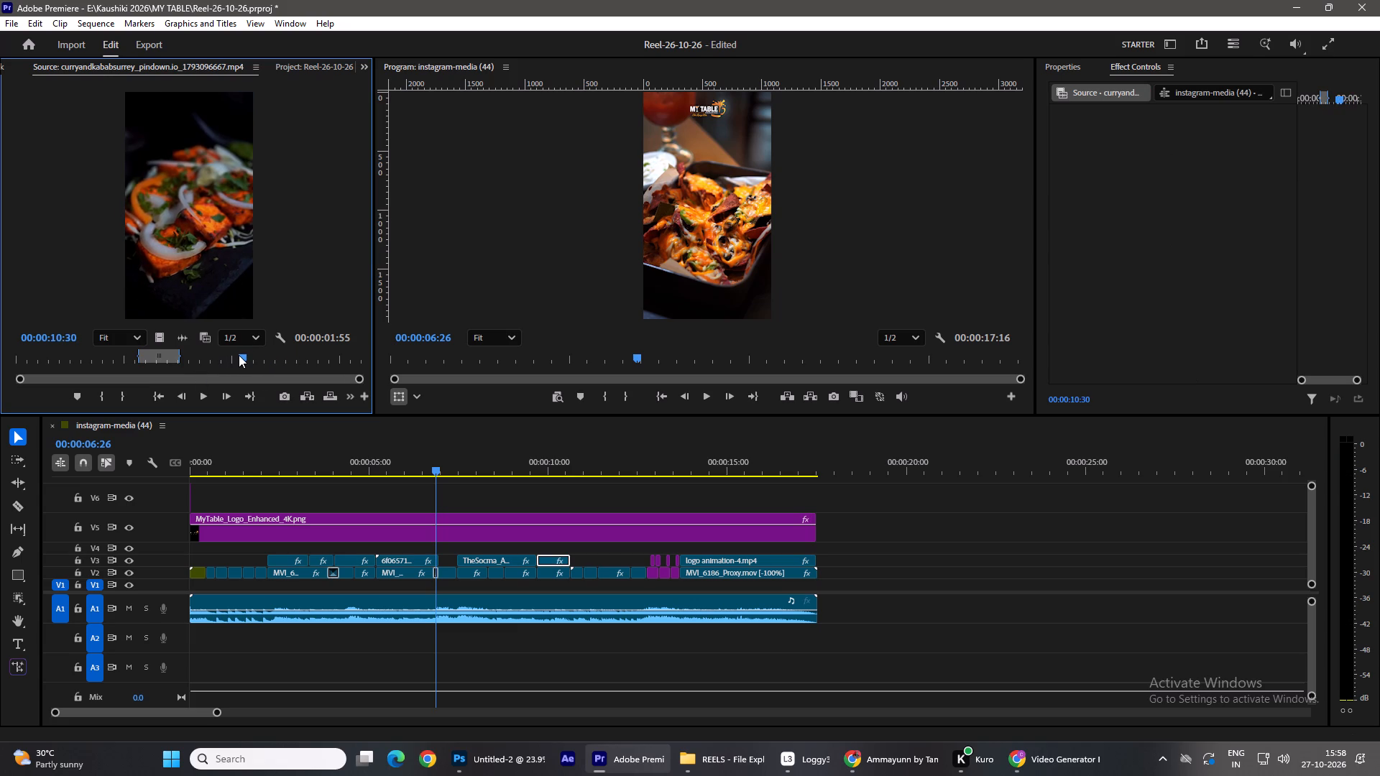
left_click_drag(239, 355, 217, 359)
left_click(104, 394)
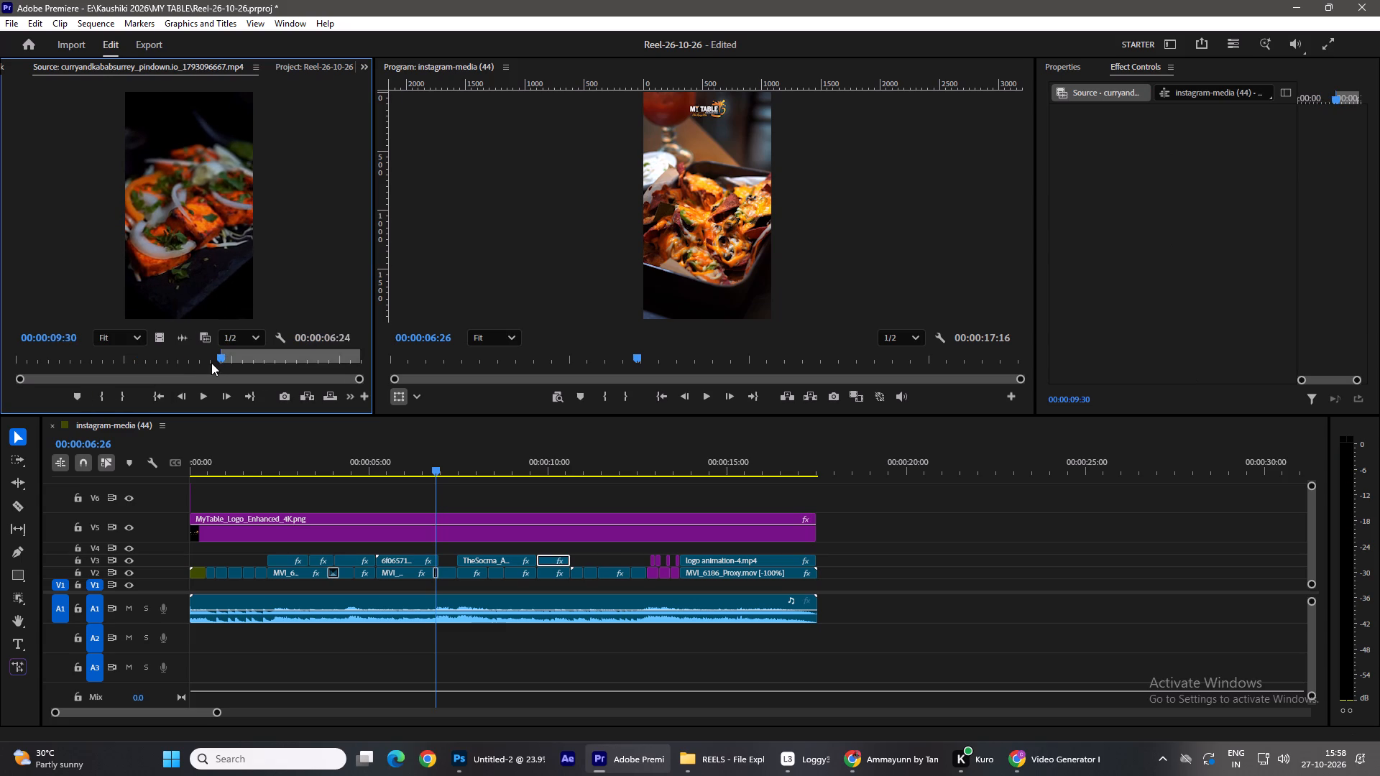
left_click_drag(224, 358, 252, 359)
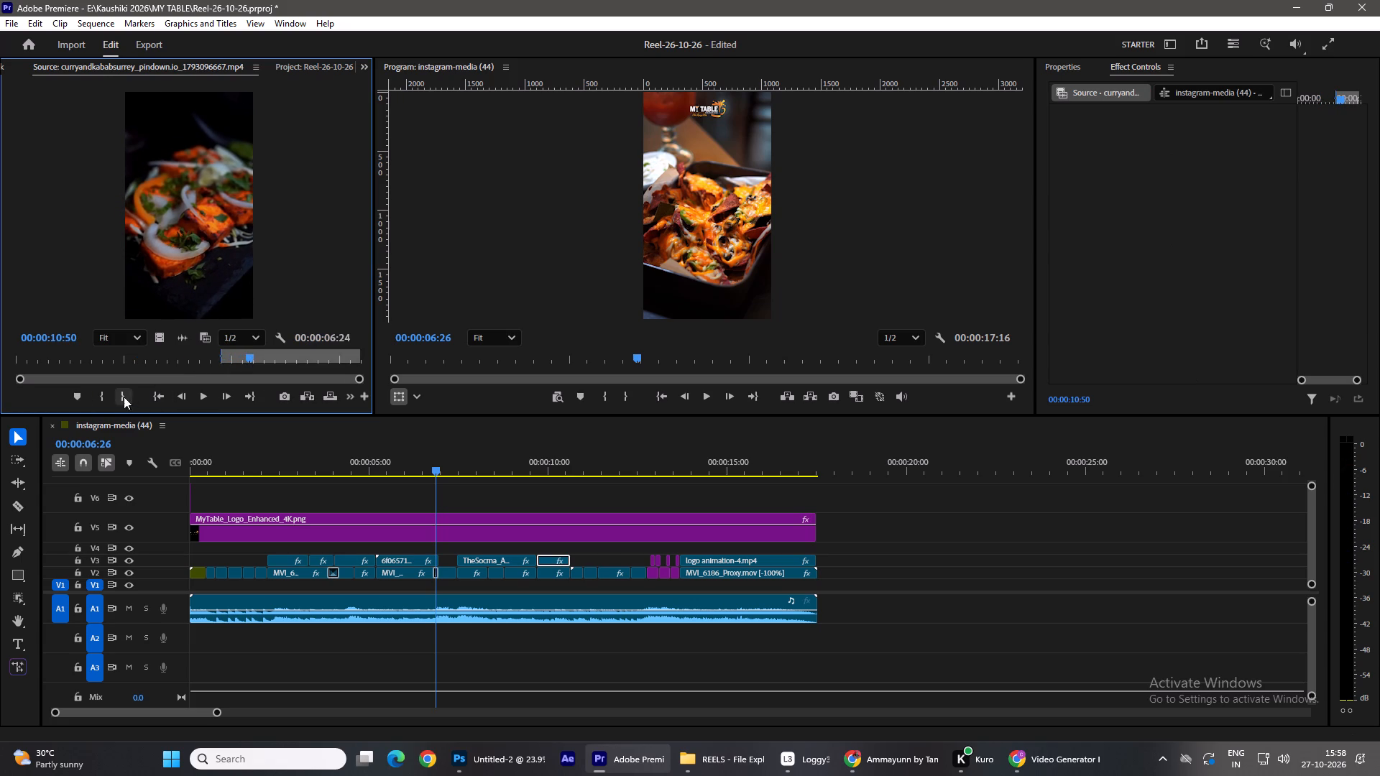
left_click(124, 397)
Place the marked close-up, video only, trim it to the gap's length, and fit it on V3 between the nachos and TheSocma_Adagy clips.
left_click_drag(161, 339, 433, 549)
left_click(459, 550)
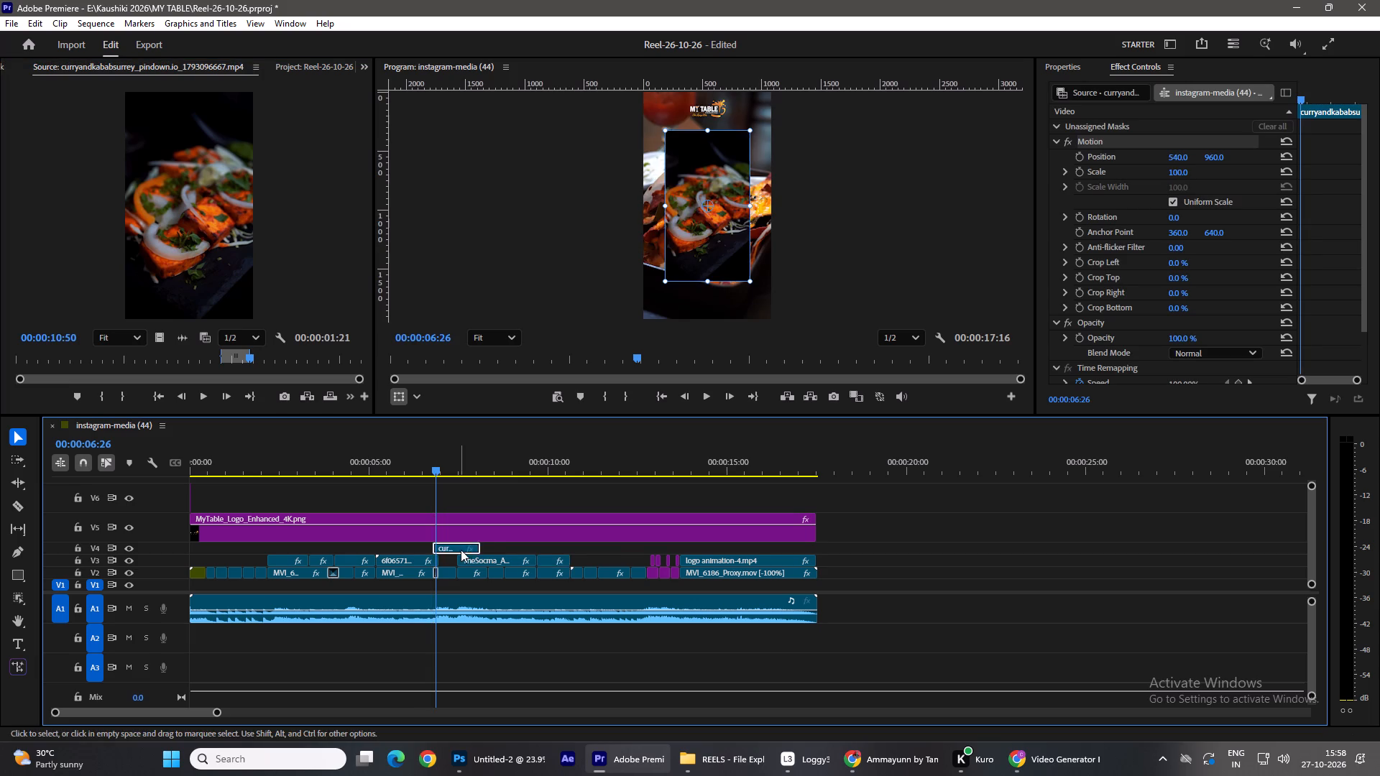
left_click_drag(486, 548, 461, 549)
left_click(442, 546)
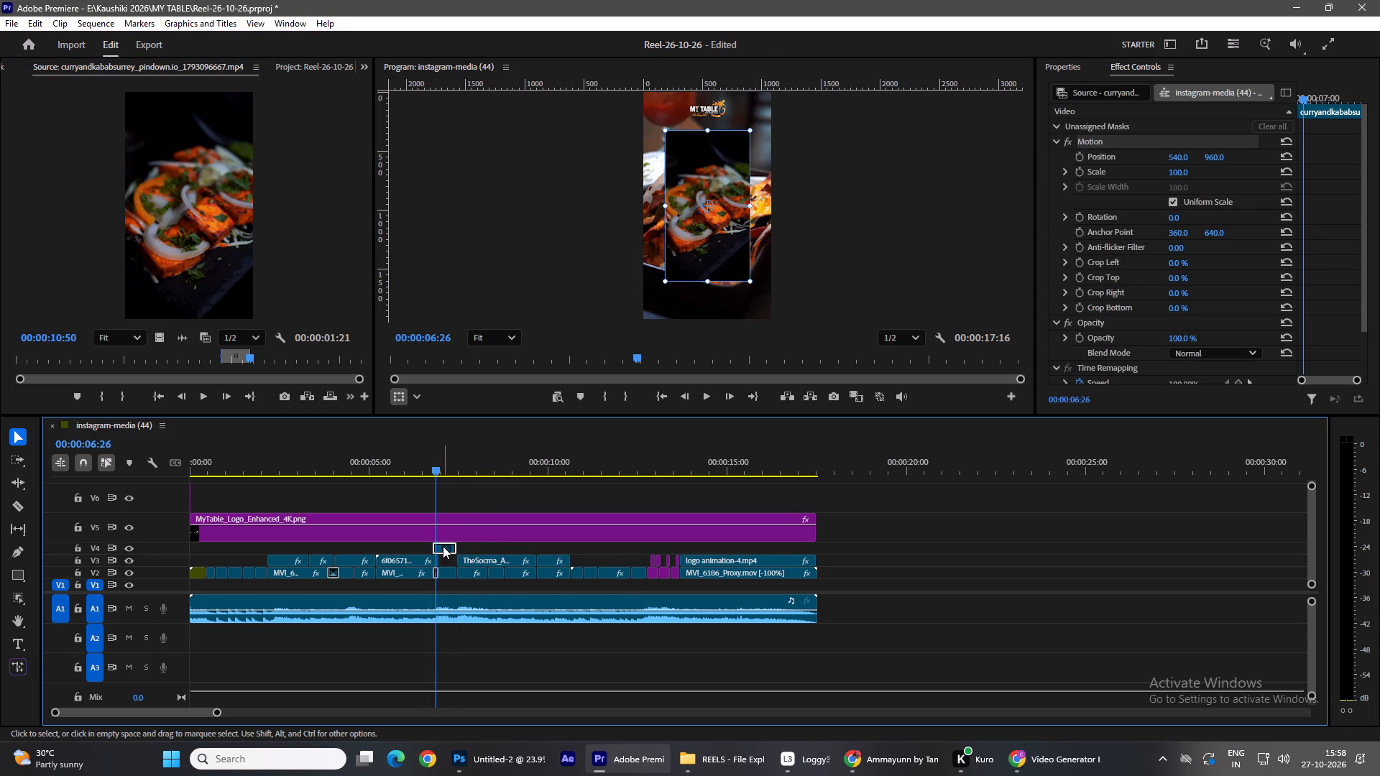
left_click_drag(443, 549, 440, 559)
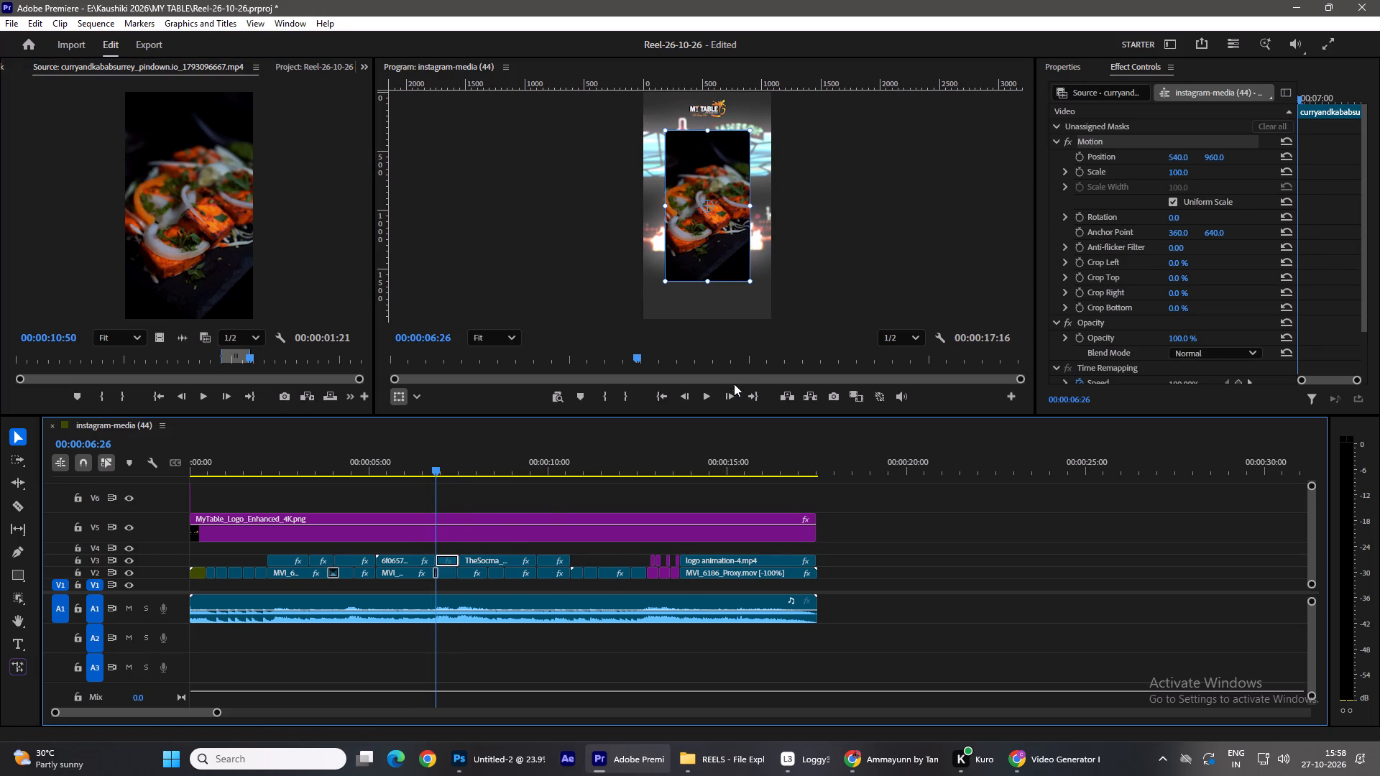
Scale the curryandkababsurrey close-up at 00:00:06:26 to 150 to fill the frame and play it through to the wok-flame shot.
right_click(441, 560)
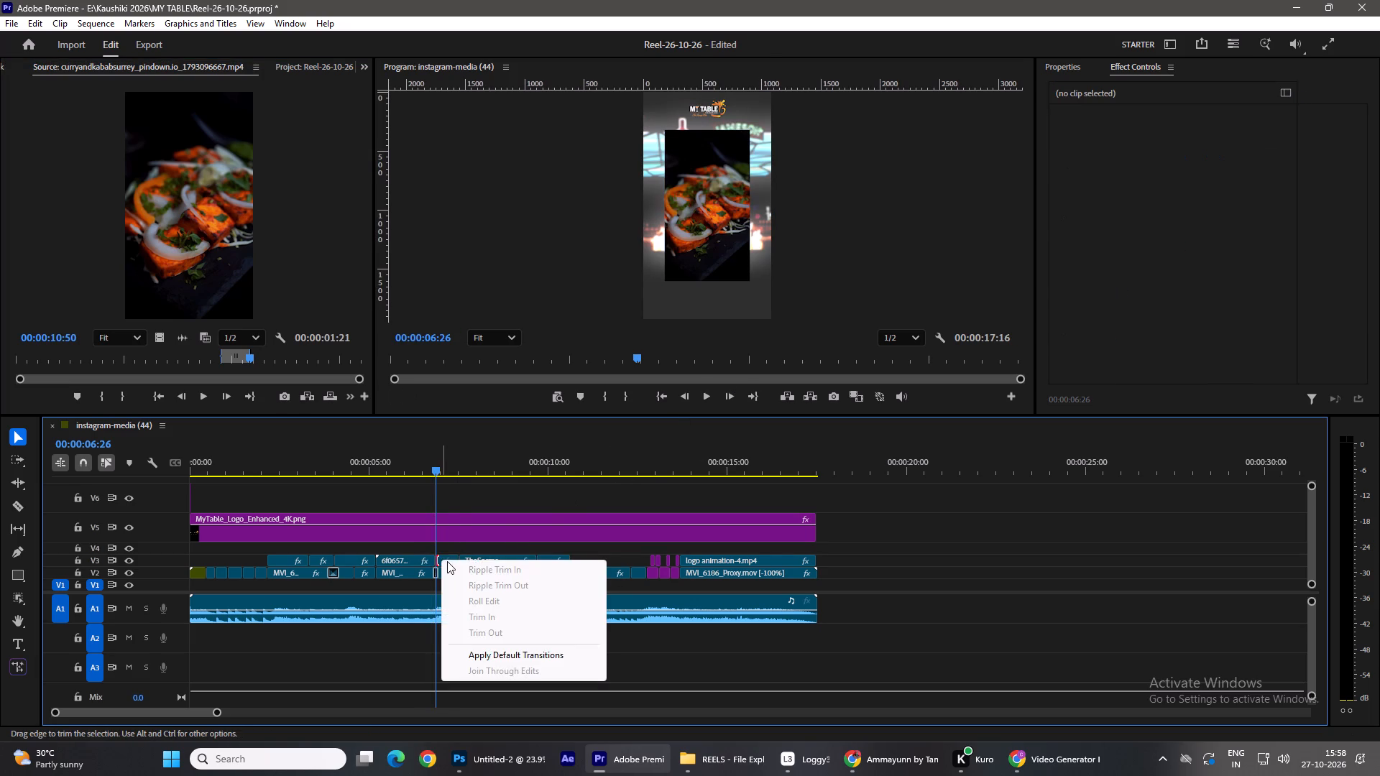
left_click(454, 540)
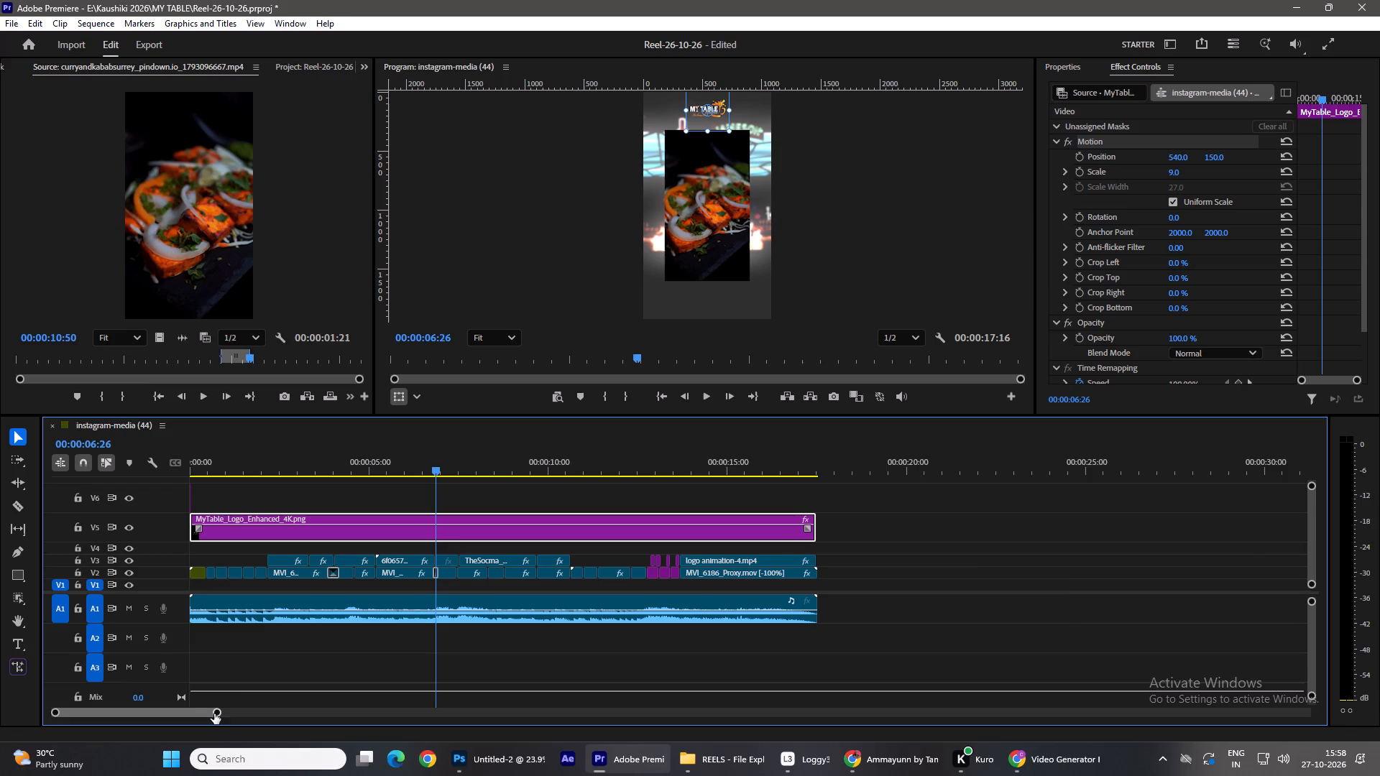
left_click_drag(214, 713, 75, 719)
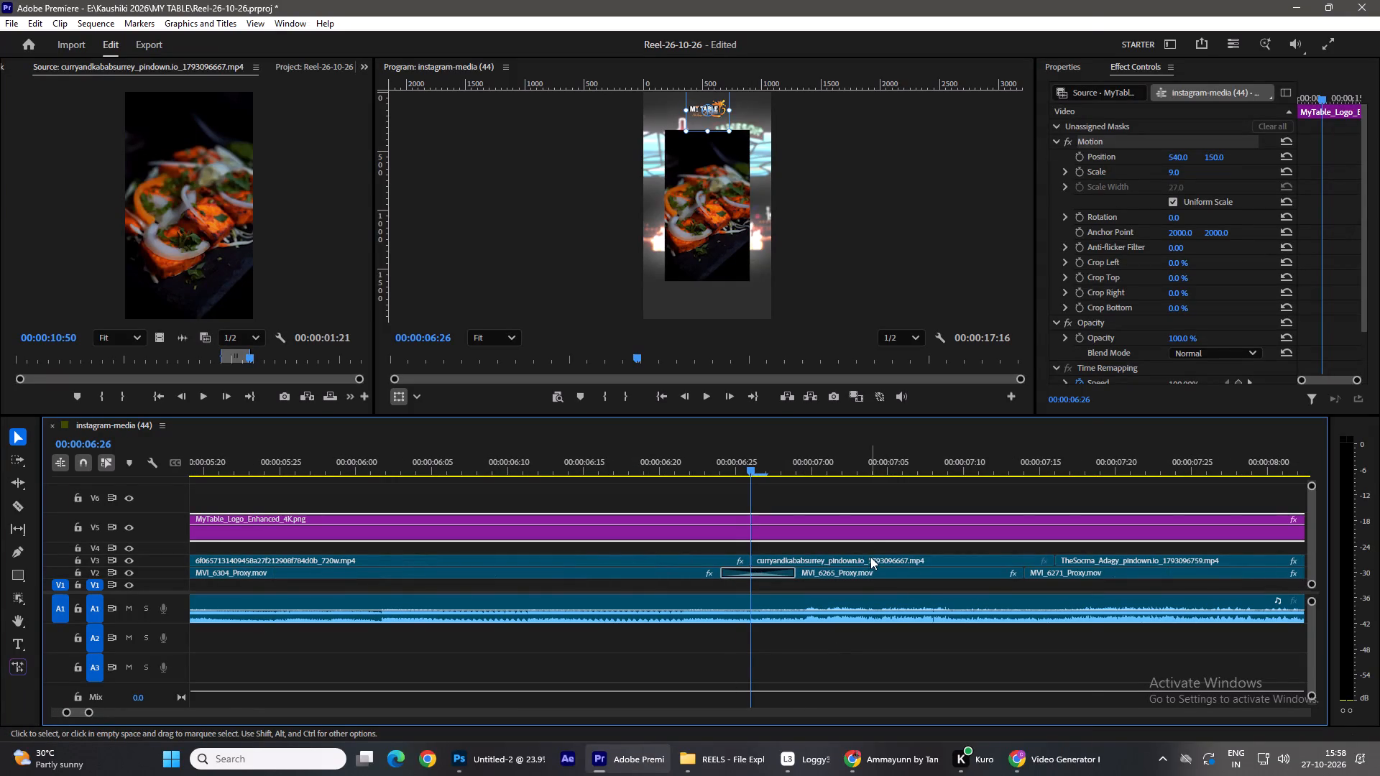
left_click(873, 560)
right_click(873, 560)
left_click(915, 585)
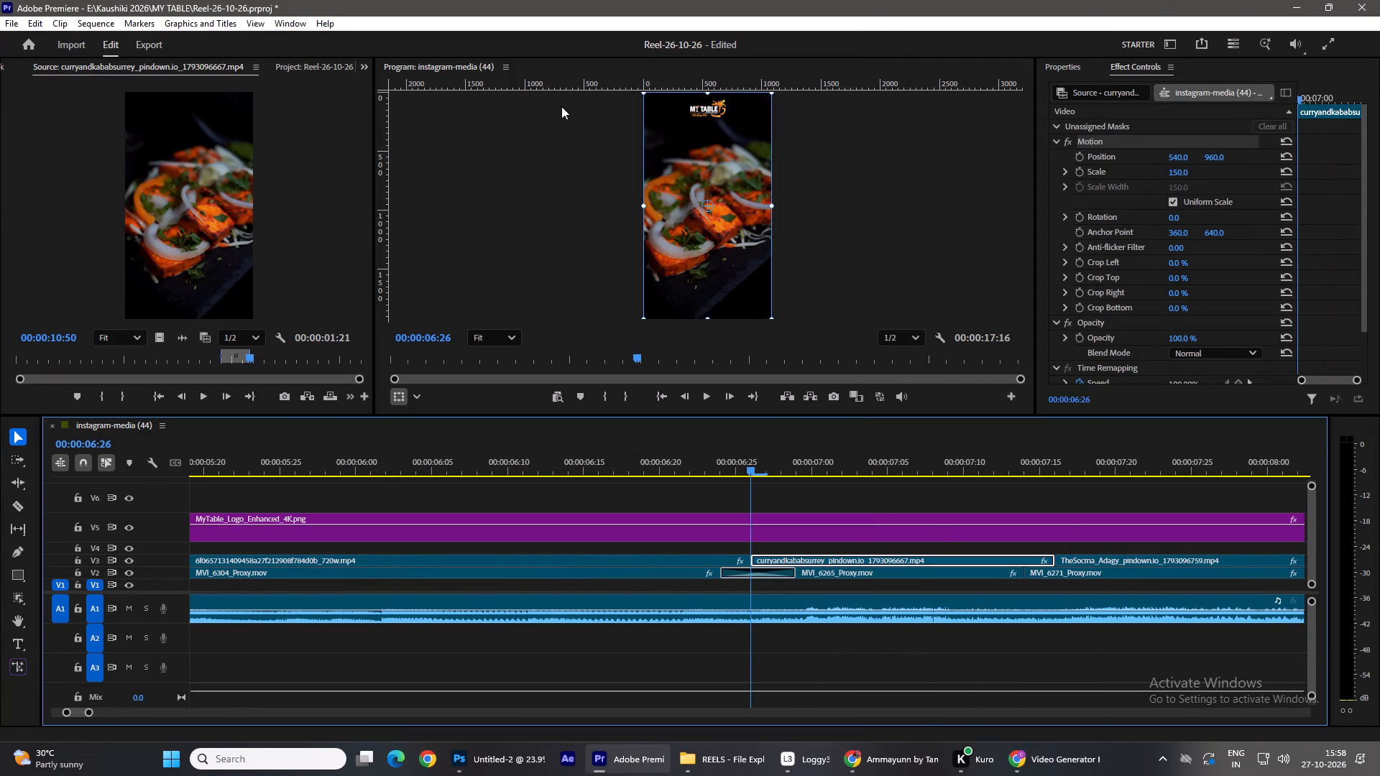
key("space")
key("space")
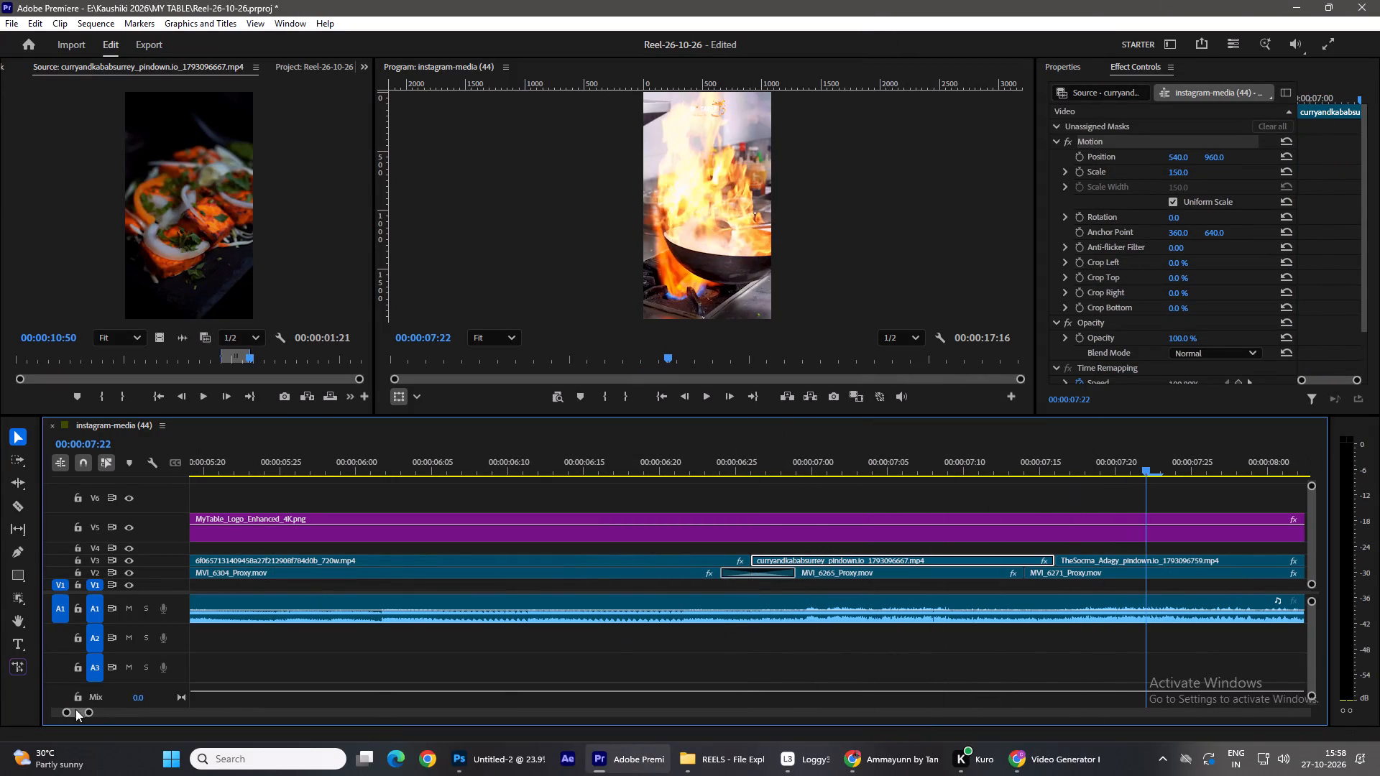
Play back the rest of the reel from 00:00:07:22 and review the fast cuts leading into the closing logo.
left_click_drag(90, 713, 292, 724)
key("space")
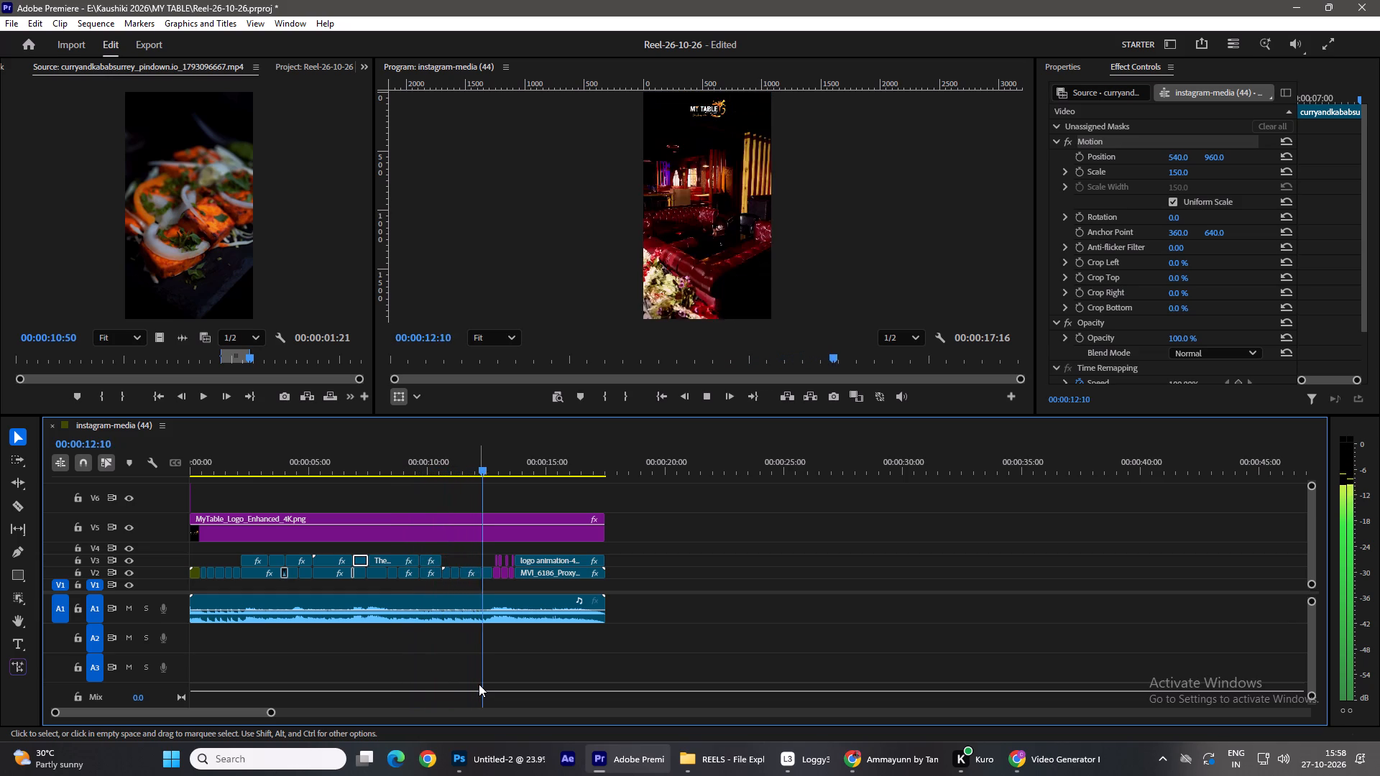
key("space")
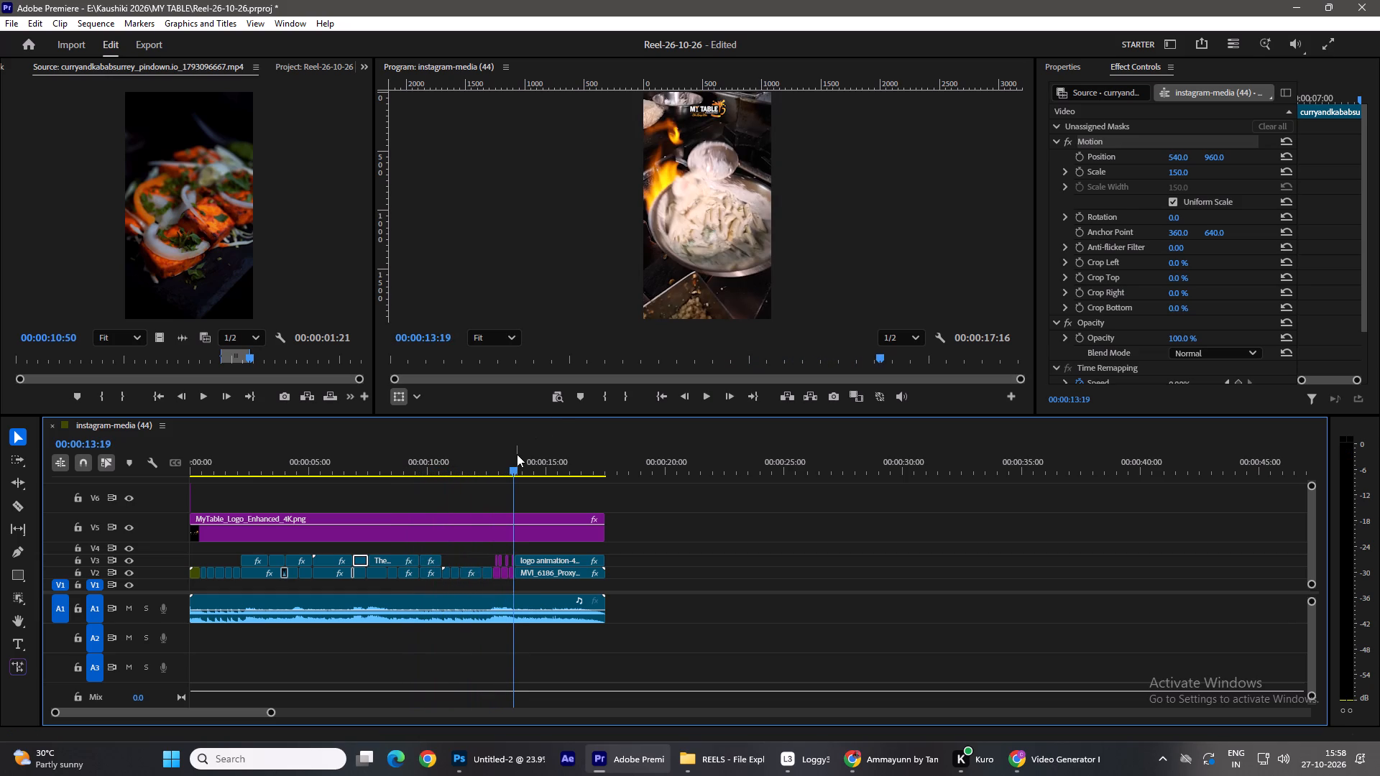
key("space")
left_click_drag(559, 463, 488, 469)
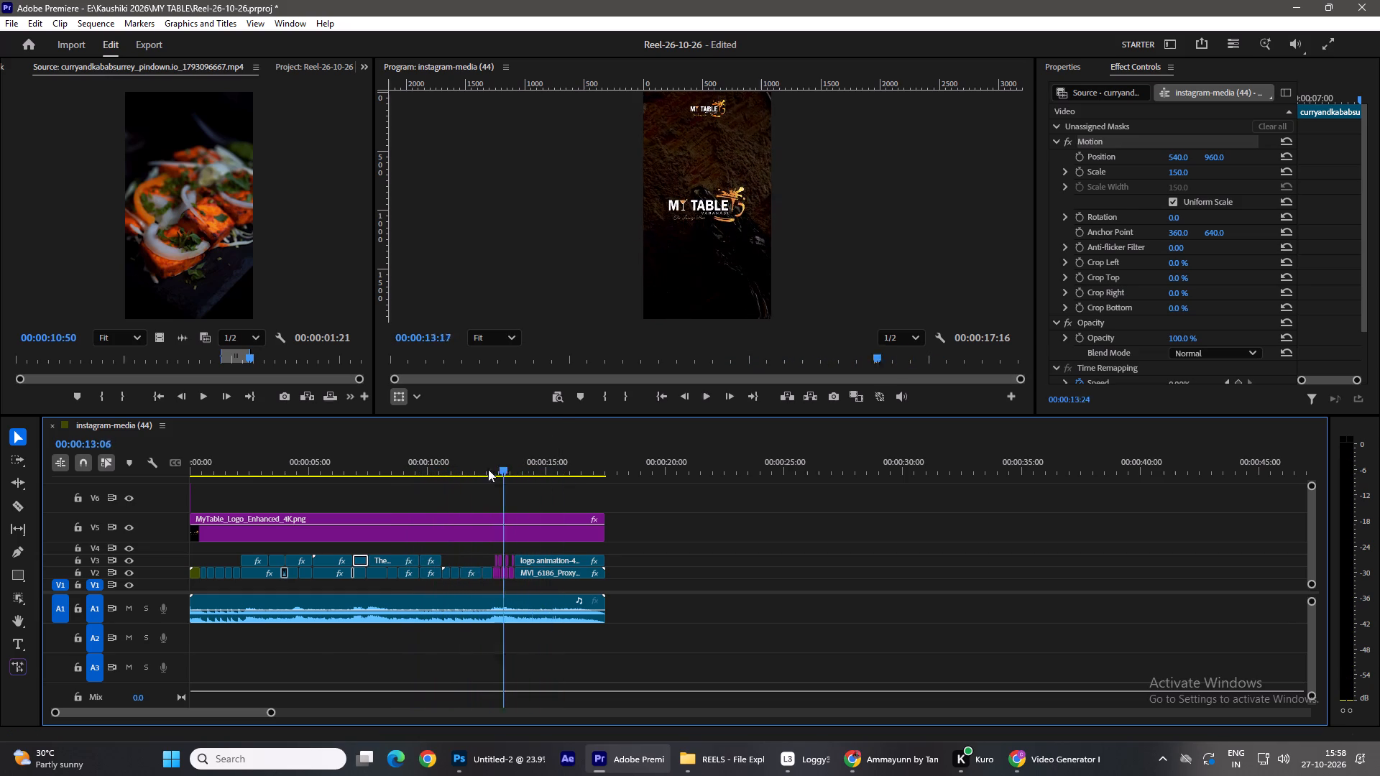
left_click_drag(488, 469, 96, 484)
Save the project.
key("ctrl+s")
Play back the opening of the reel from its start.
key("space")
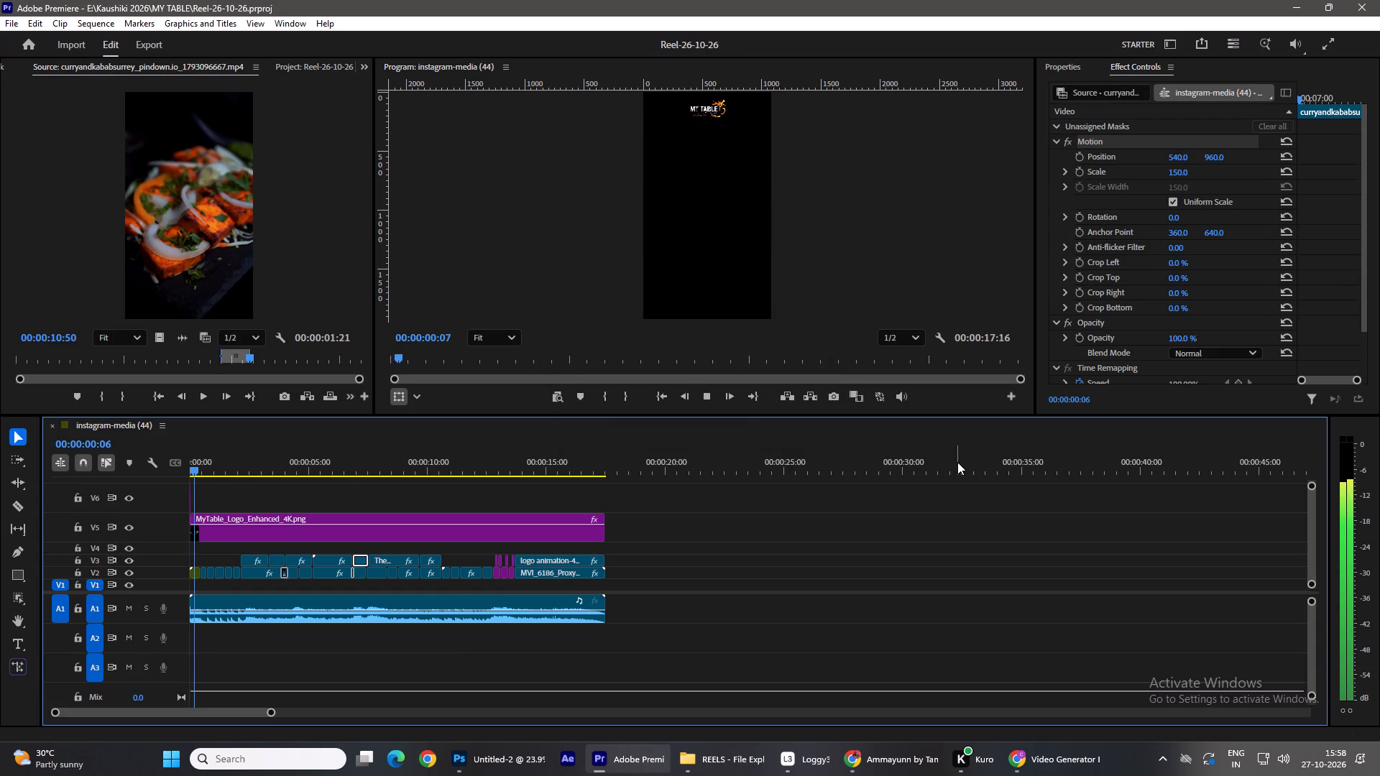
key("space")
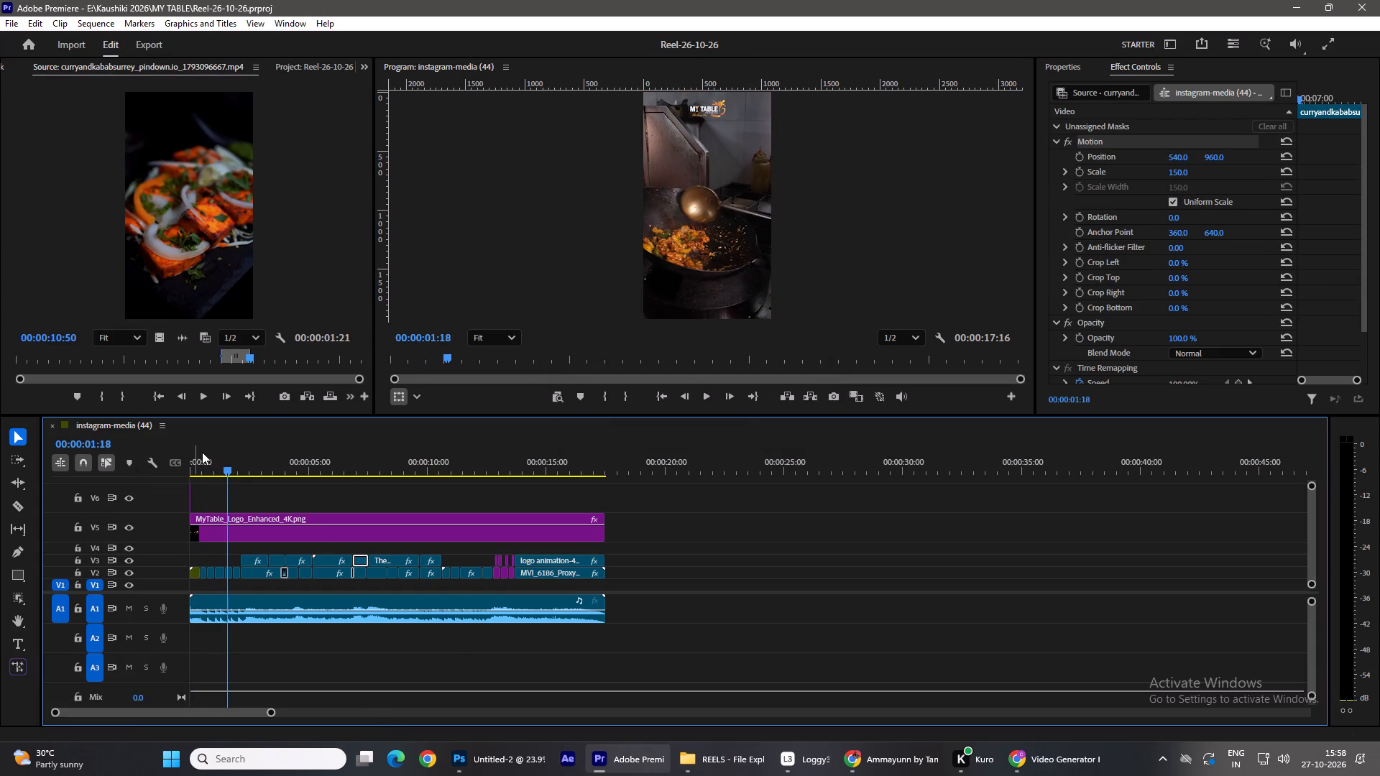
Open Nested Sequence 01, the nested clip at the very start of V2, in its own timeline.
left_click_drag(224, 466, 190, 473)
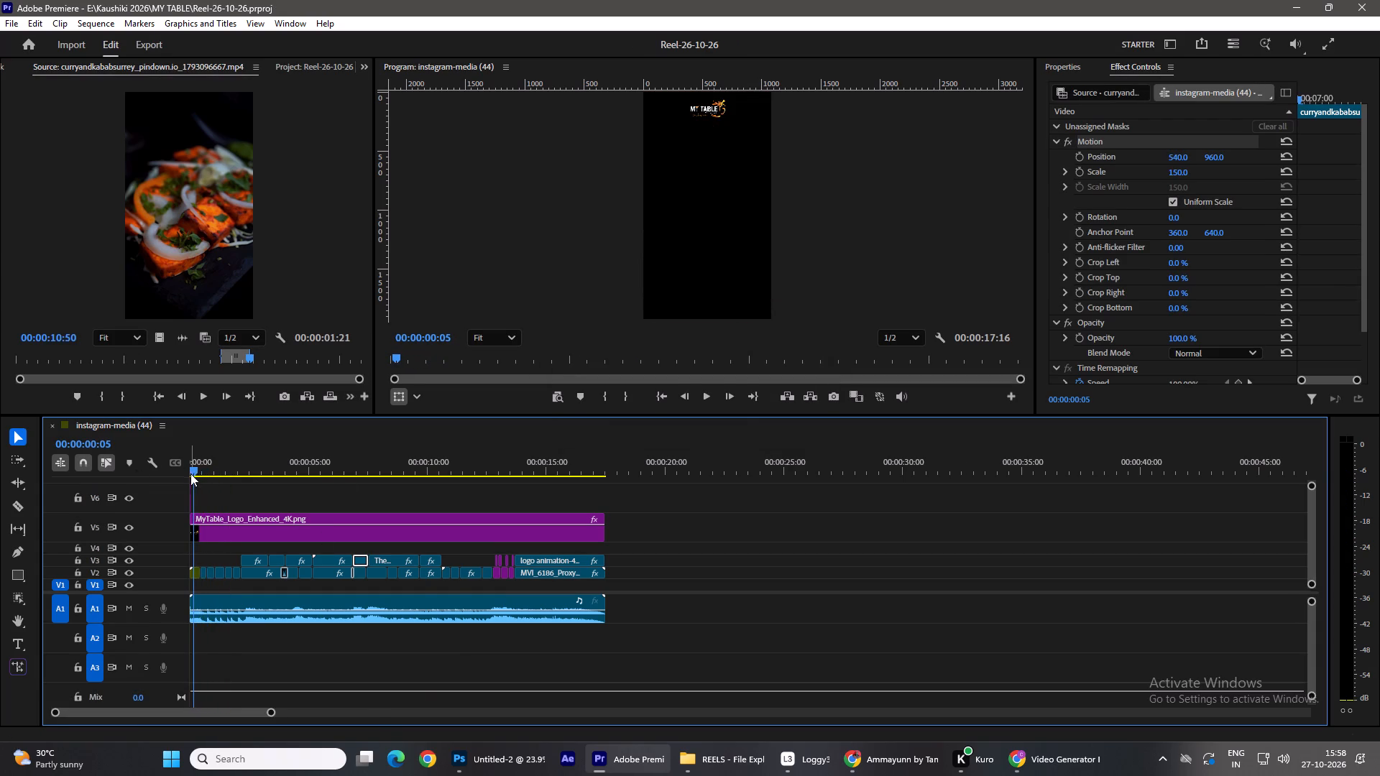
double_click(195, 571)
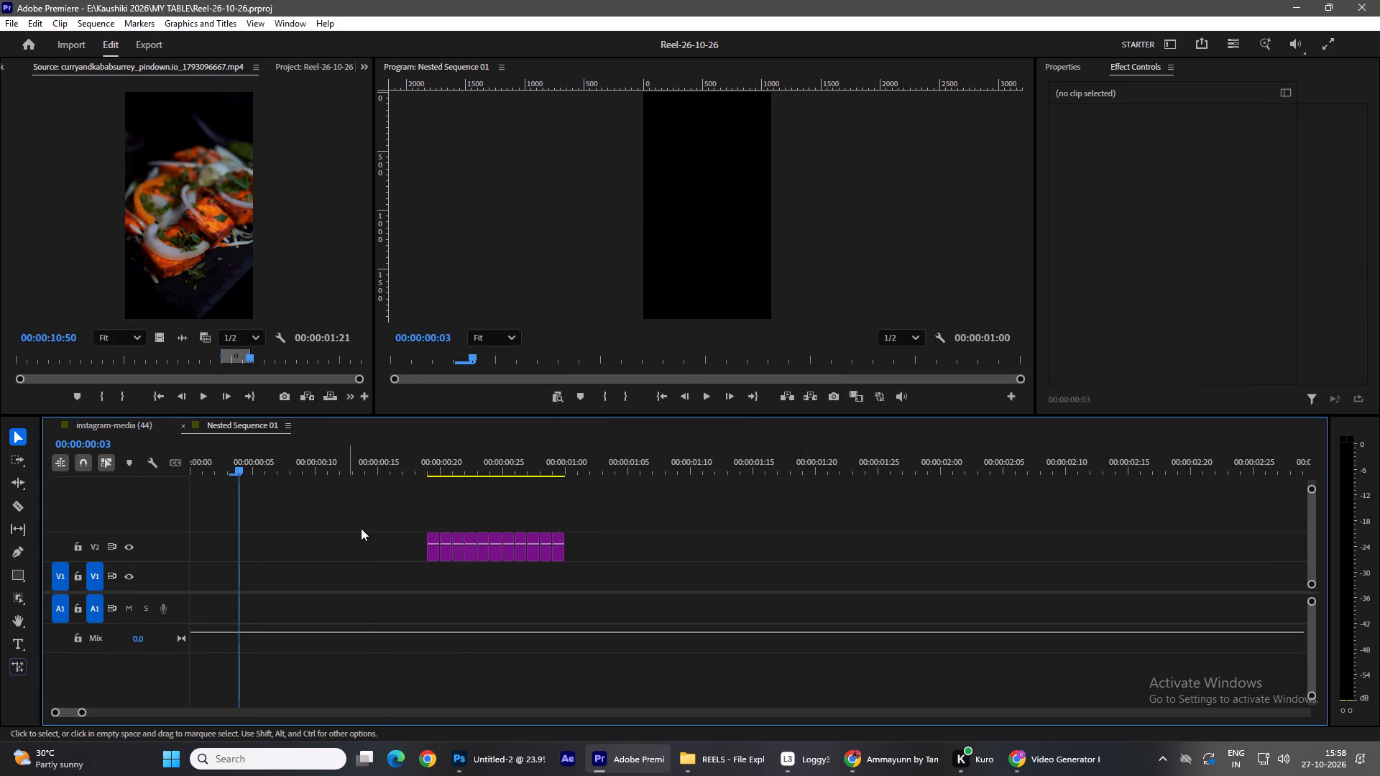
Scrub through the opening single-frame shots on V2 of Nested Sequence 01, stopping at 00:00:00:20.
left_click_drag(240, 465, 423, 498)
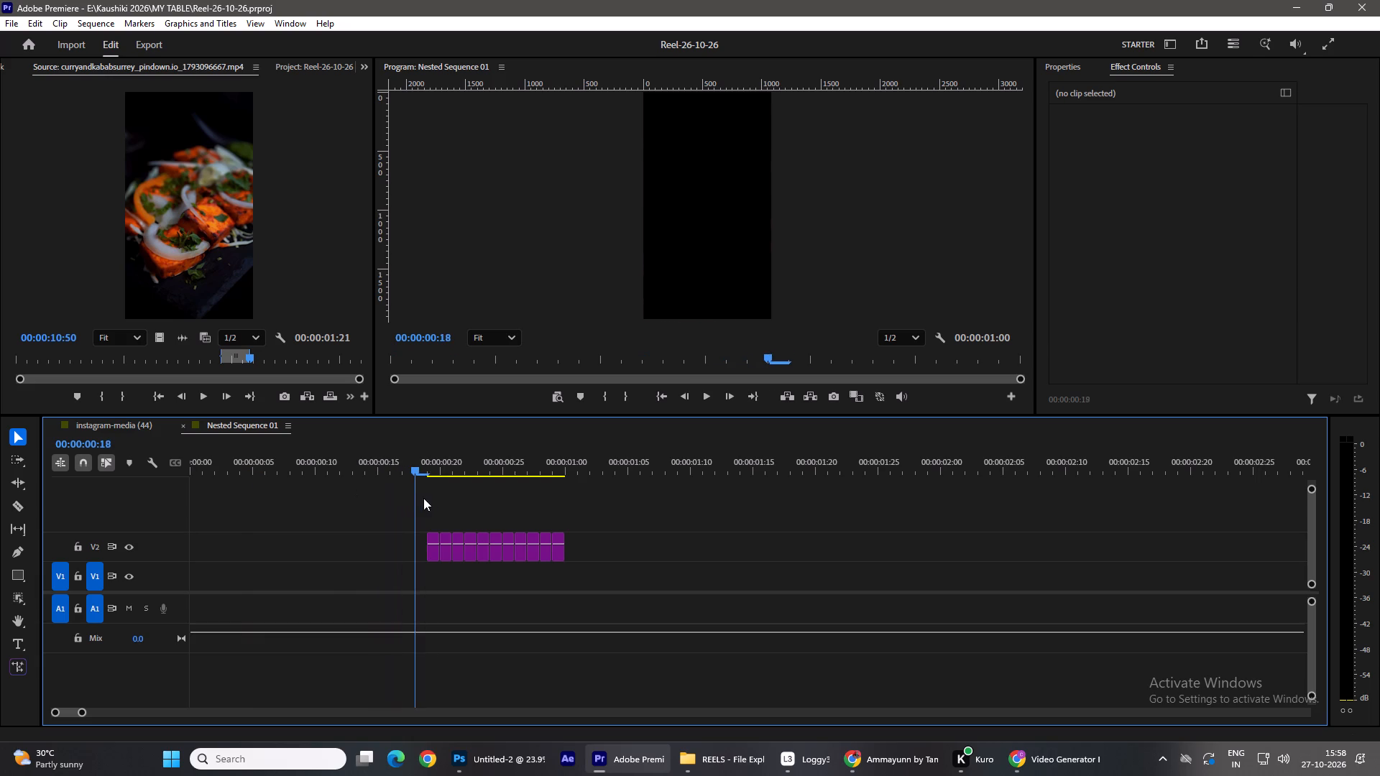
left_click_drag(423, 498, 336, 522)
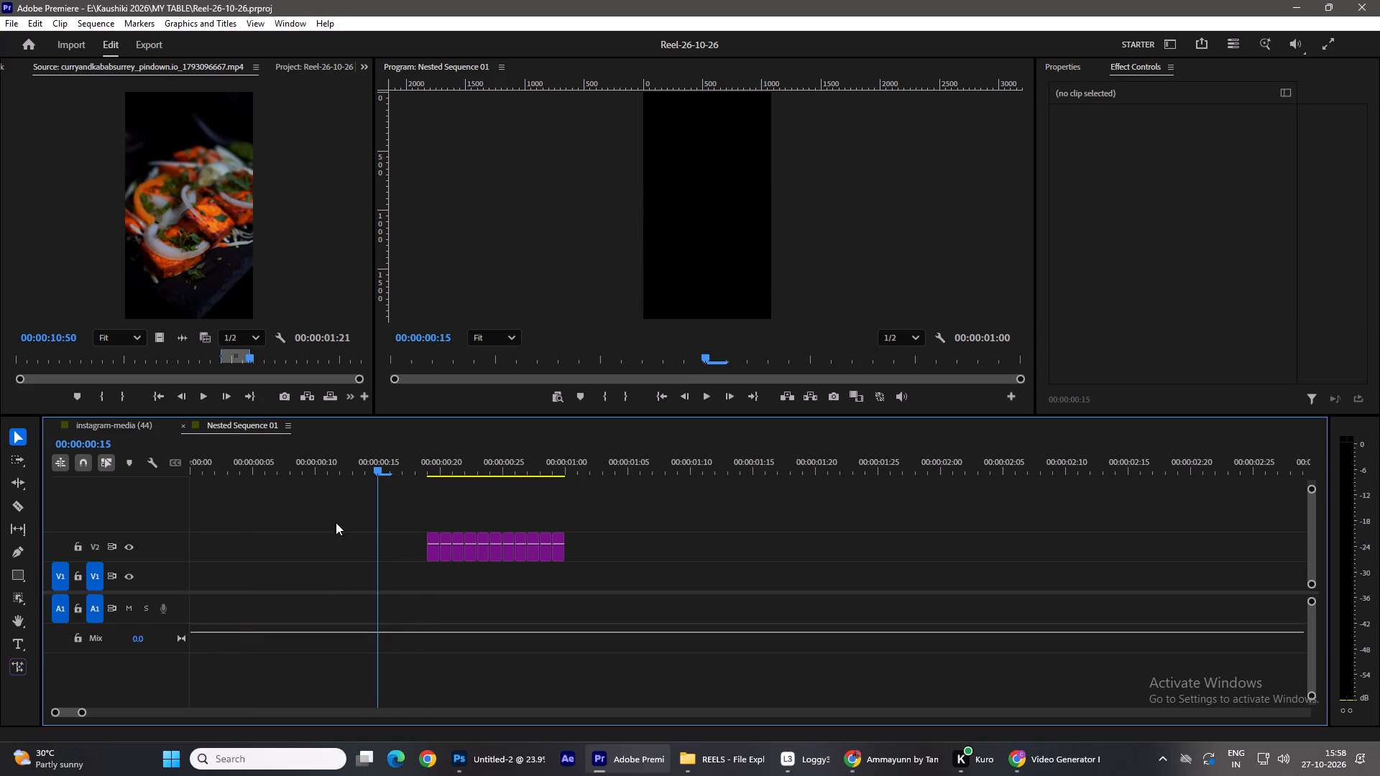
left_click_drag(336, 522, 435, 526)
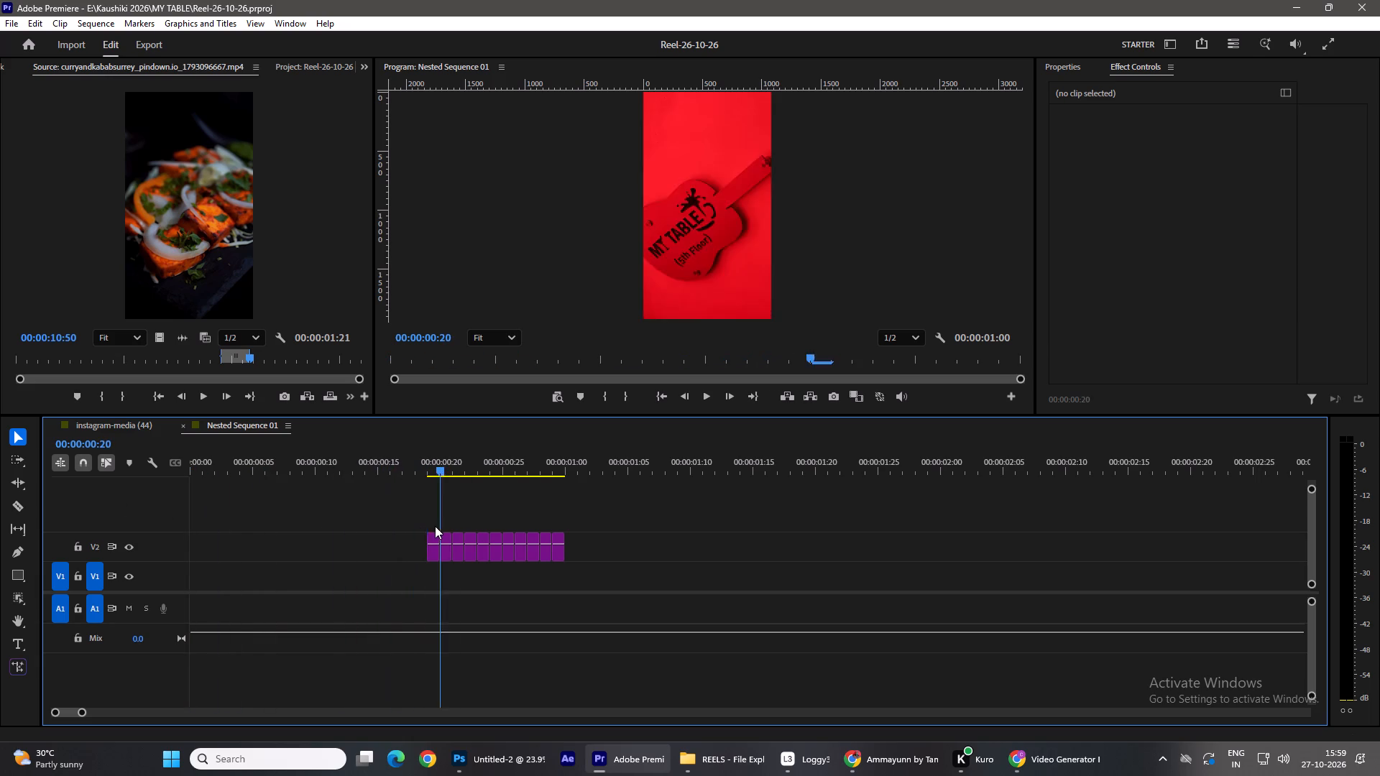
left_click_drag(435, 526, 448, 530)
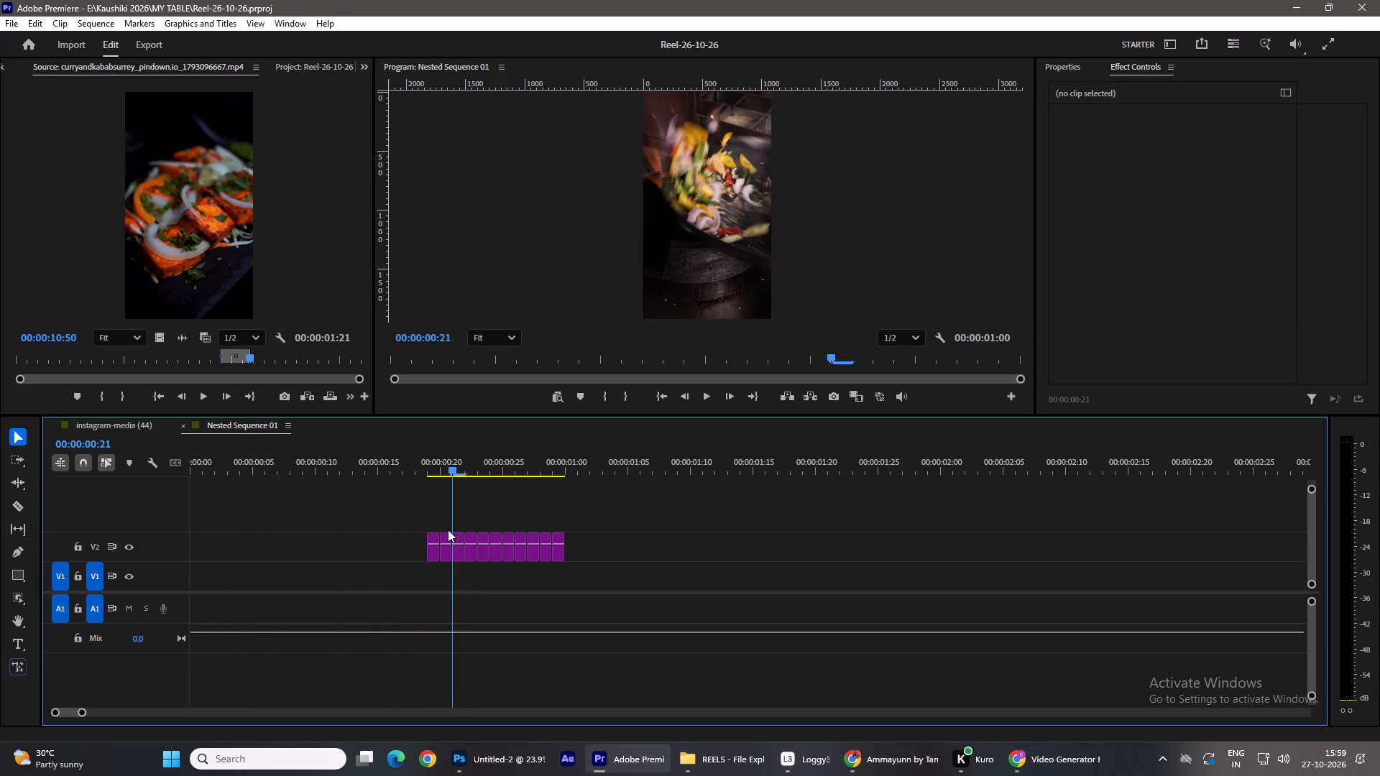
left_click_drag(448, 530, 443, 528)
Export the flaming-pan frame at 00:00:04:53 of the 29504da2e503dae91ec source clip as a PNG still imported into the project.
left_click(299, 68)
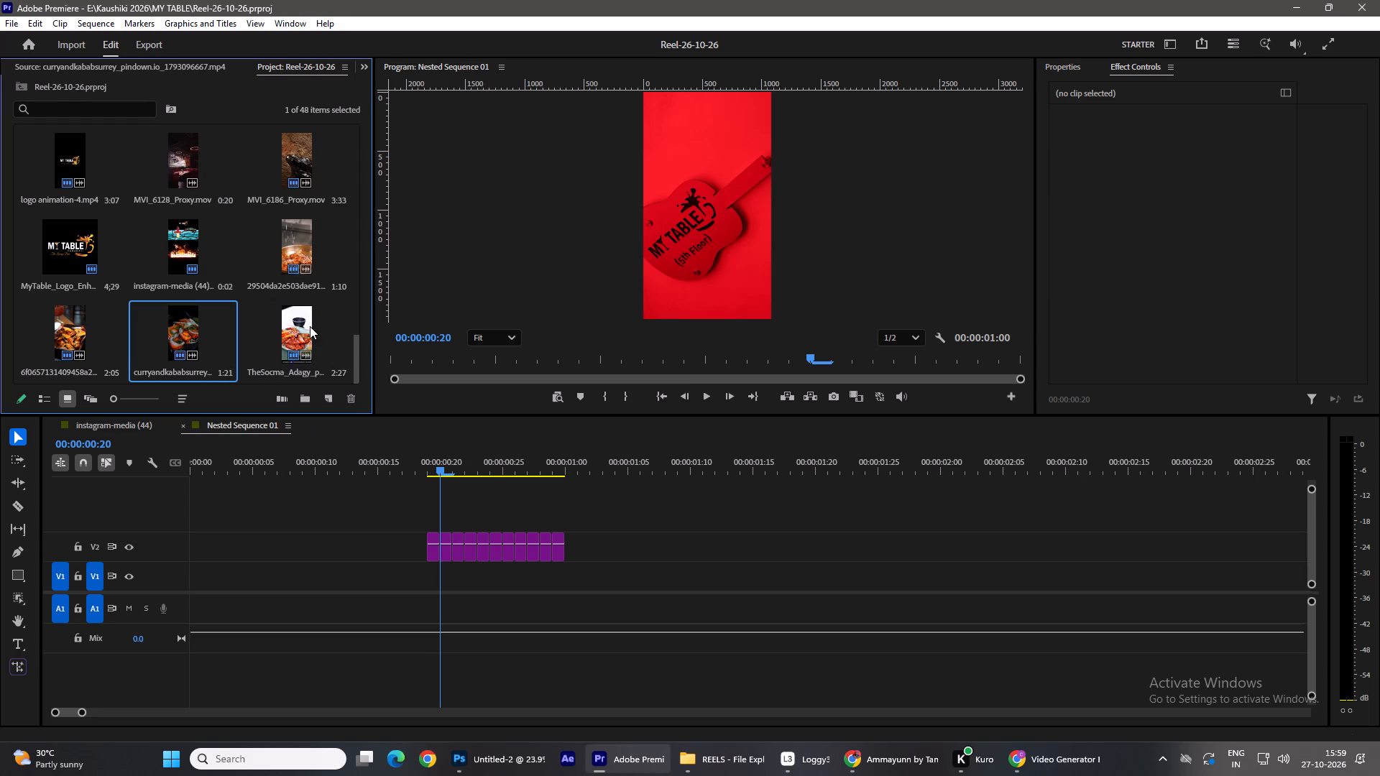
double_click(295, 236)
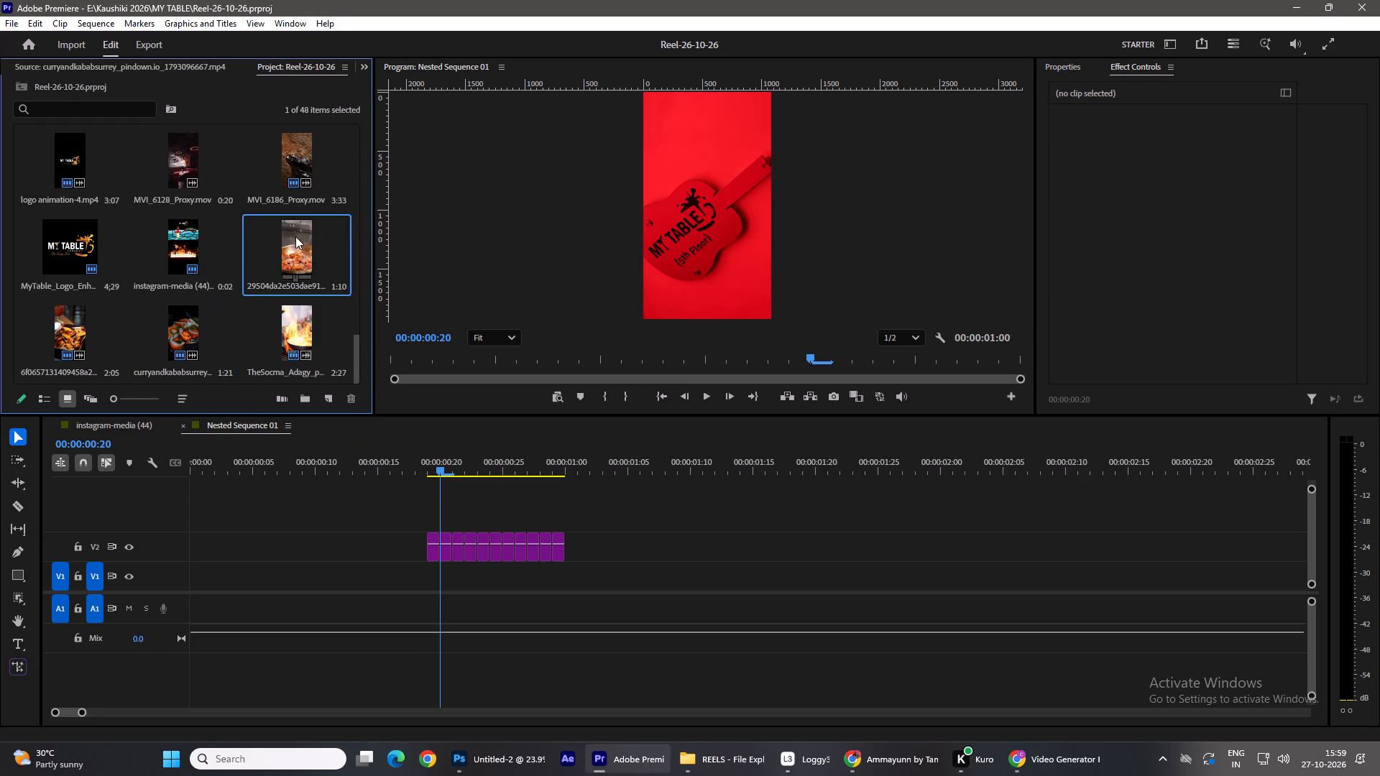
left_click_drag(147, 356, 293, 361)
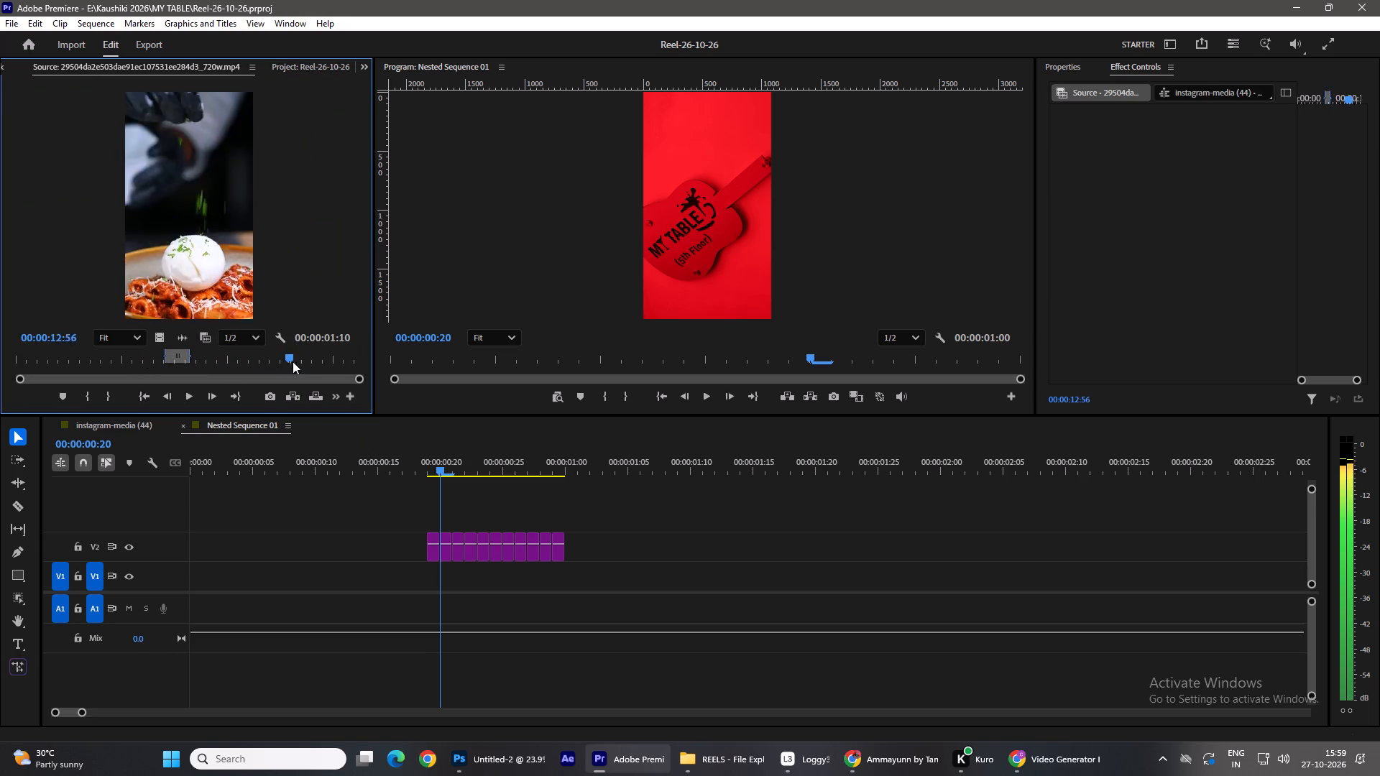
left_click_drag(293, 361, 150, 382)
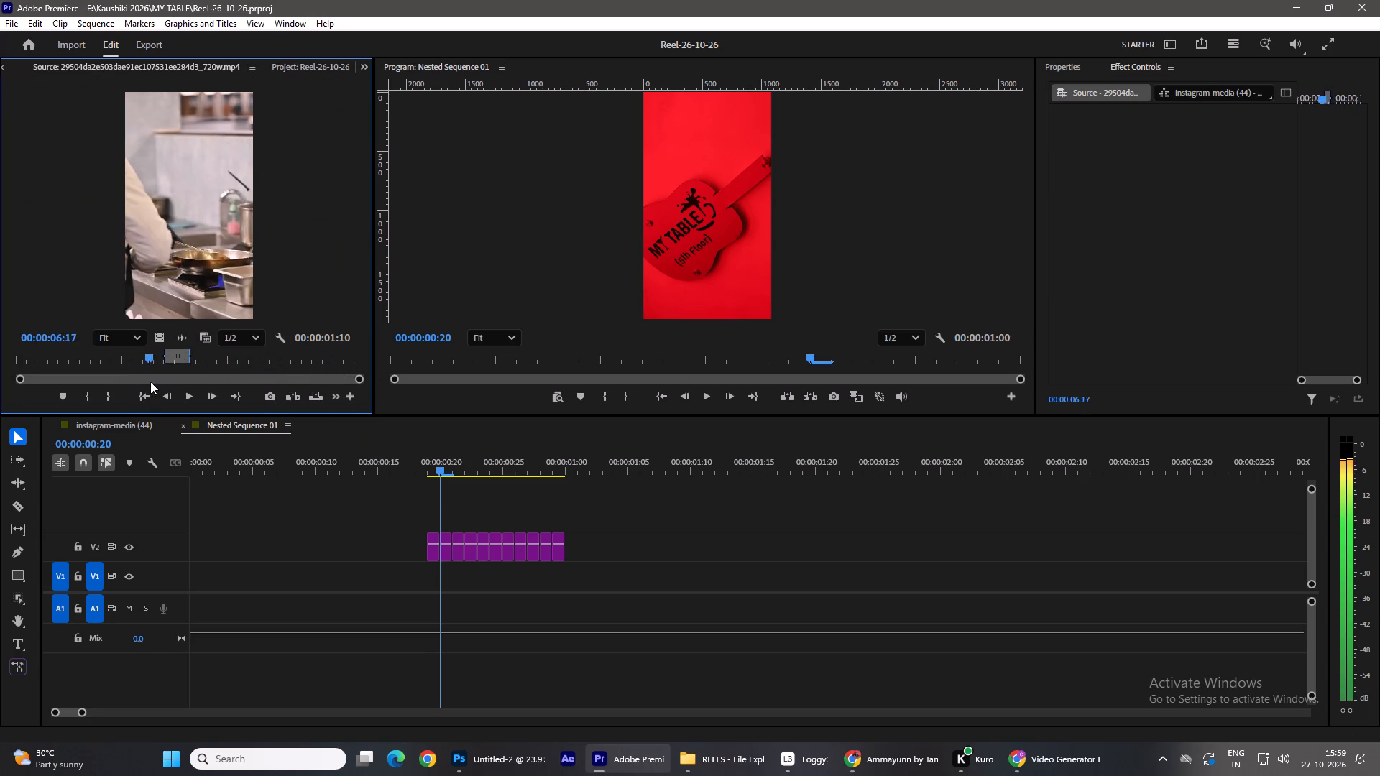
left_click_drag(150, 382, 114, 384)
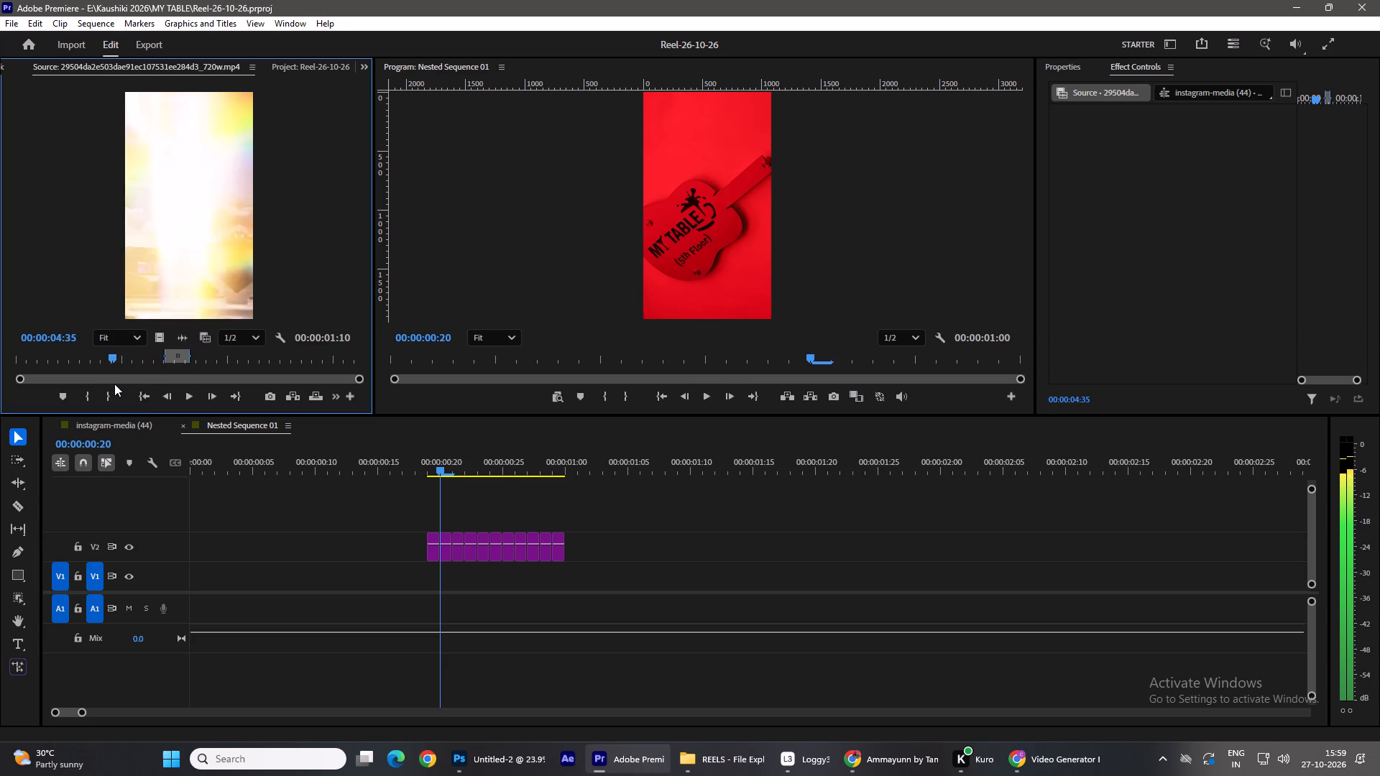
left_click_drag(114, 384, 121, 384)
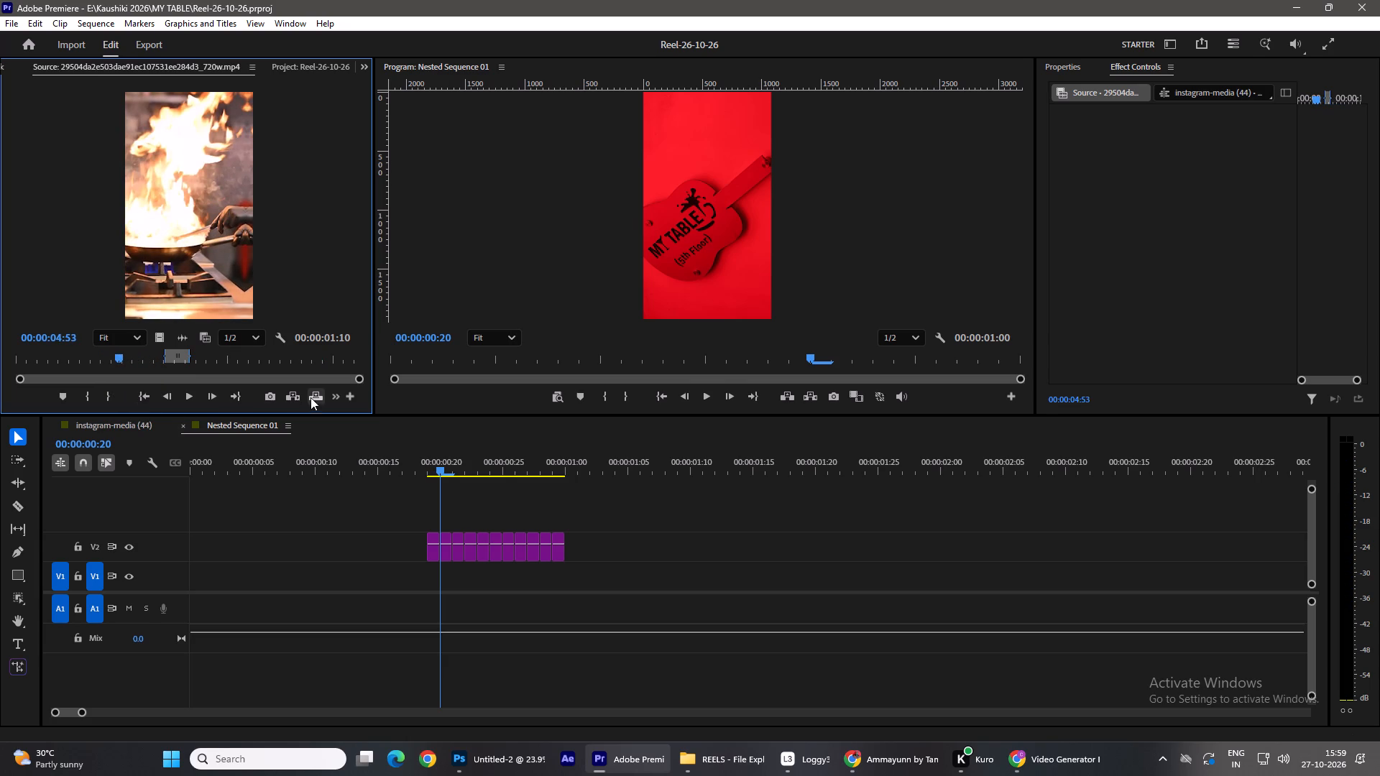
left_click(277, 397)
left_click(761, 440)
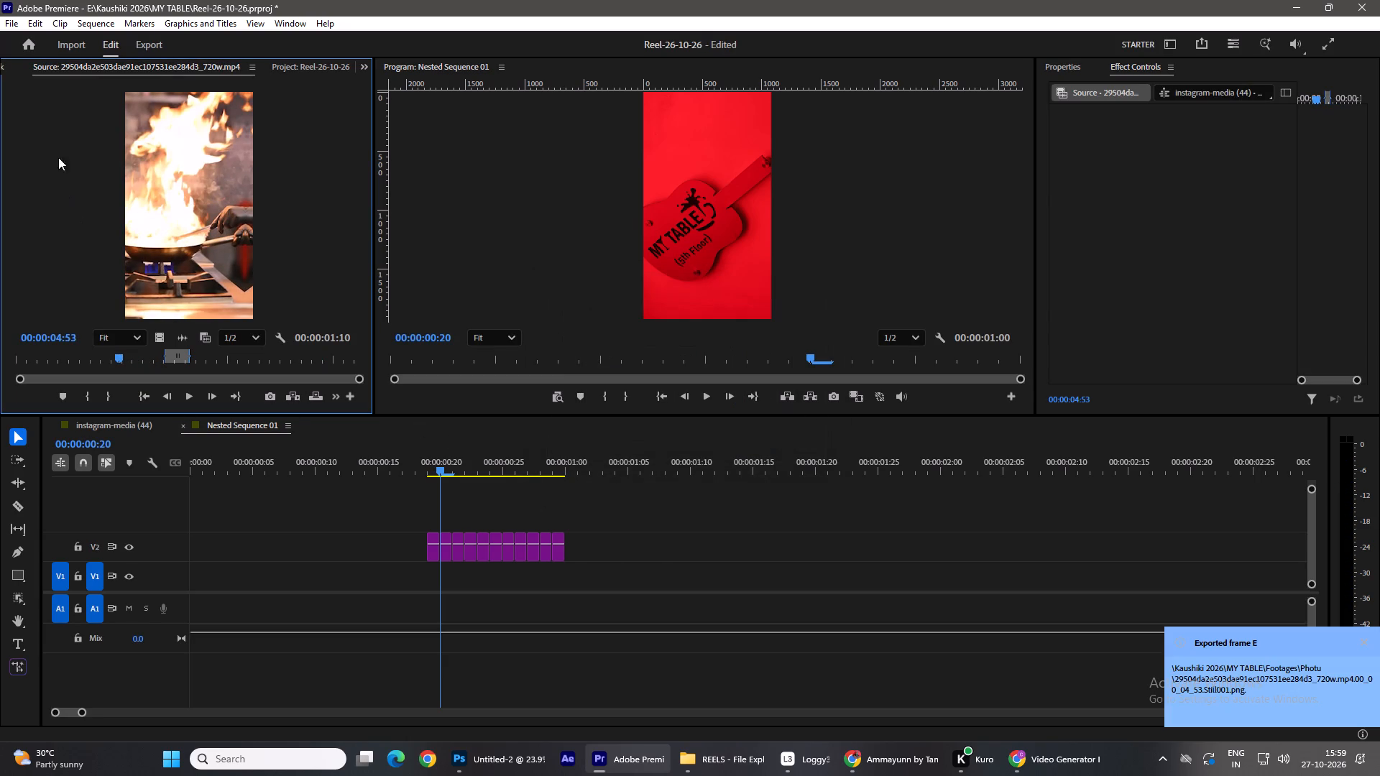
Place the flaming-pan still on V3 at 00:00:00:20, cut it at 00:00:00:21 and delete the remainder, leaving one frame.
left_click(333, 63)
left_click_drag(75, 326, 441, 506)
left_click_drag(436, 468, 429, 467)
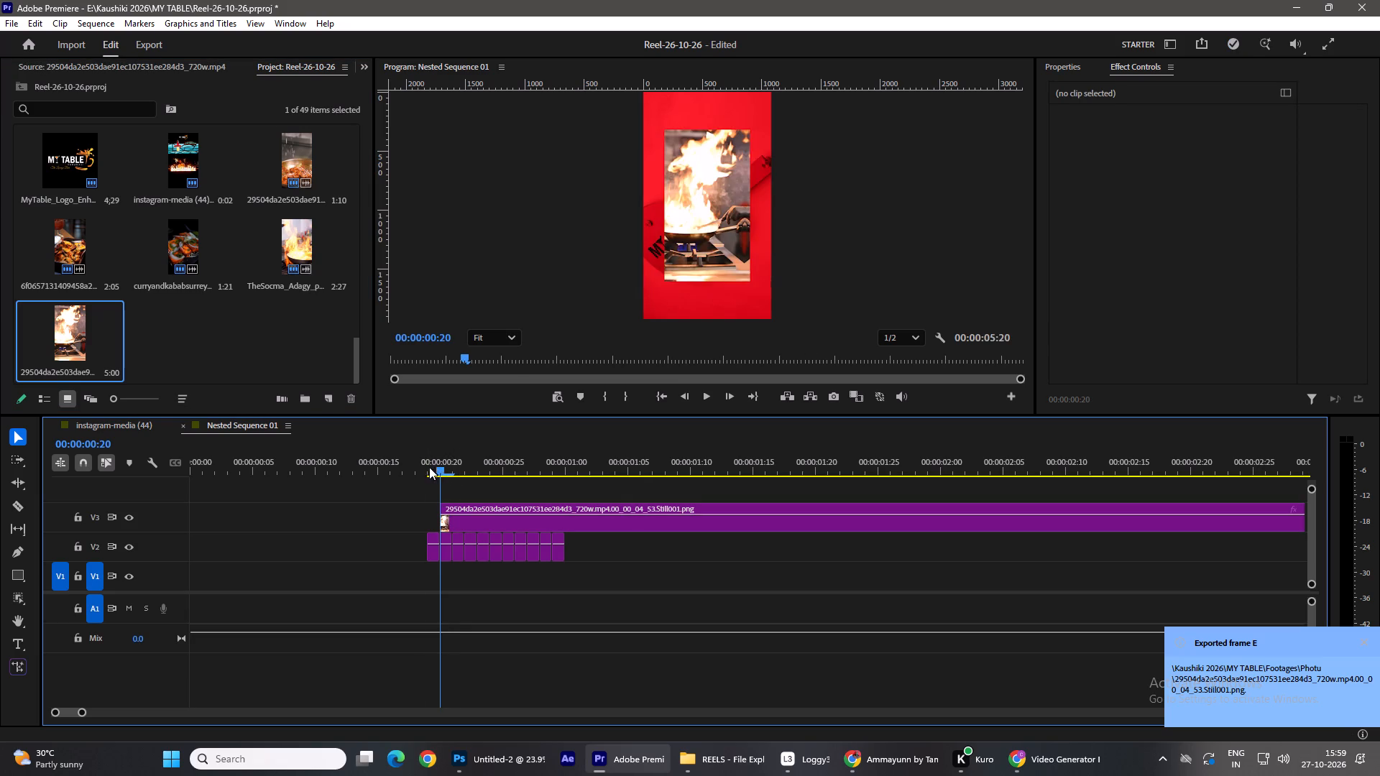
left_click_drag(429, 467, 458, 475)
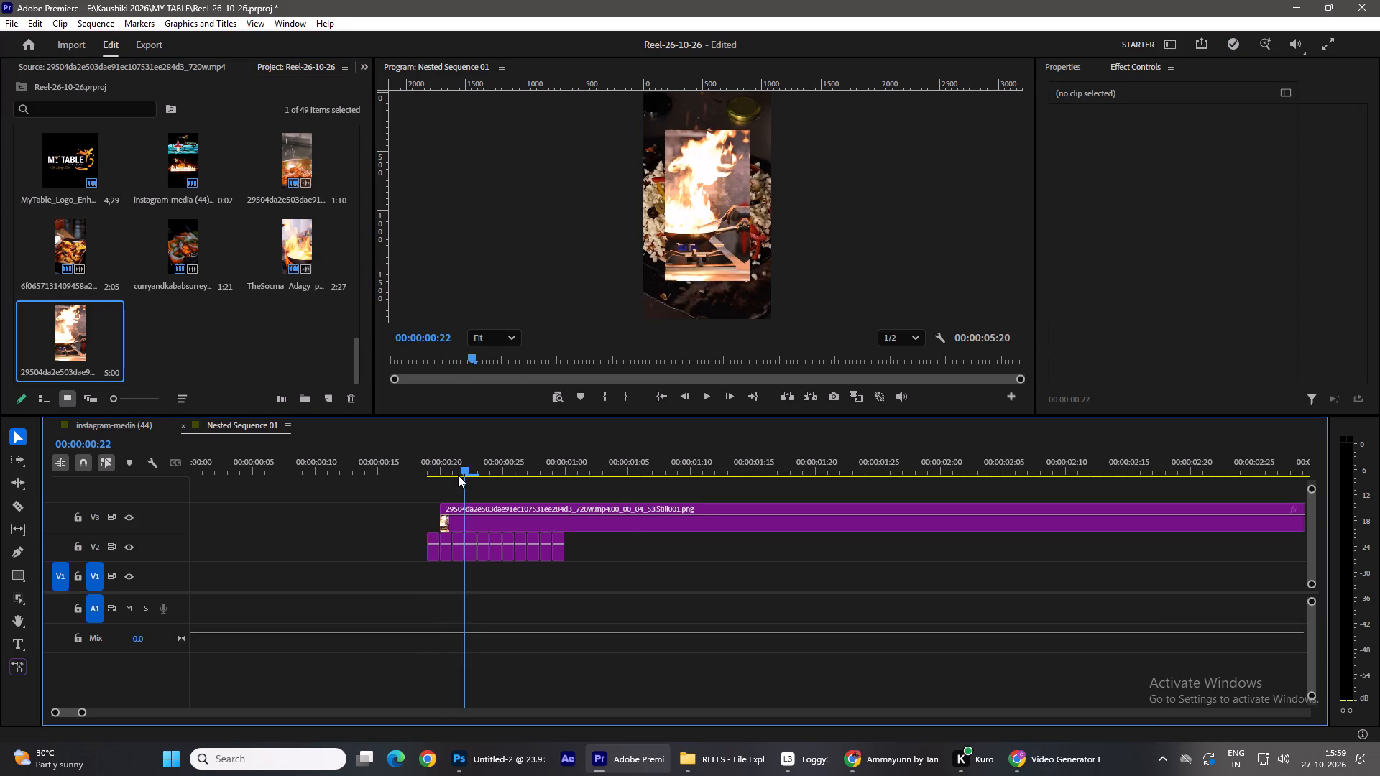
left_click_drag(458, 475, 454, 475)
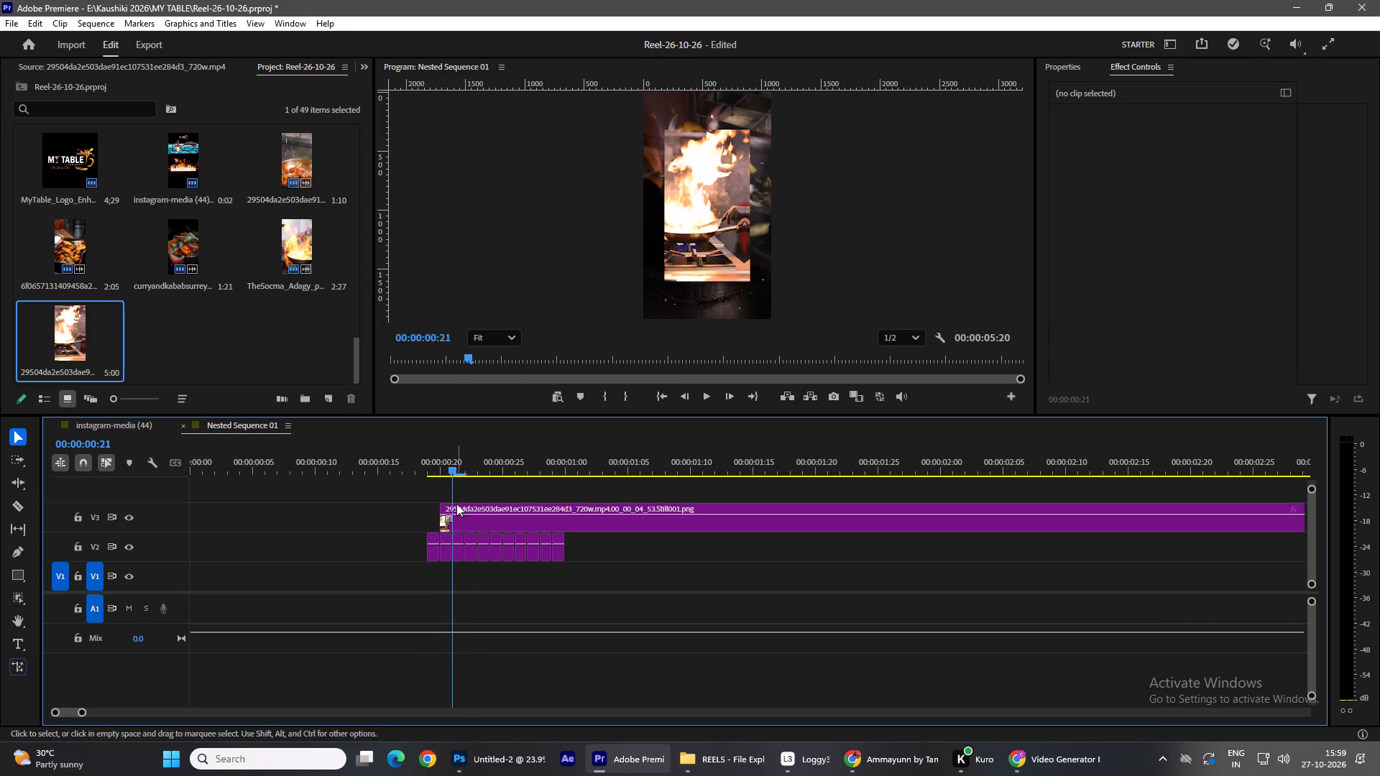
left_click(451, 514)
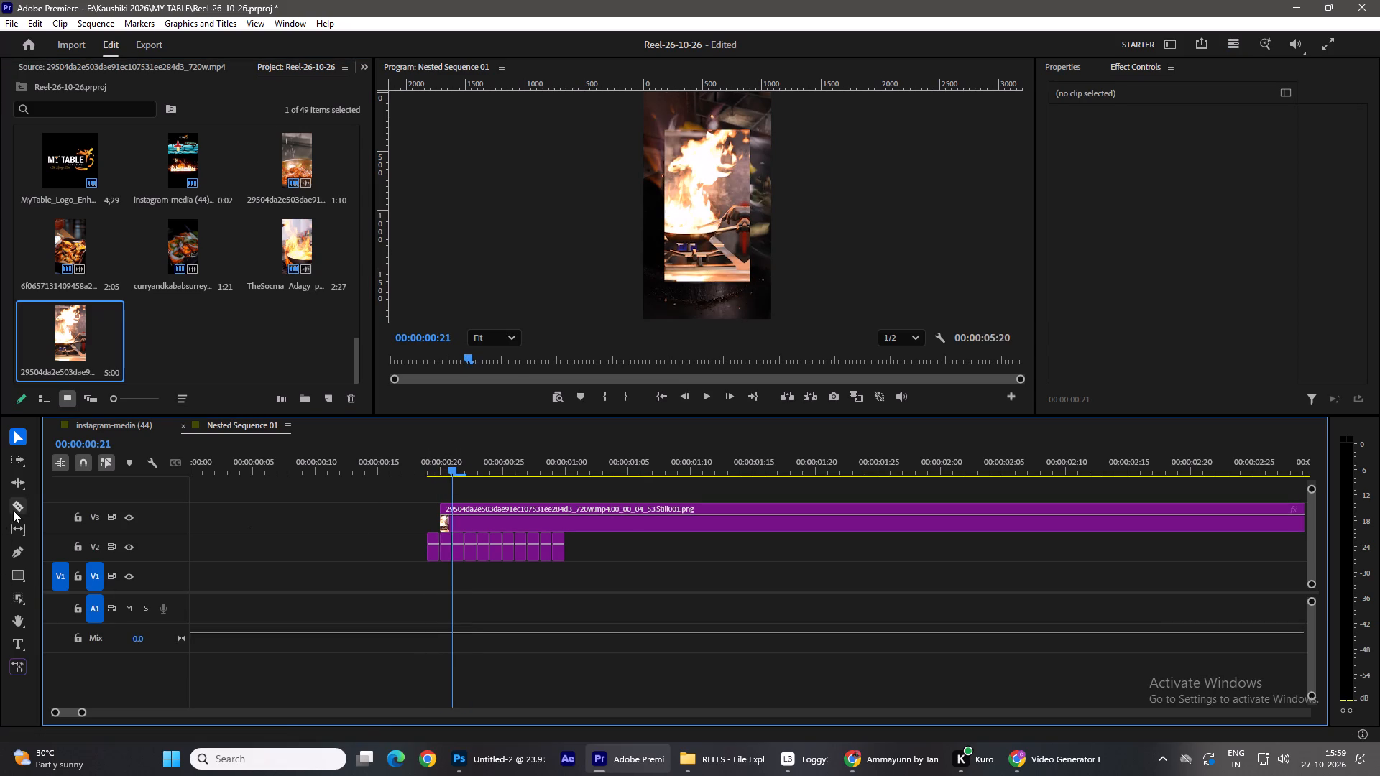
left_click(13, 510)
left_click(451, 514)
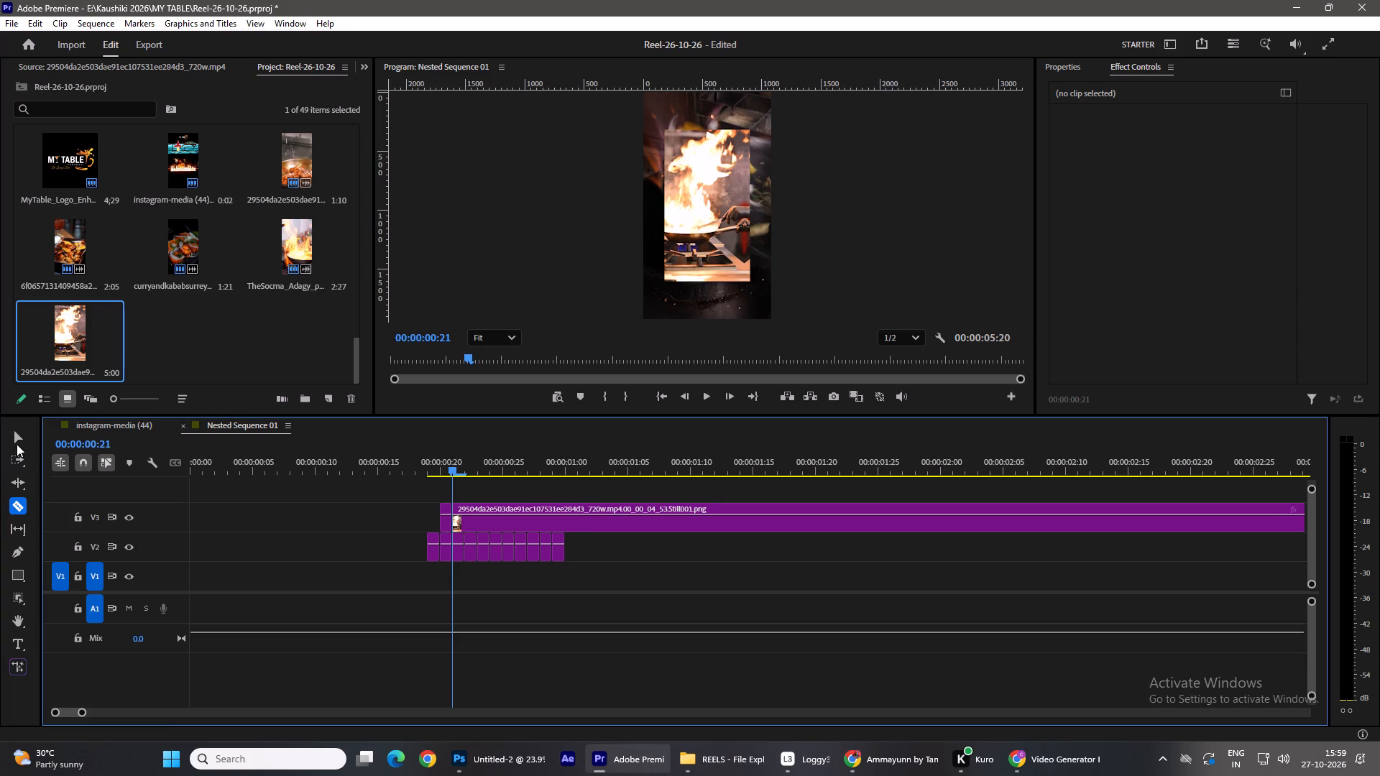
left_click(17, 444)
left_click(532, 522)
key("Delete")
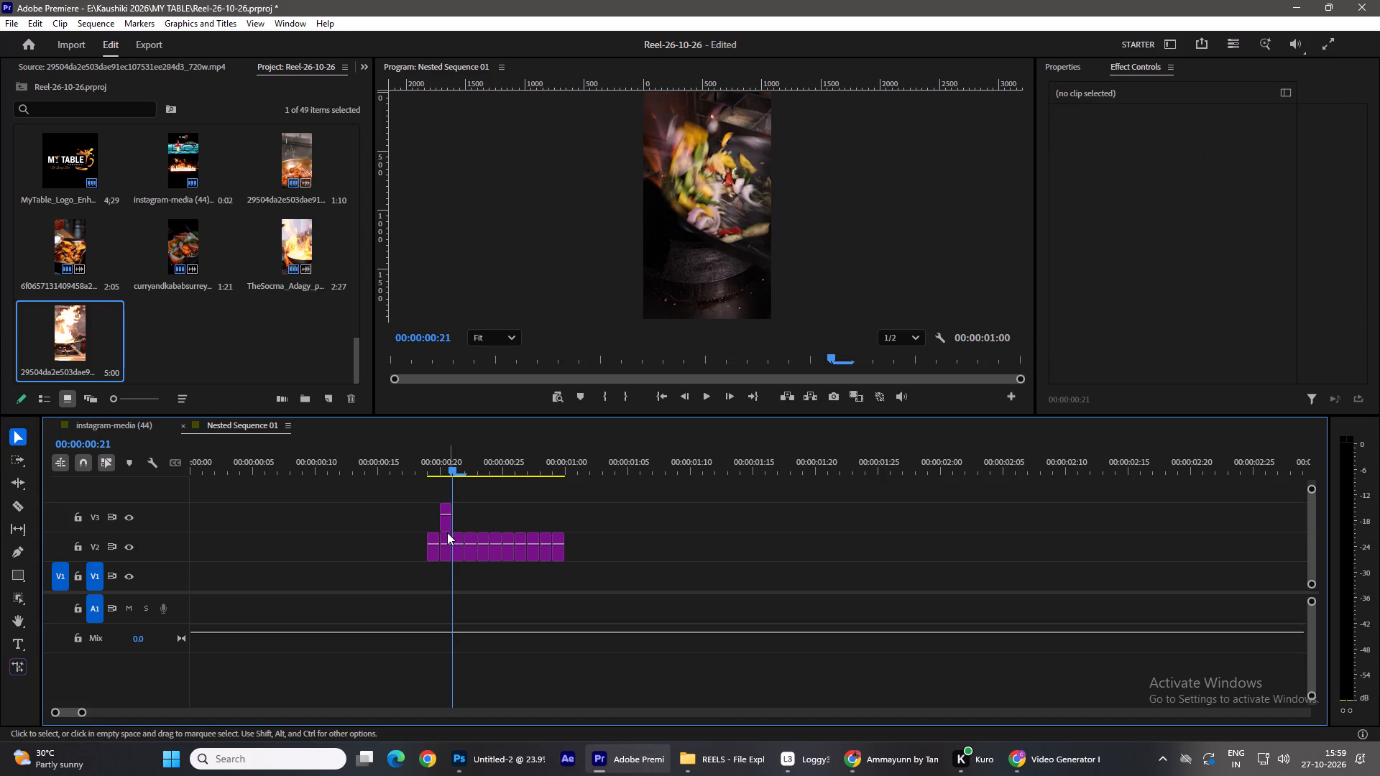
Move the one-frame flaming-pan still on V3 to 00:00:00:21 and fit it to the frame.
left_click_drag(446, 527, 463, 529)
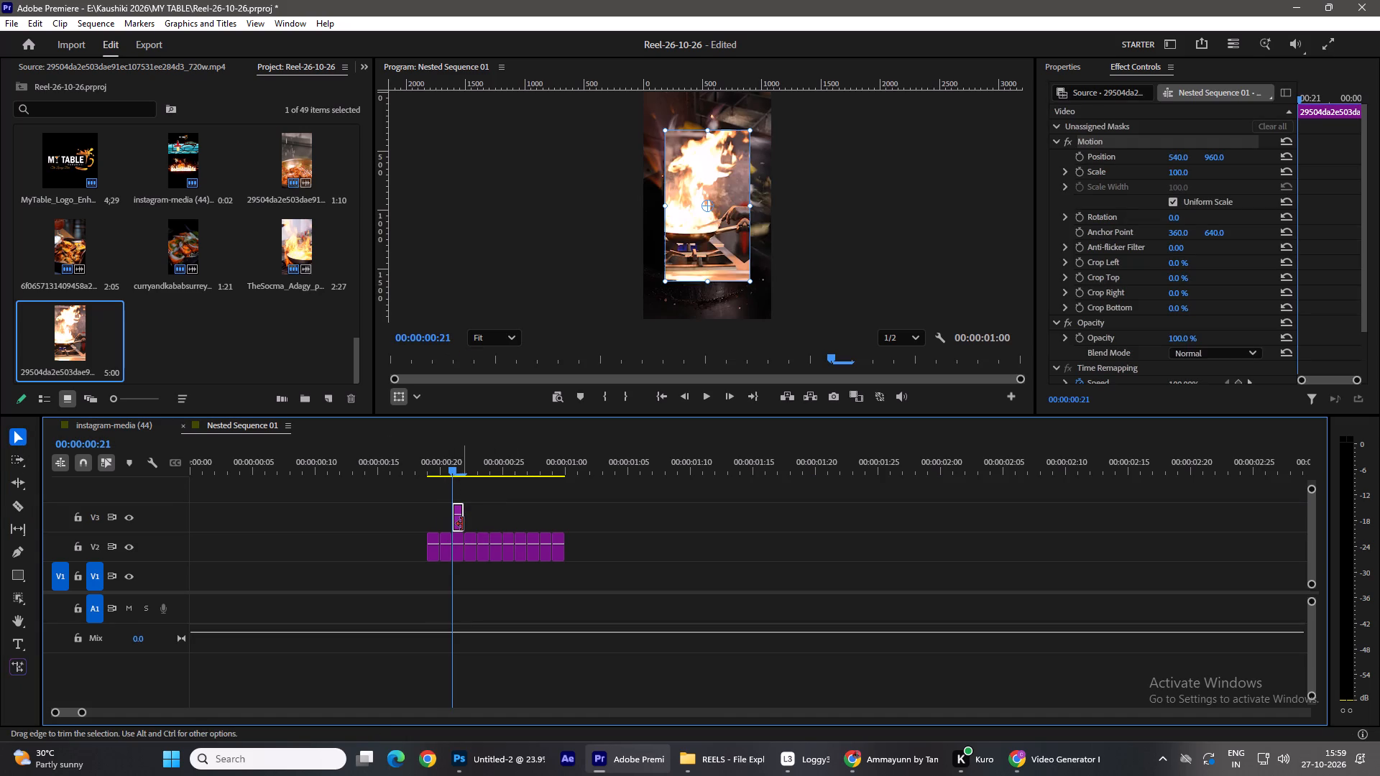
right_click(459, 522)
left_click(499, 587)
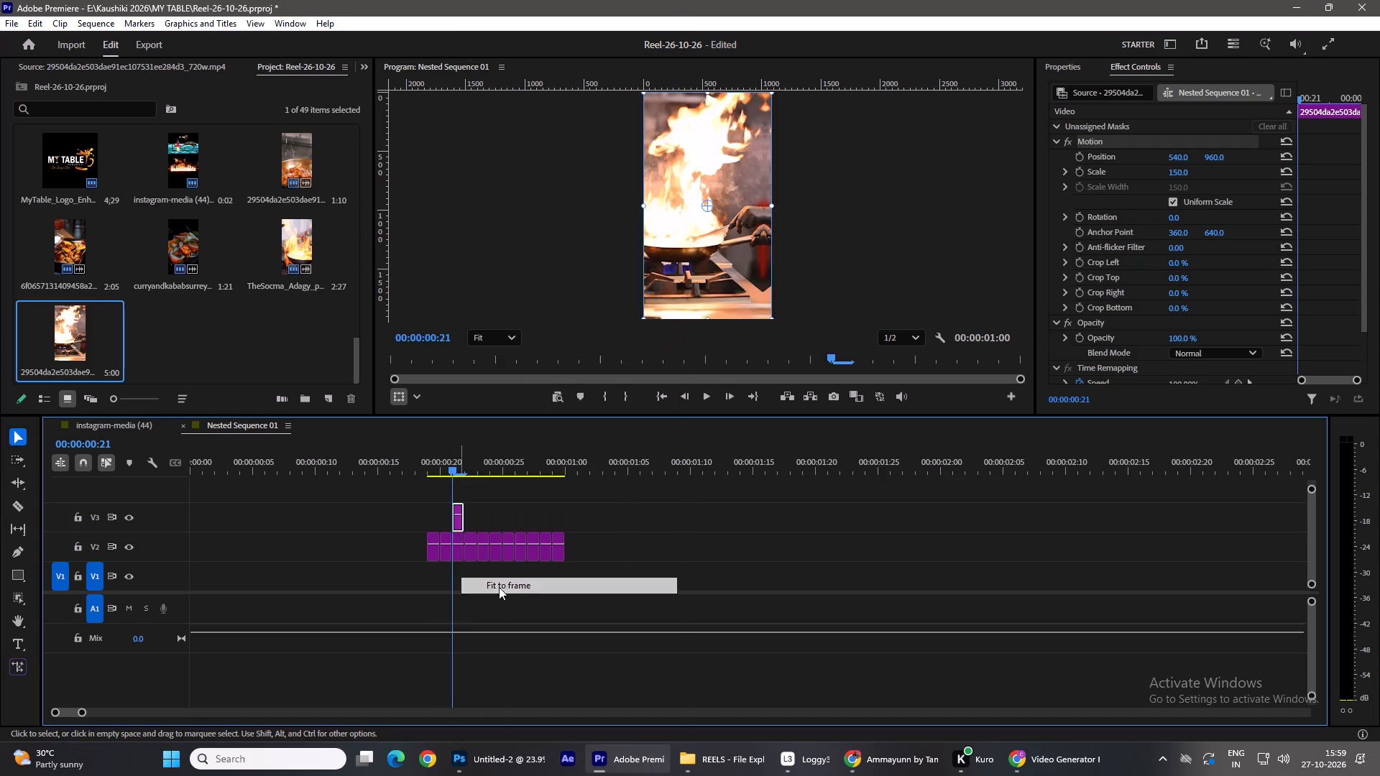
key("space")
key("space")
key("space")
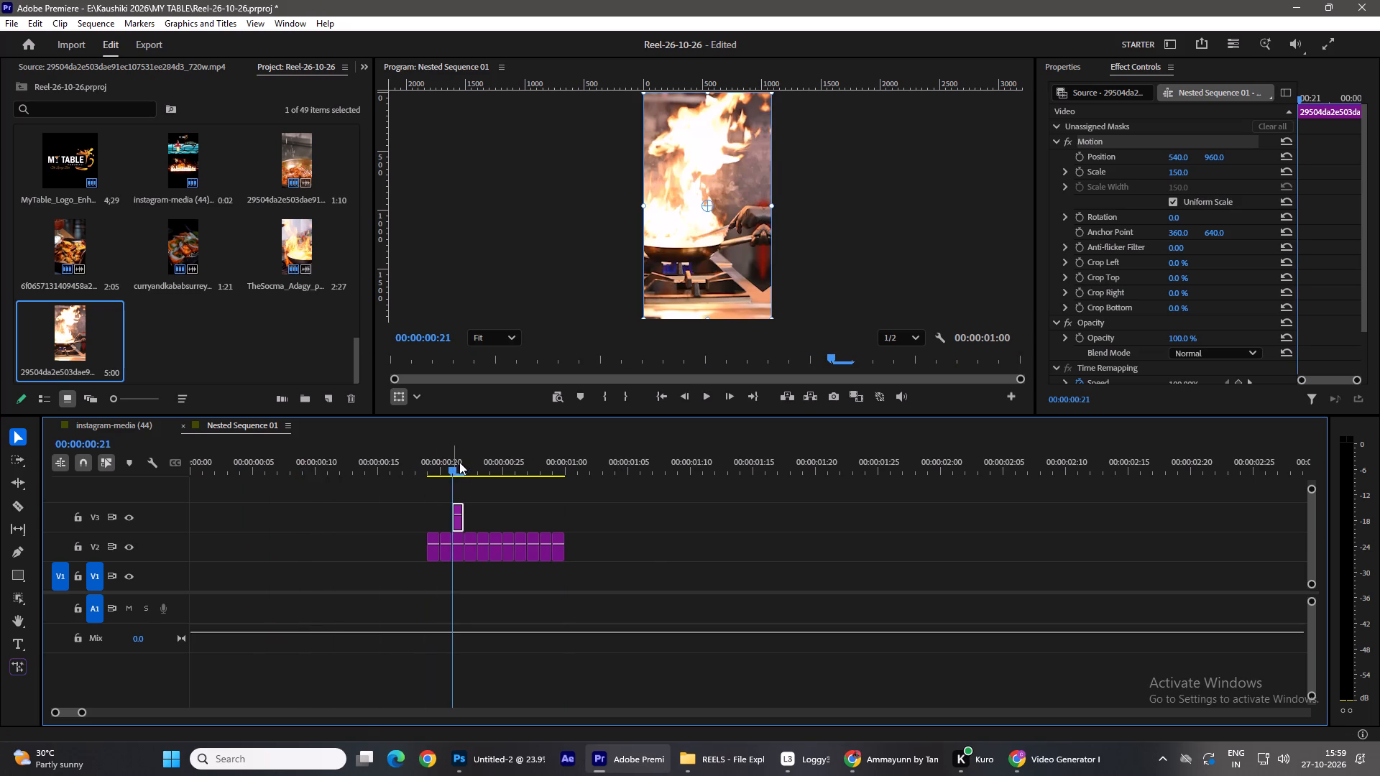
left_click_drag(456, 465, 464, 468)
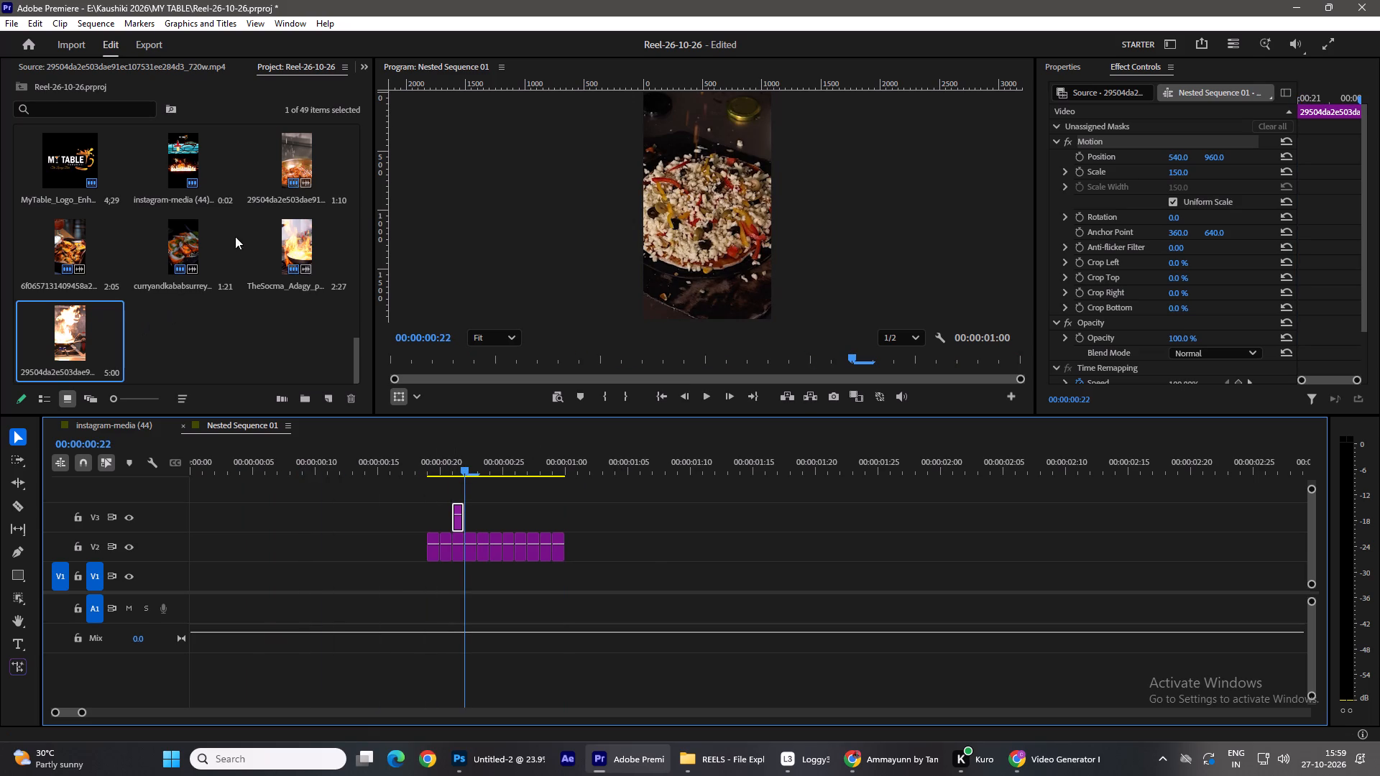
double_click(73, 244)
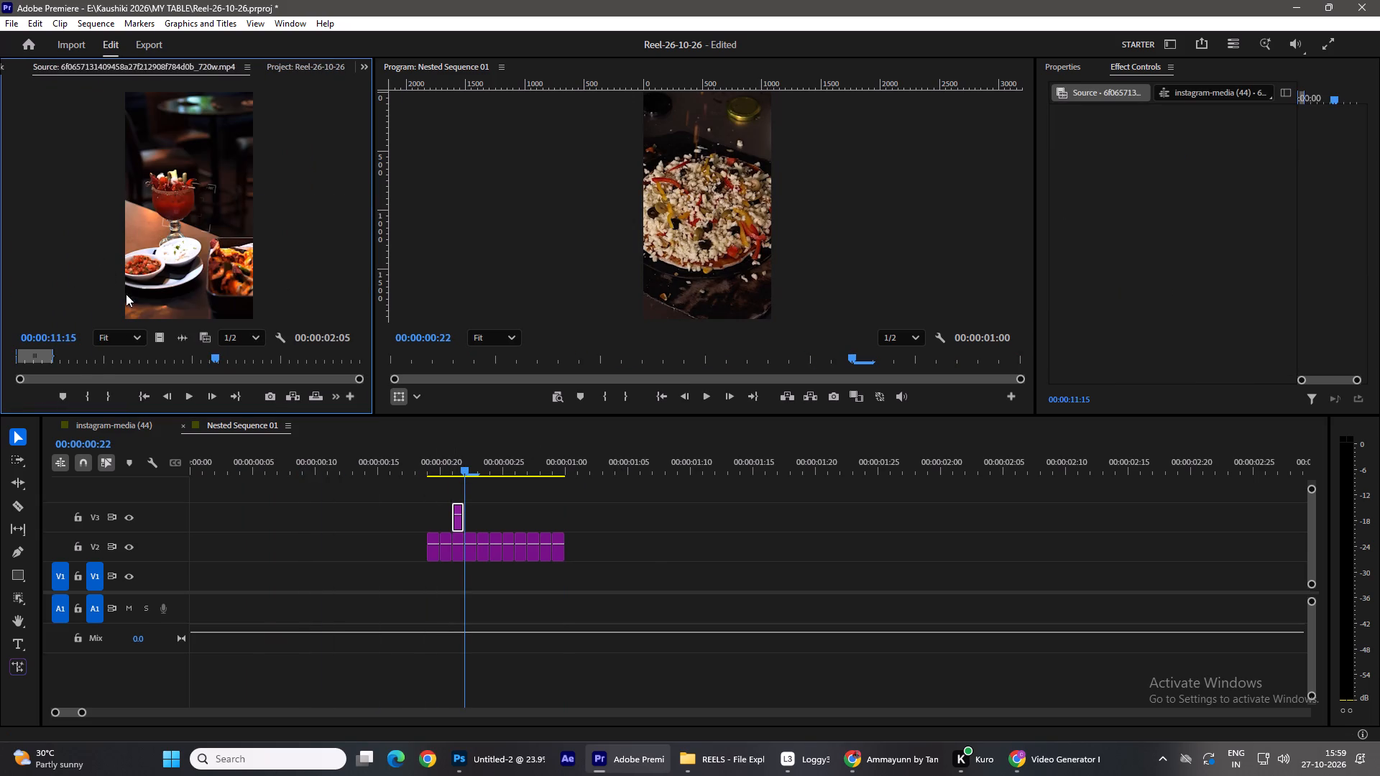
left_click_drag(83, 367, 0, 374)
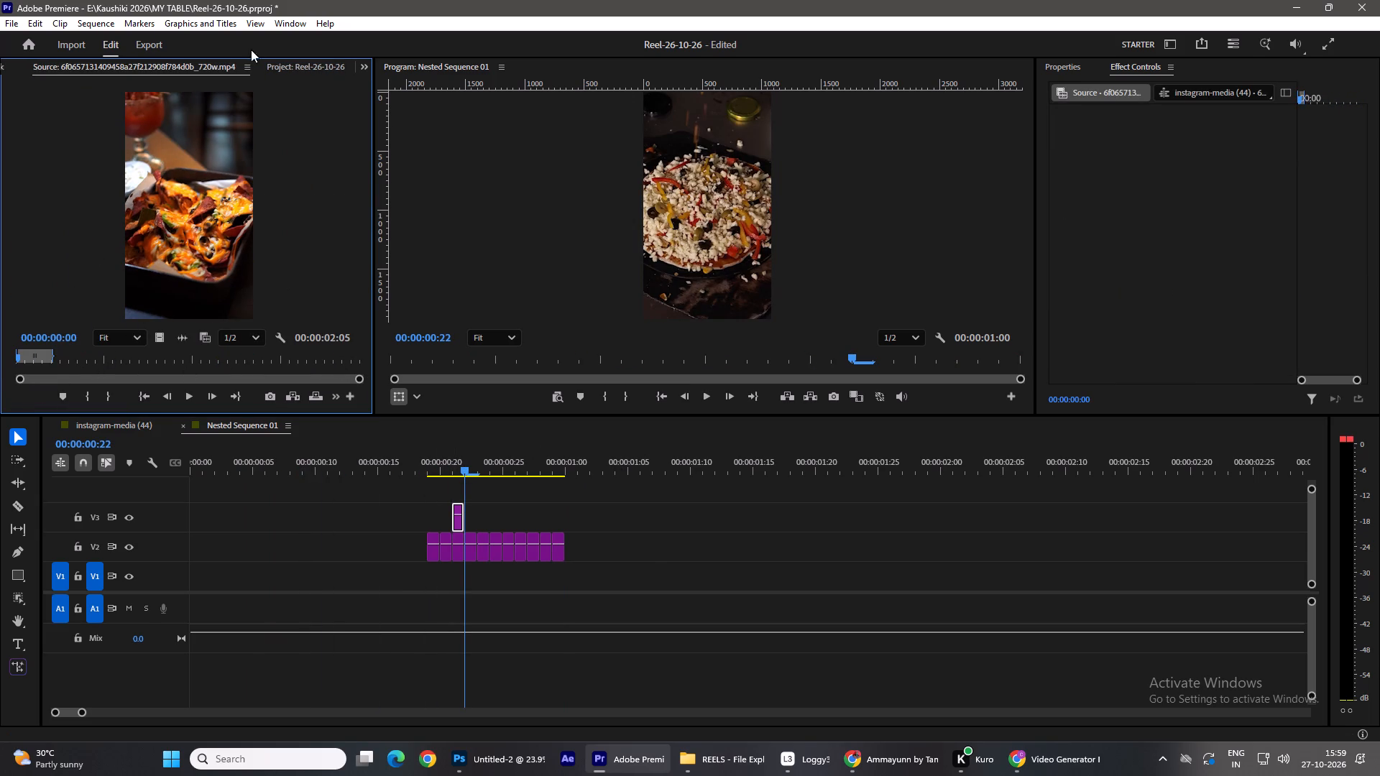
left_click(326, 72)
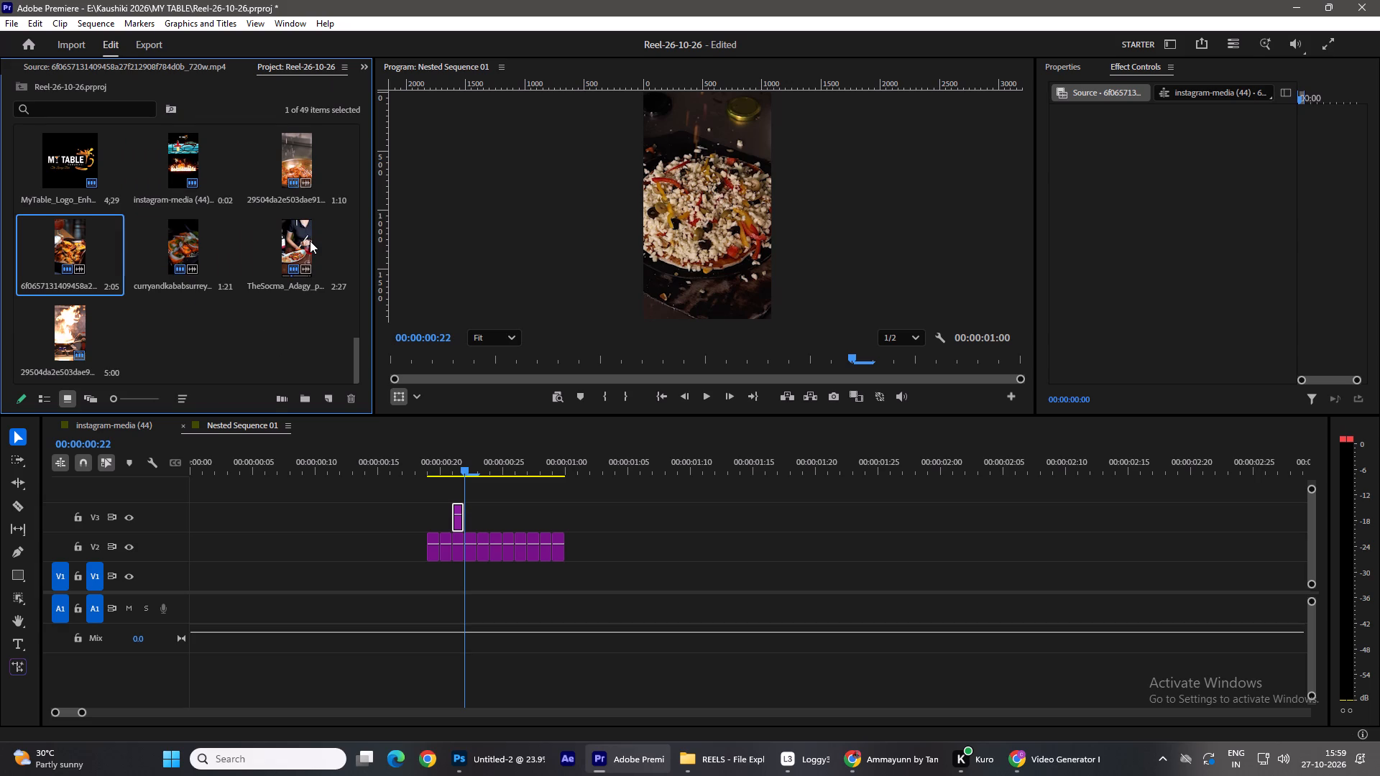
Find the tossed-vegetables shot in the TheSocma_Adagy clip and export its frame at 00:00:09:15 as an 8-bit PNG imported into the project.
double_click(303, 237)
left_click_drag(193, 352, 264, 359)
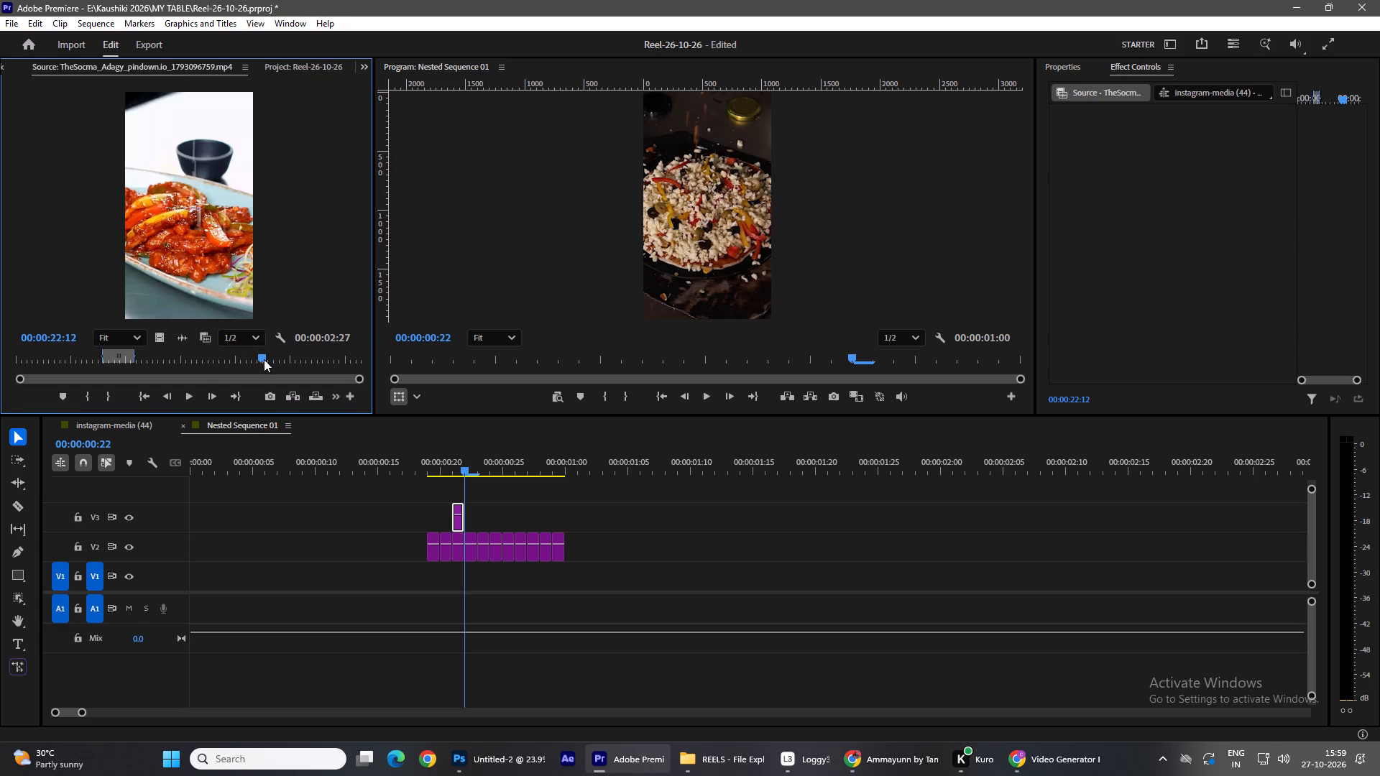
left_click_drag(264, 359, 207, 363)
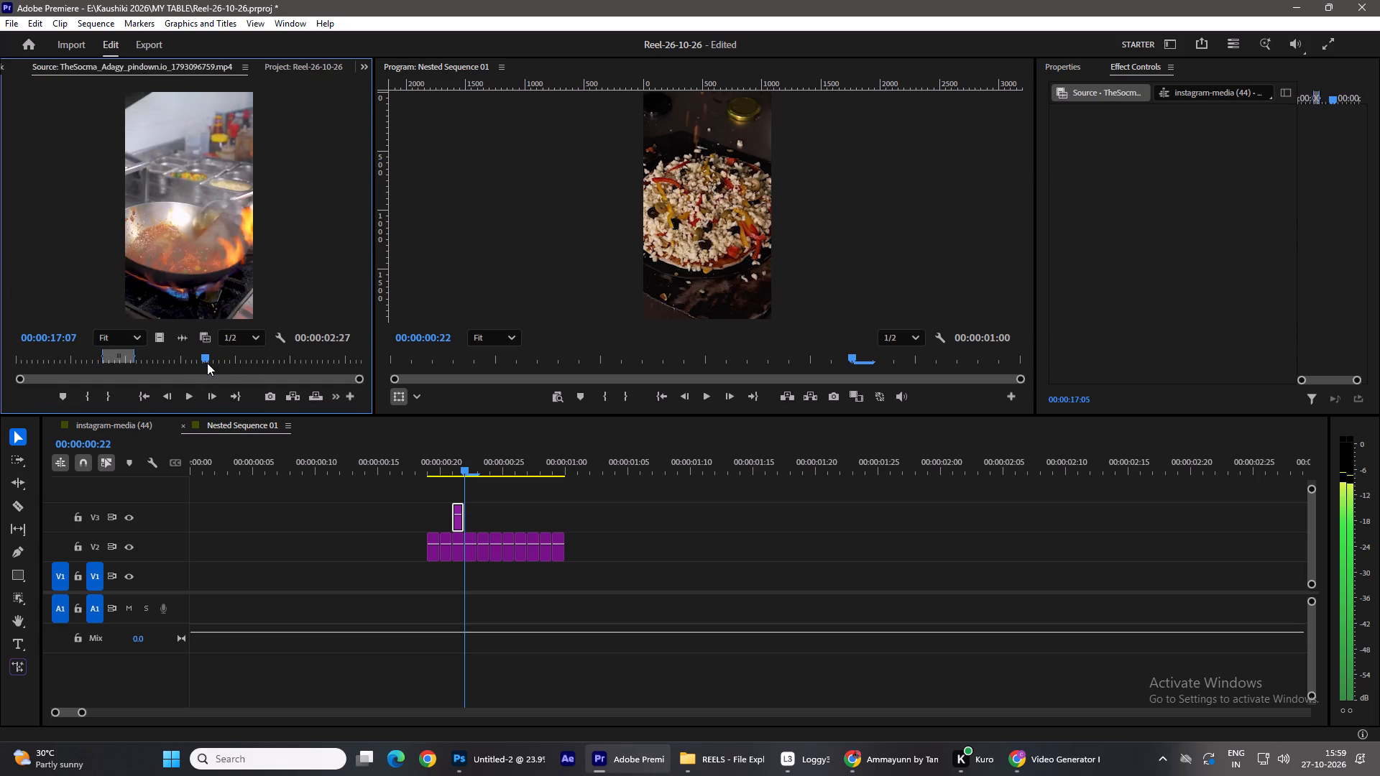
left_click_drag(207, 363, 236, 363)
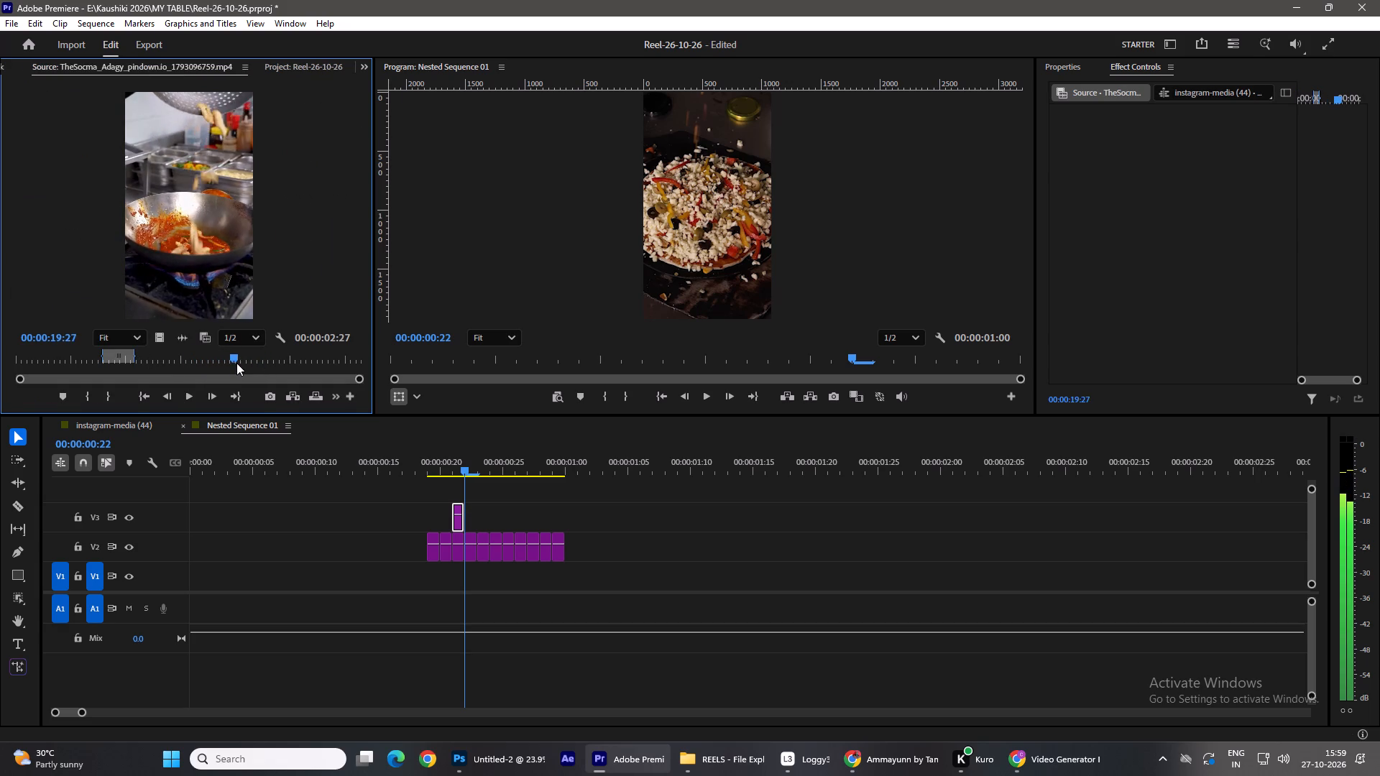
left_click_drag(236, 363, 188, 369)
left_click_drag(192, 365, 227, 366)
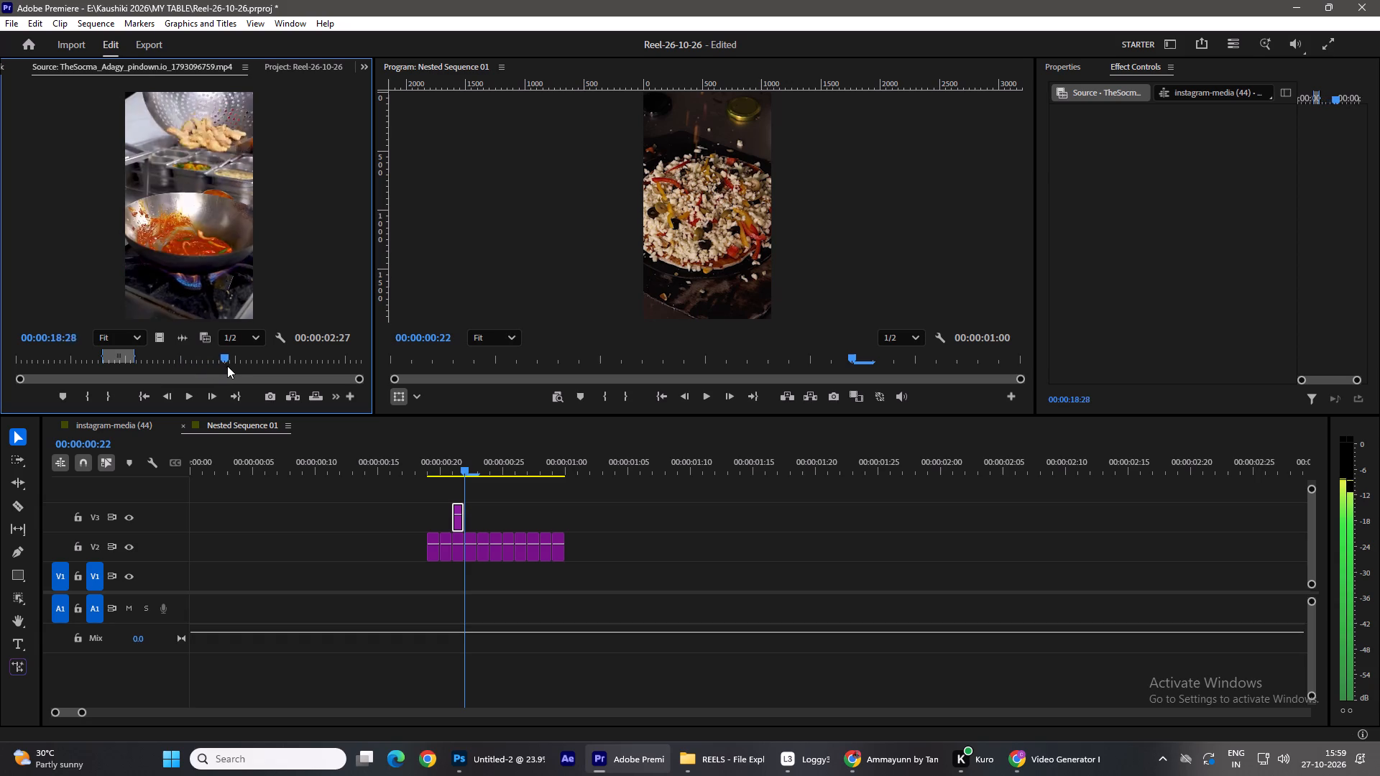
left_click_drag(227, 366, 273, 374)
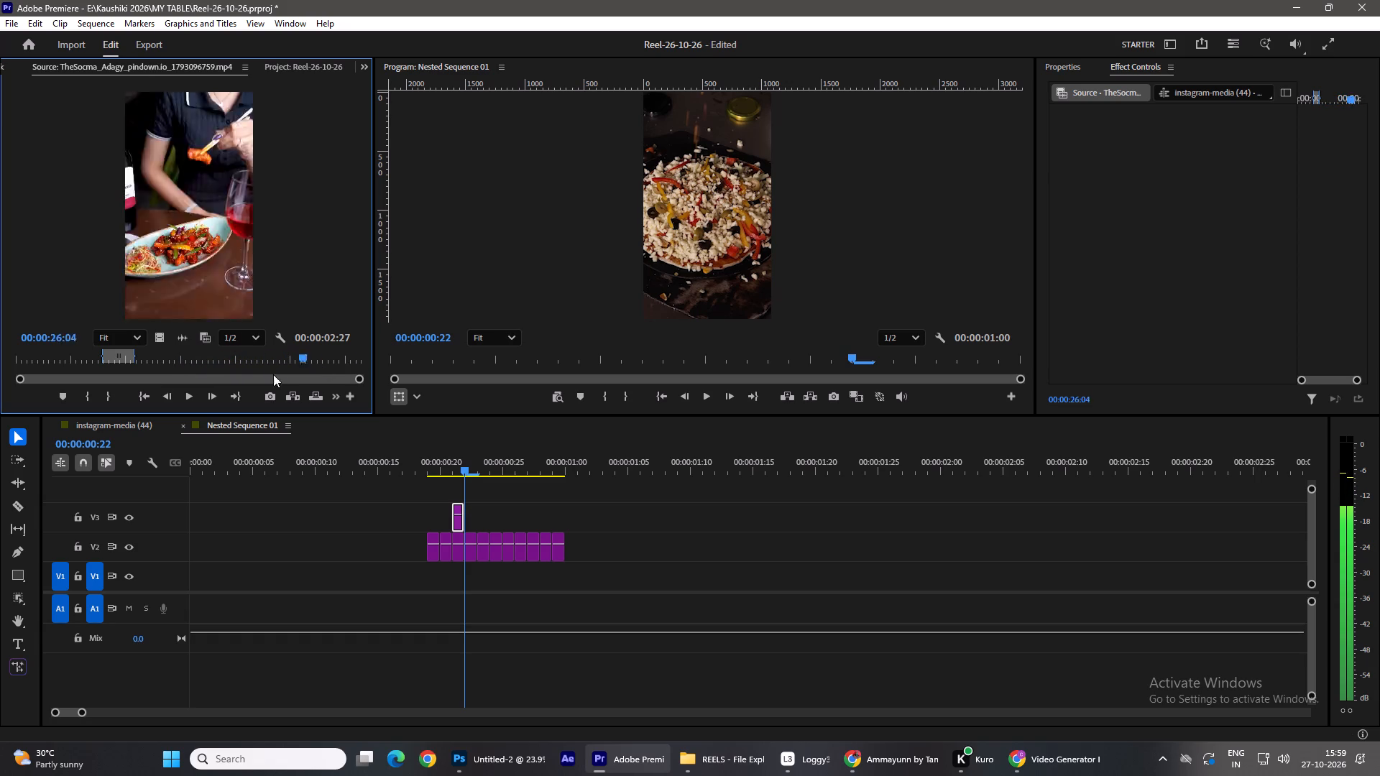
left_click_drag(273, 374, 0, 392)
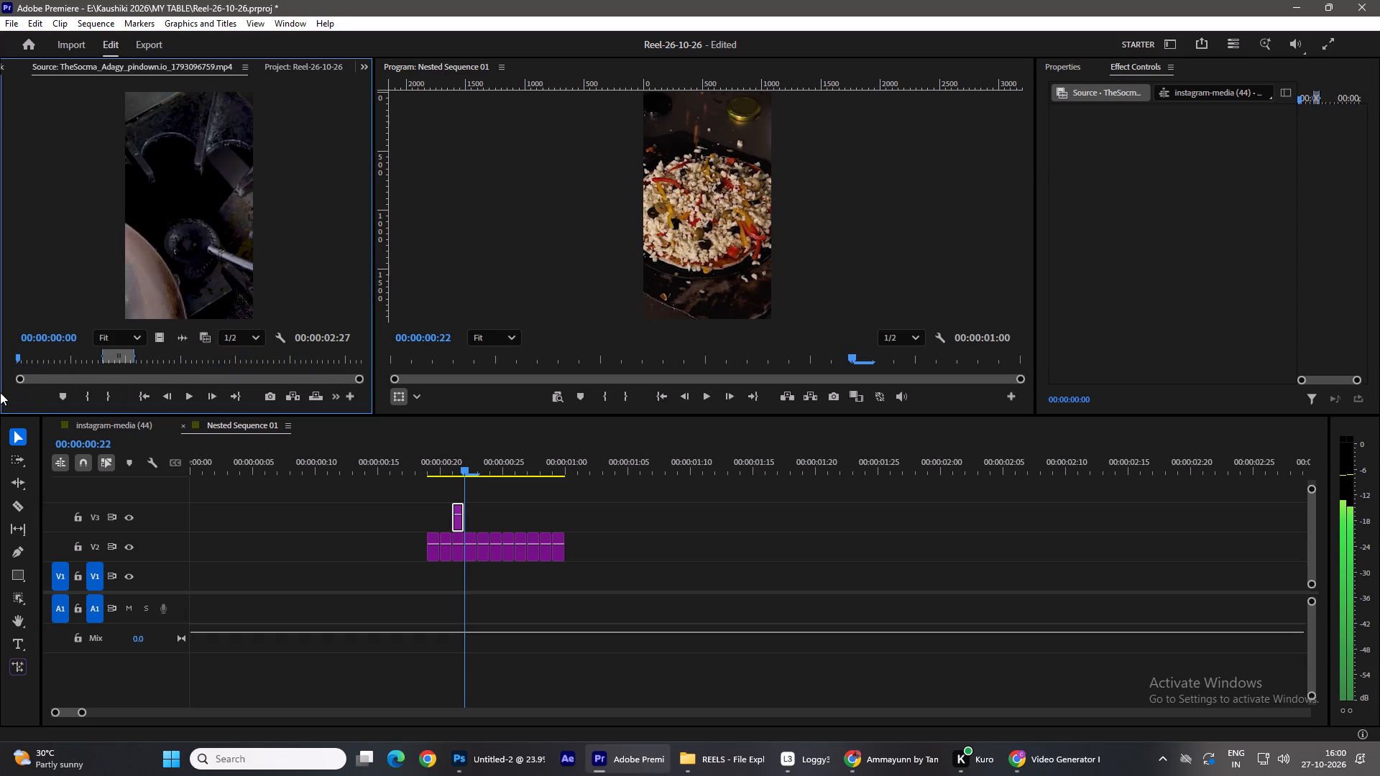
left_click_drag(0, 392, 63, 385)
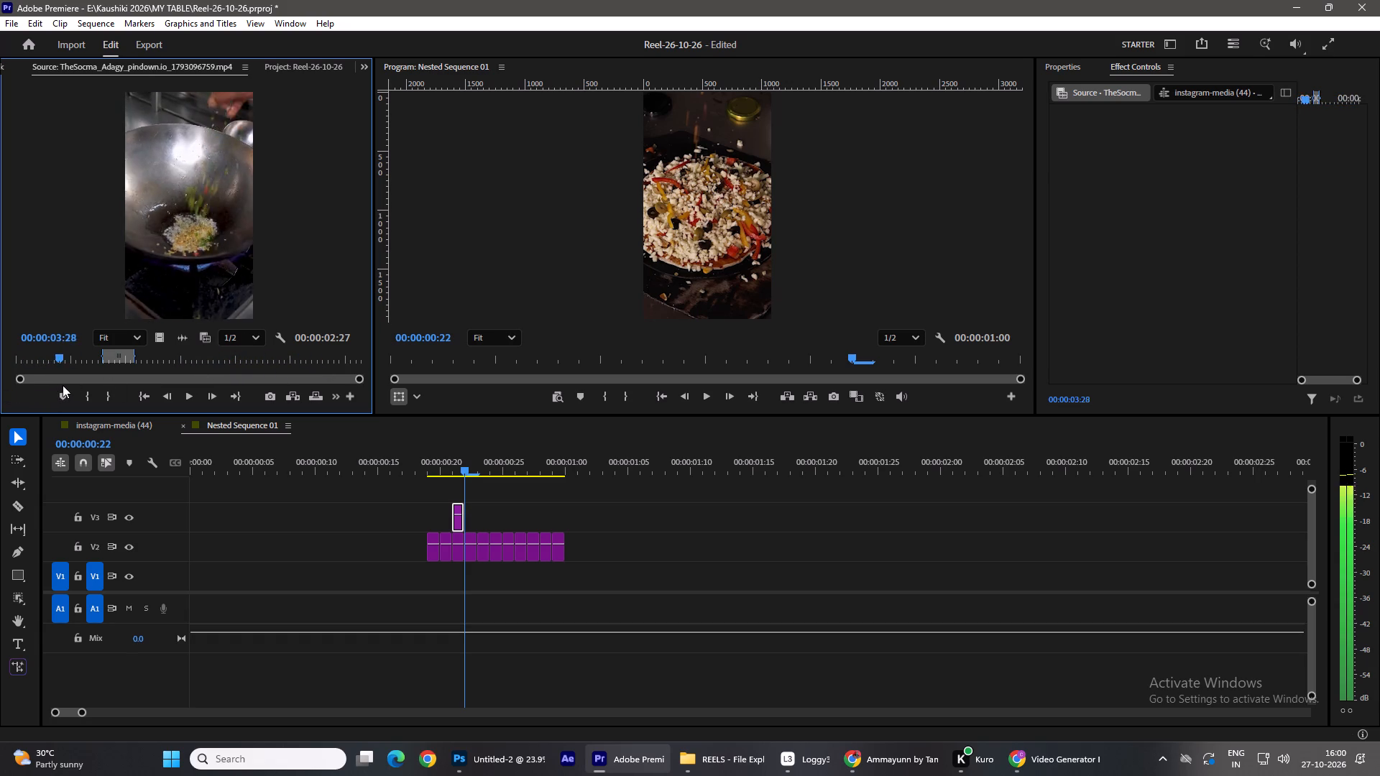
left_click_drag(63, 385, 116, 379)
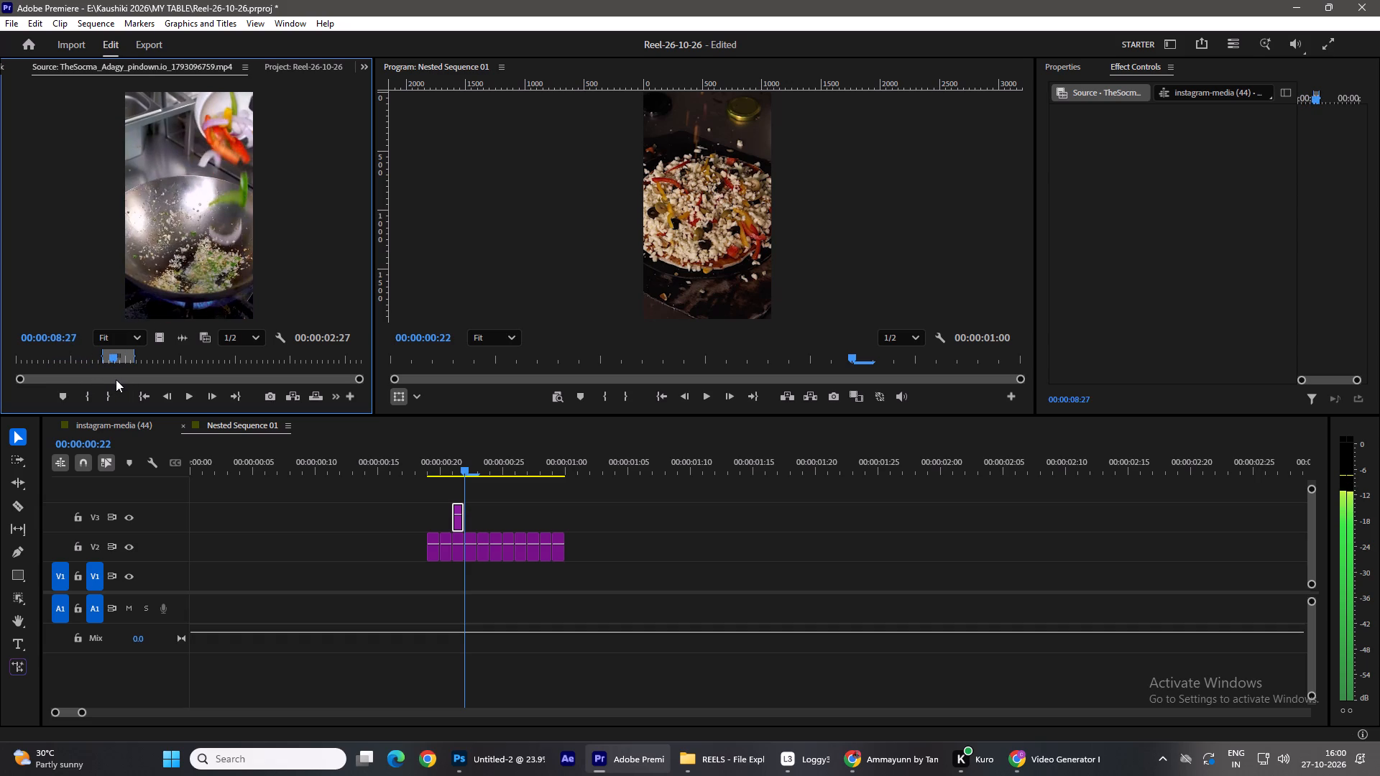
left_click_drag(116, 379, 126, 379)
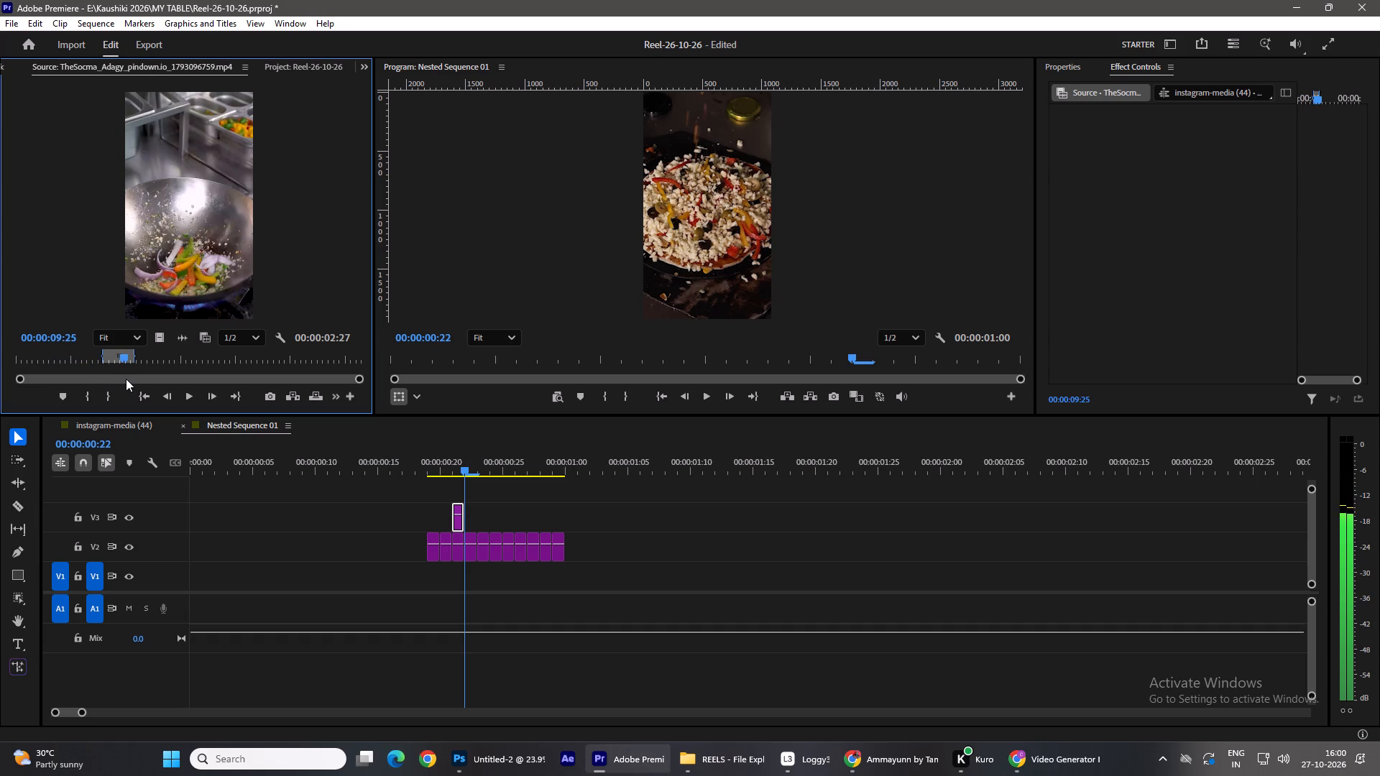
left_click_drag(126, 379, 122, 379)
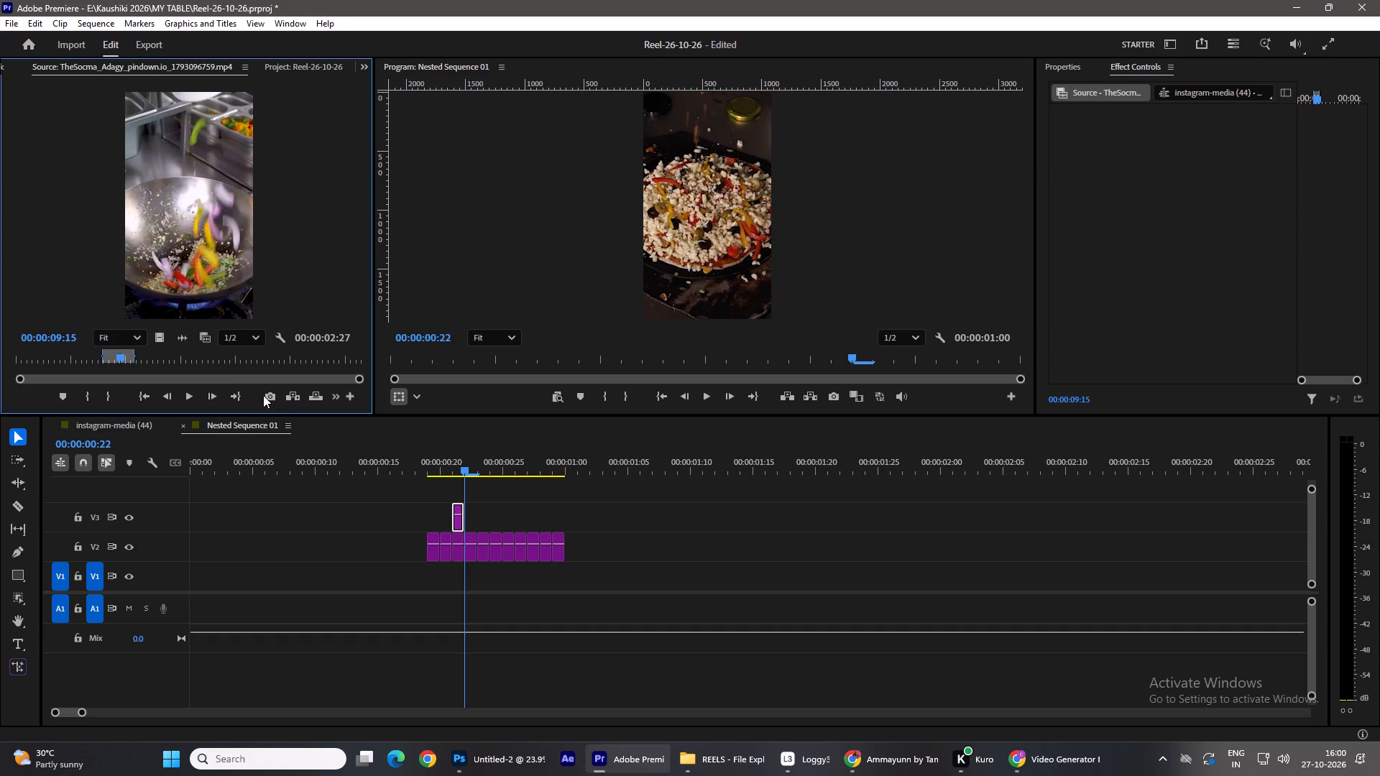
double_click(280, 395)
left_click(770, 446)
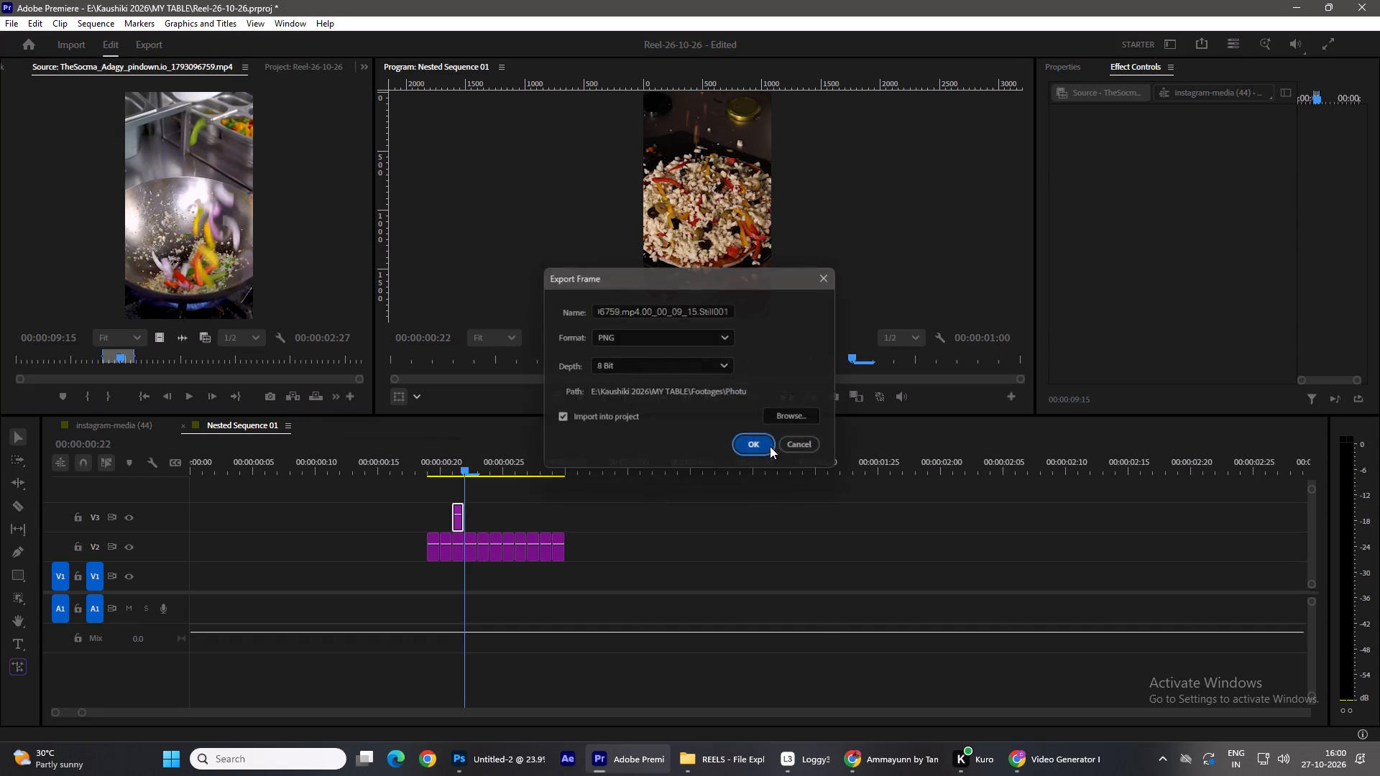
Bring the exported tossed-vegetables still from the project bin into the nested sequence's timeline.
left_click(373, 73)
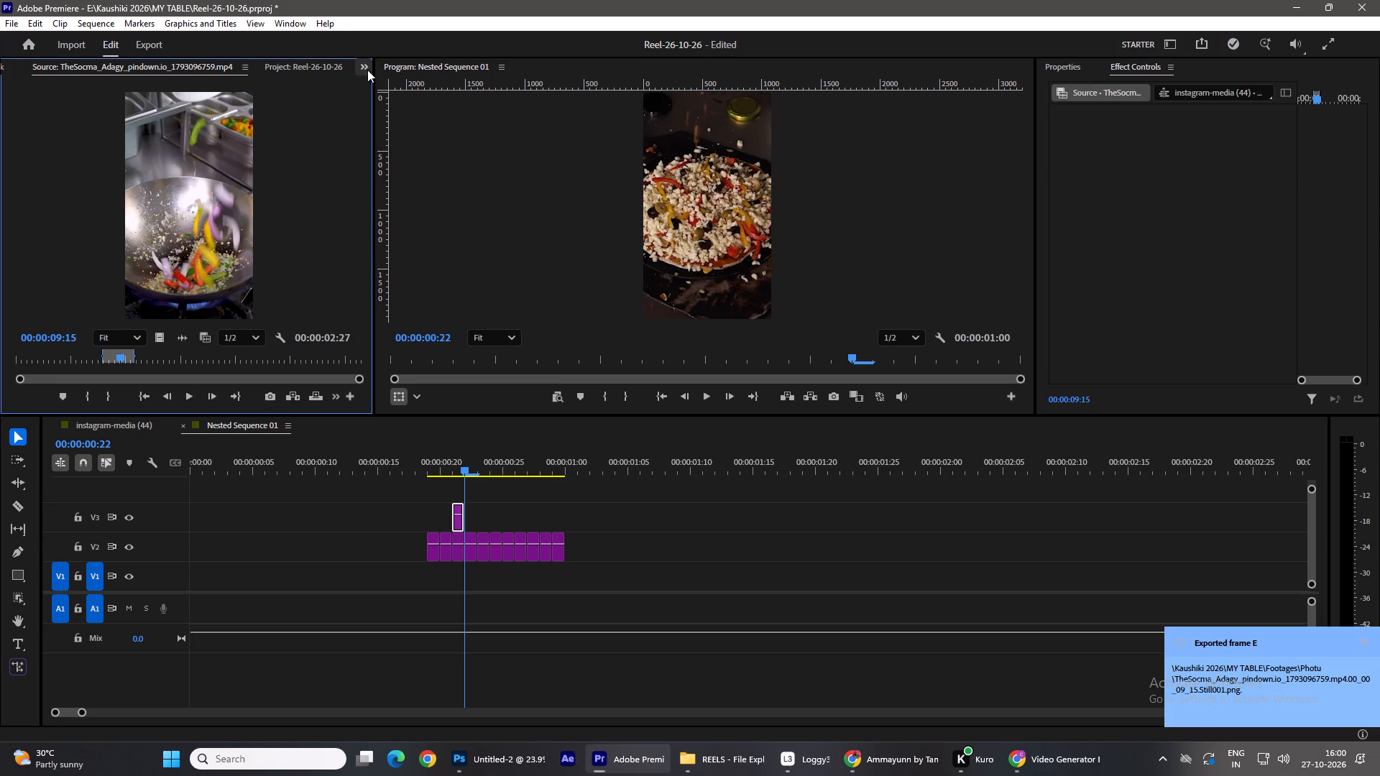
left_click(367, 70)
left_click(399, 134)
left_click_drag(183, 341, 575, 416)
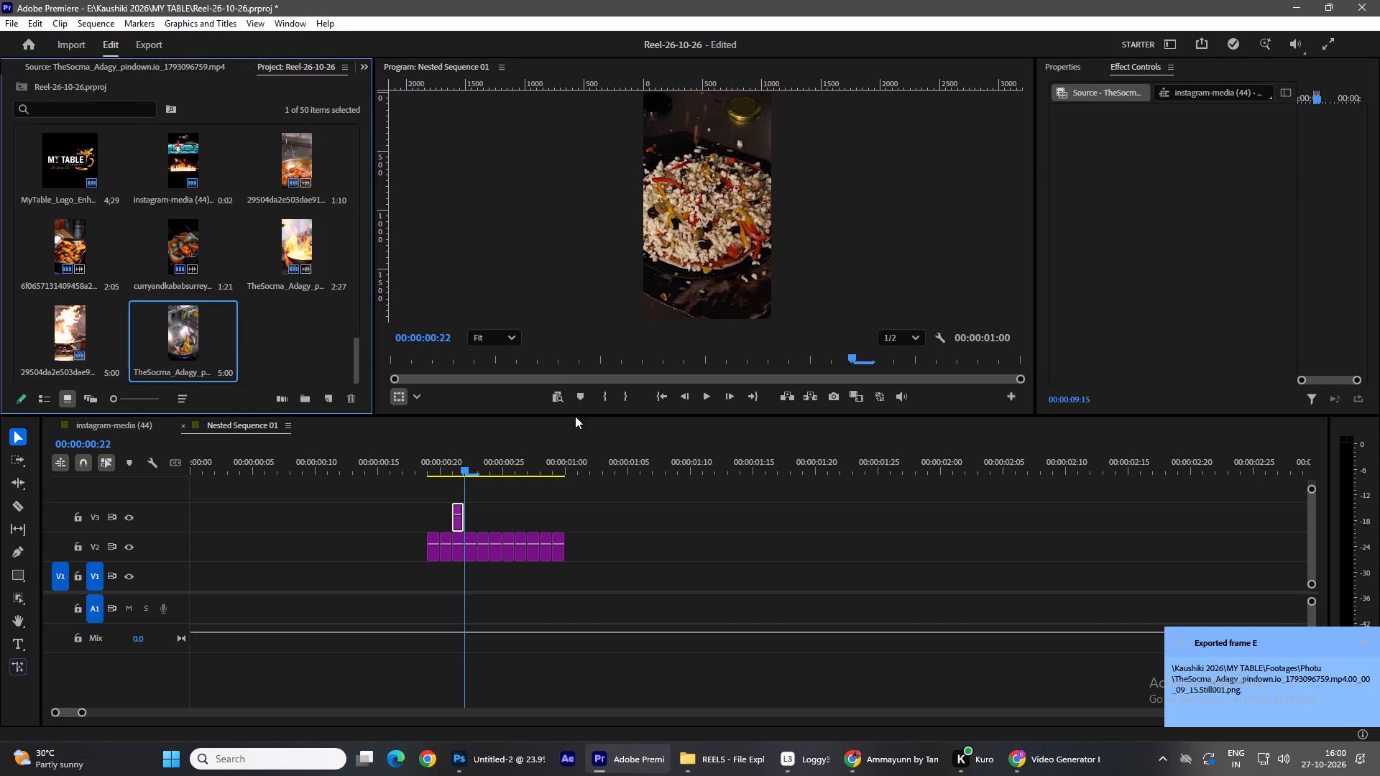
Place the tossed-vegetables still on V3 at 00:00:00:22, cut it at 00:00:00:23 and delete the remainder, leaving one frame.
left_click_drag(575, 416, 466, 509)
key("Right")
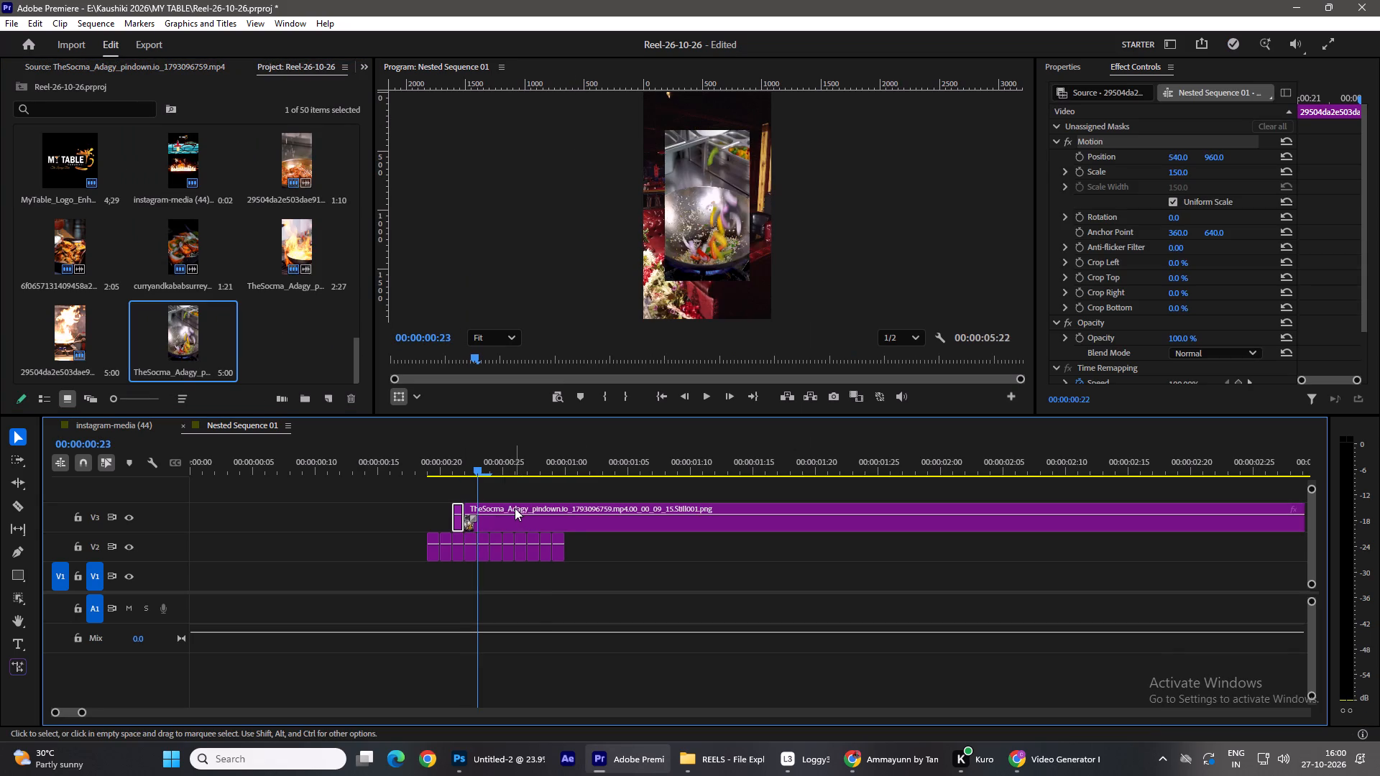
left_click(19, 506)
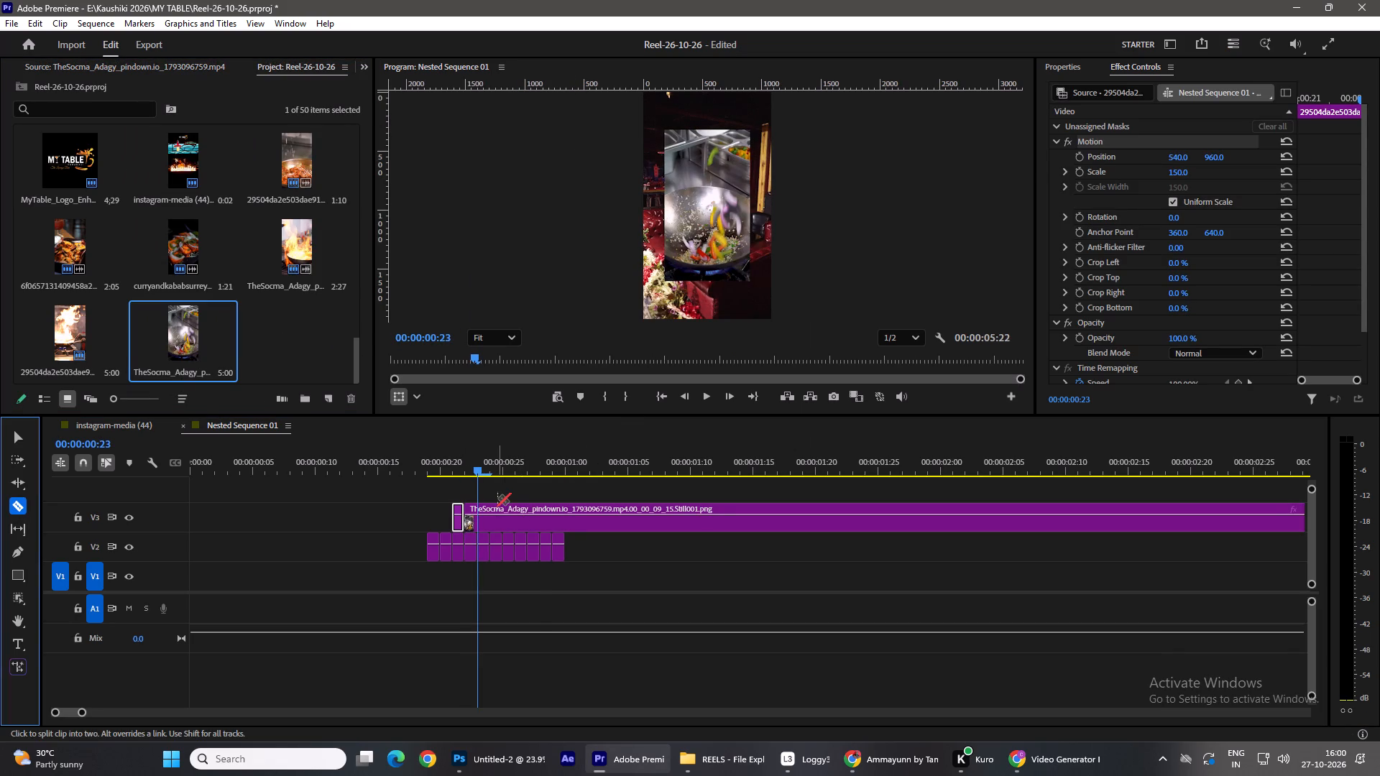
left_click(481, 507)
left_click(19, 436)
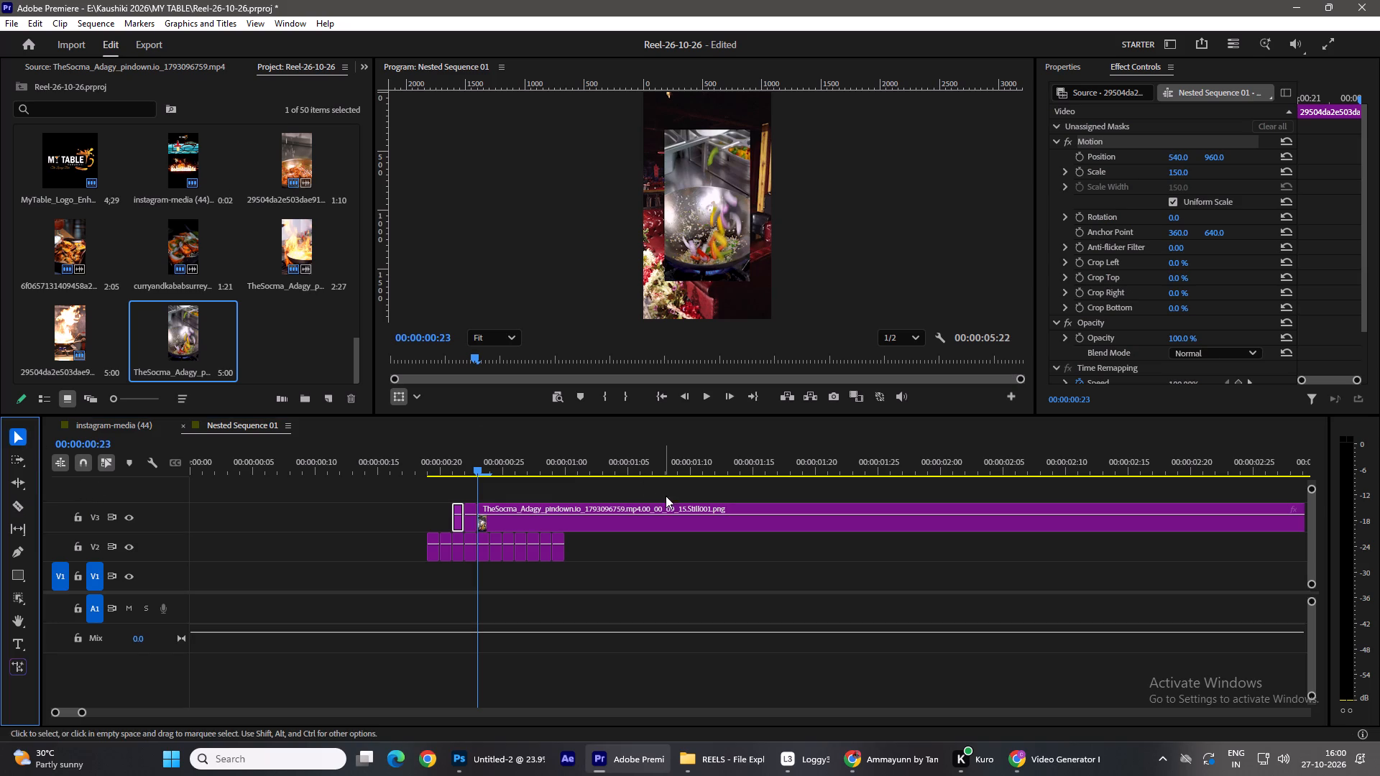
left_click(607, 499)
left_click(599, 514)
key("Delete")
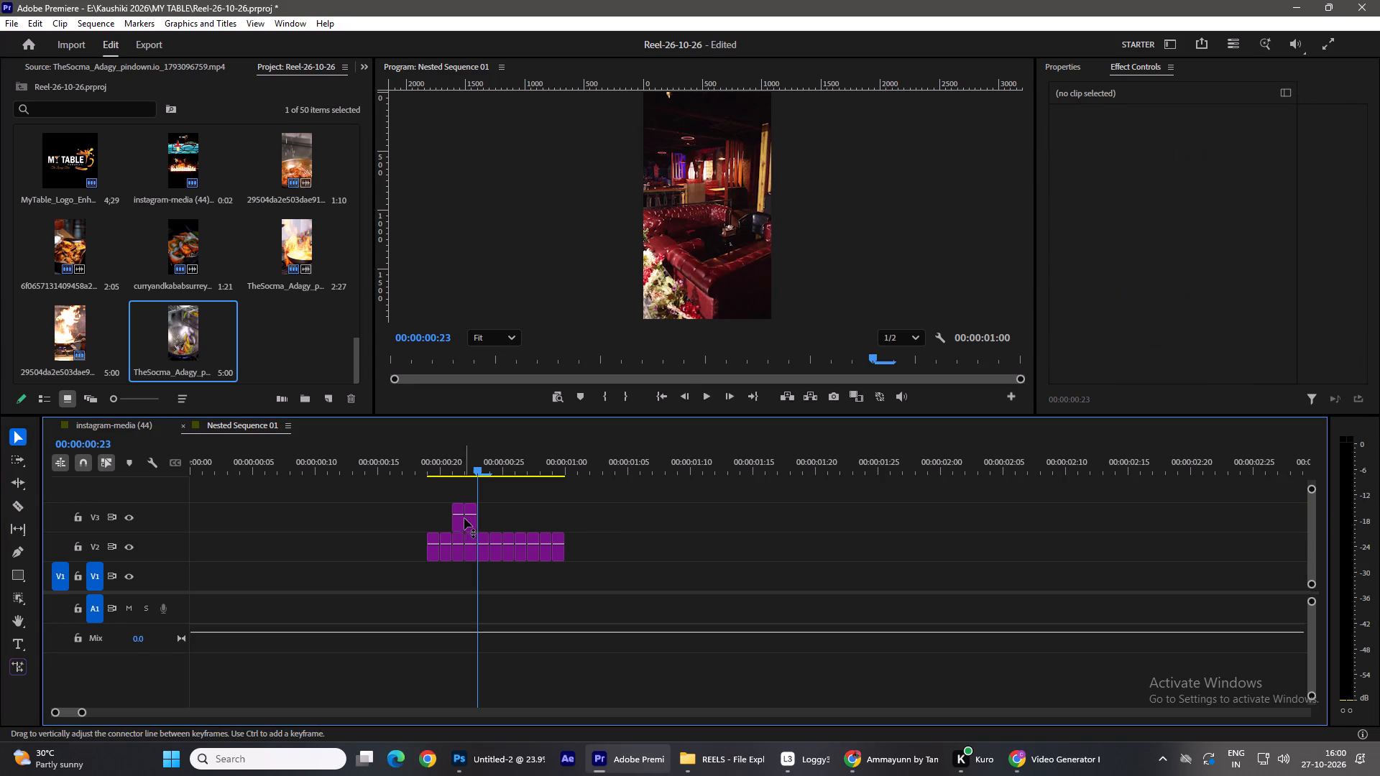
Fit the one-frame tossed-vegetables still on V3 to the frame.
left_click(470, 524)
right_click(470, 524)
left_click(515, 581)
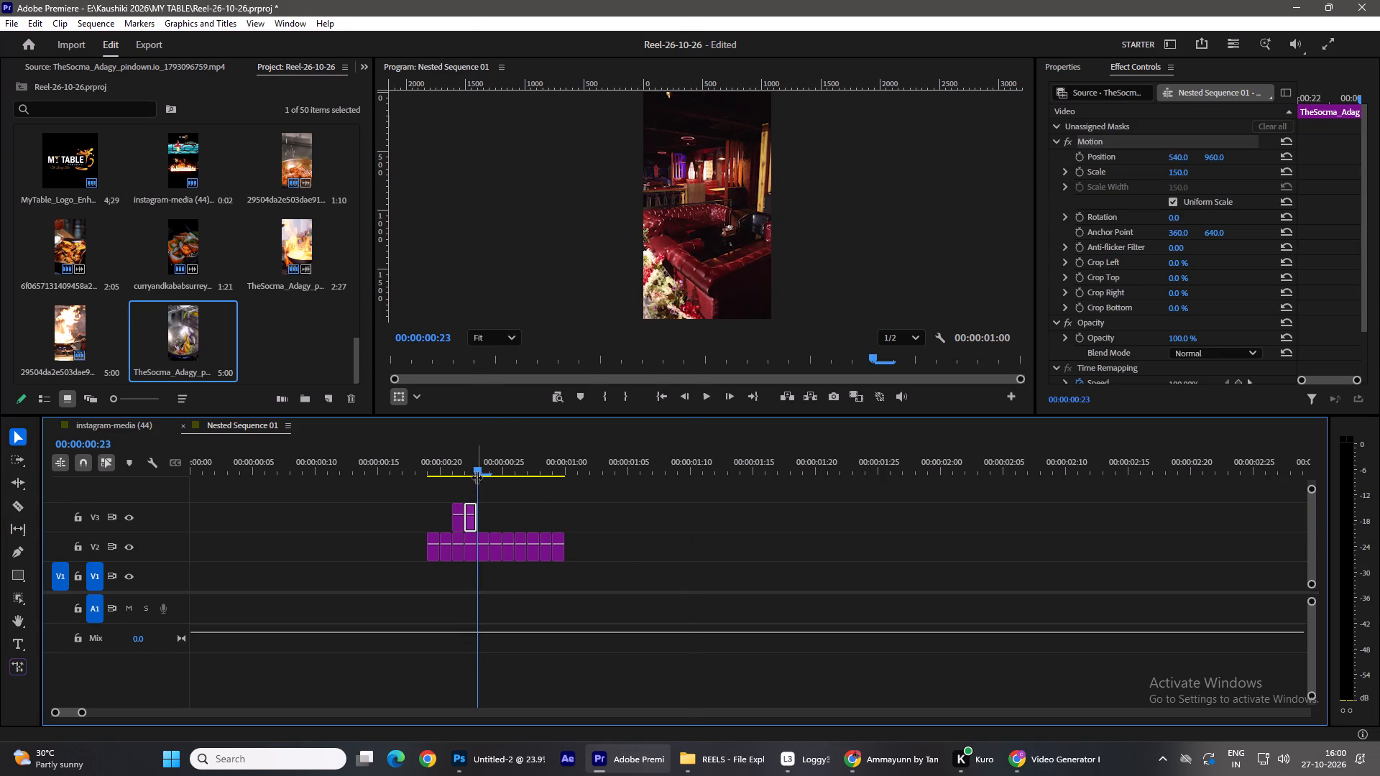
Play back the nested sequence and the opening of the instagram-media (44) sequence to review the flashing stills.
left_click_drag(476, 468, 461, 463)
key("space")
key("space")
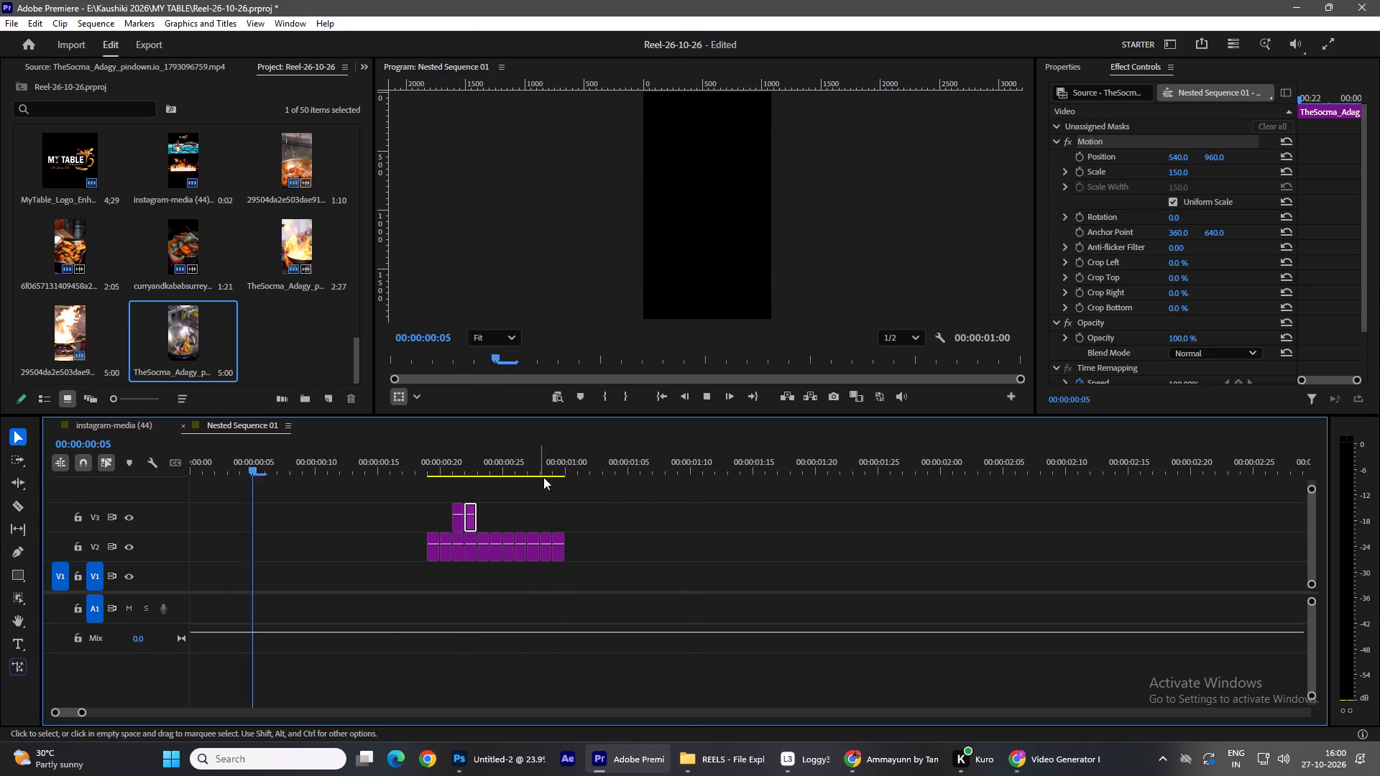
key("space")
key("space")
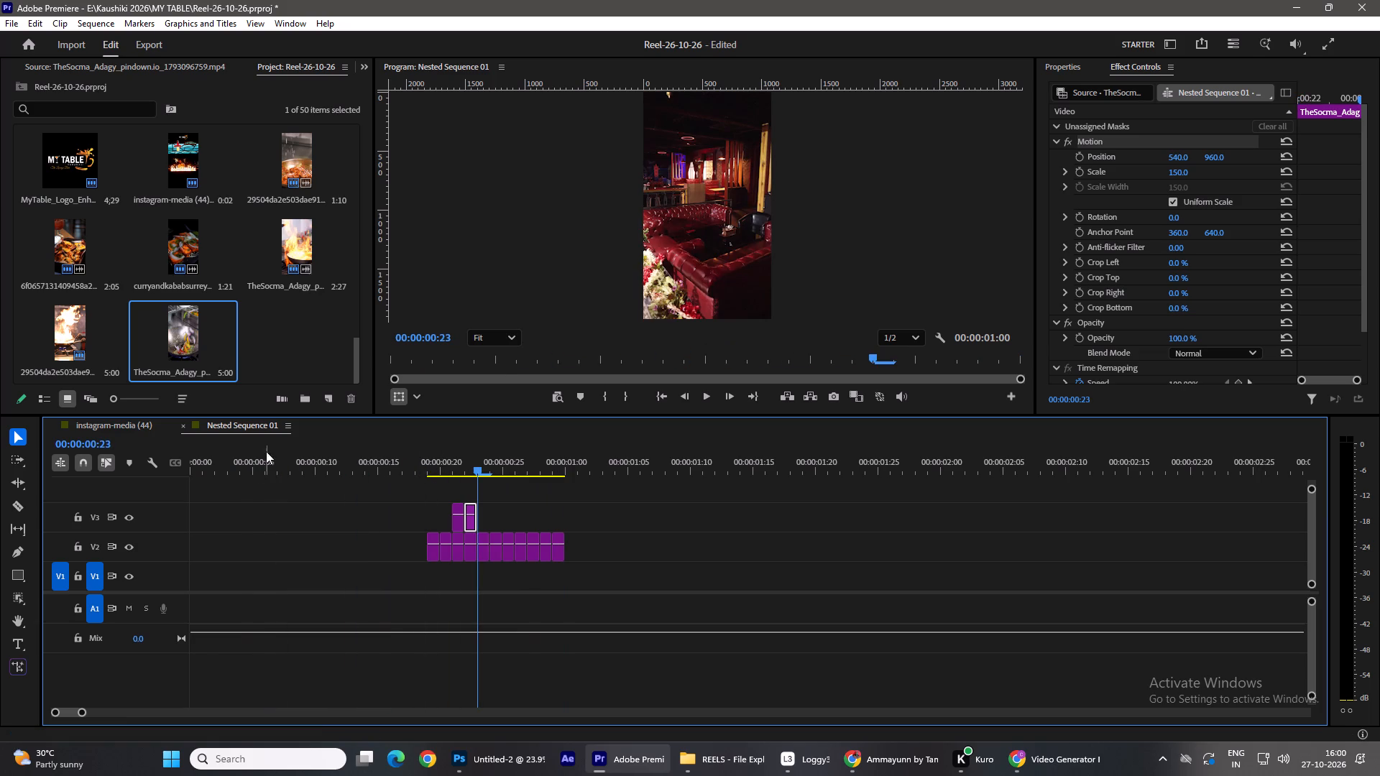
left_click(287, 425)
left_click(378, 29)
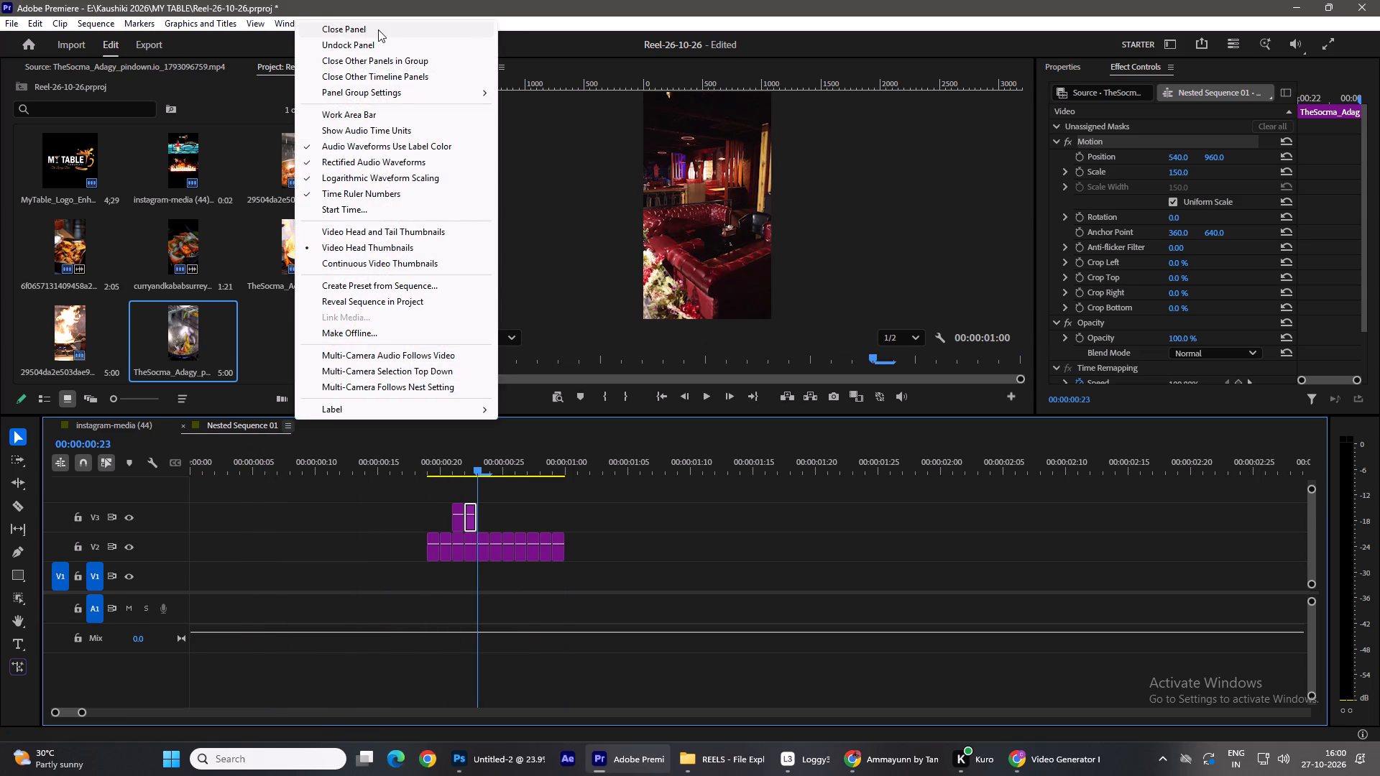
left_click_drag(195, 464, 125, 461)
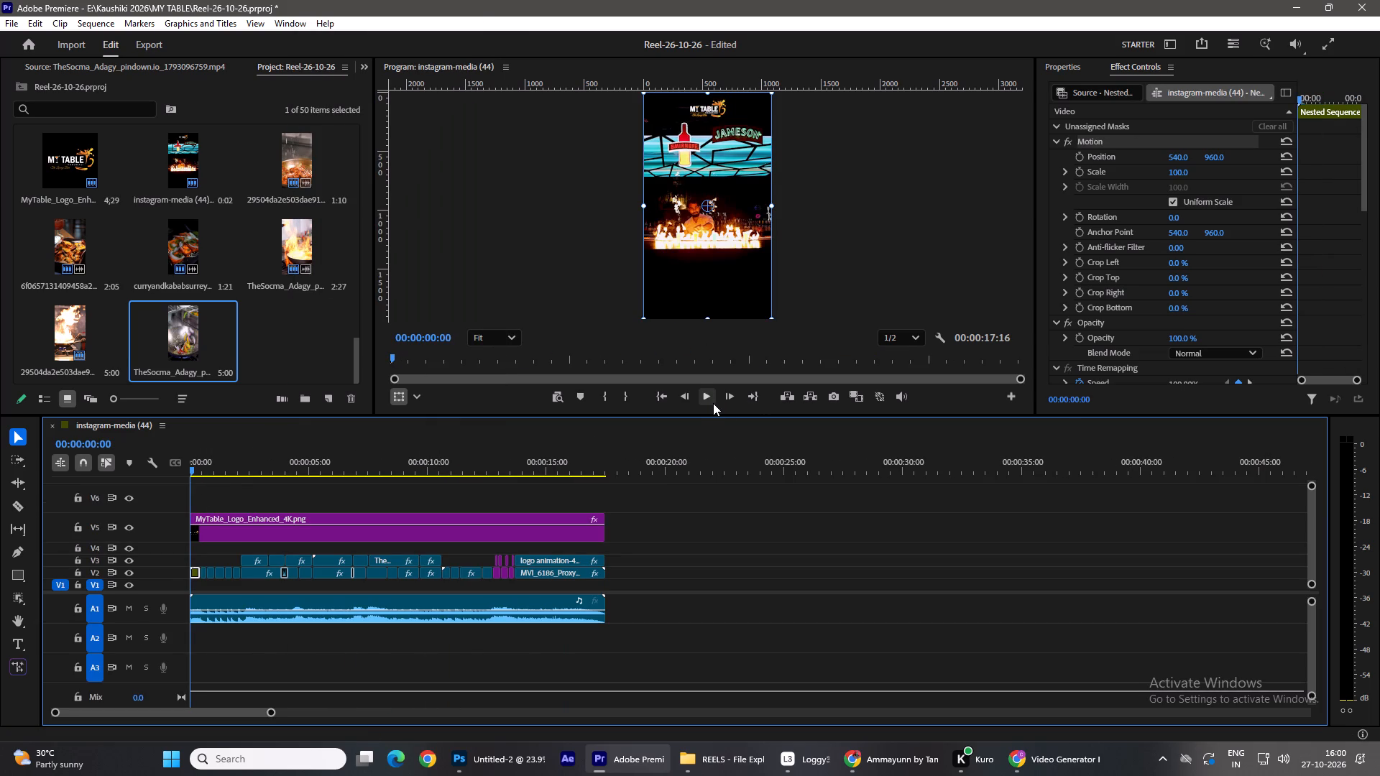
left_click(707, 400)
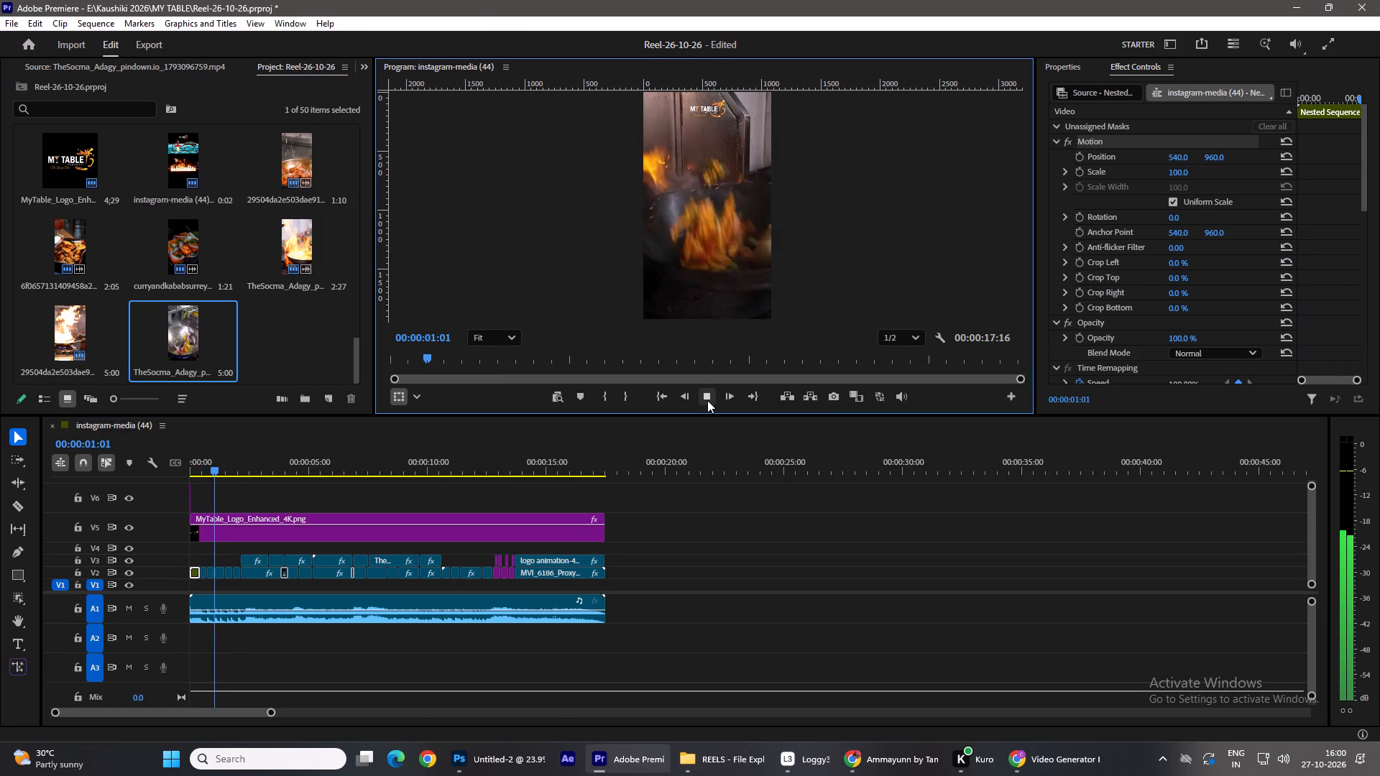
left_click(707, 400)
left_click_drag(211, 458, 142, 468)
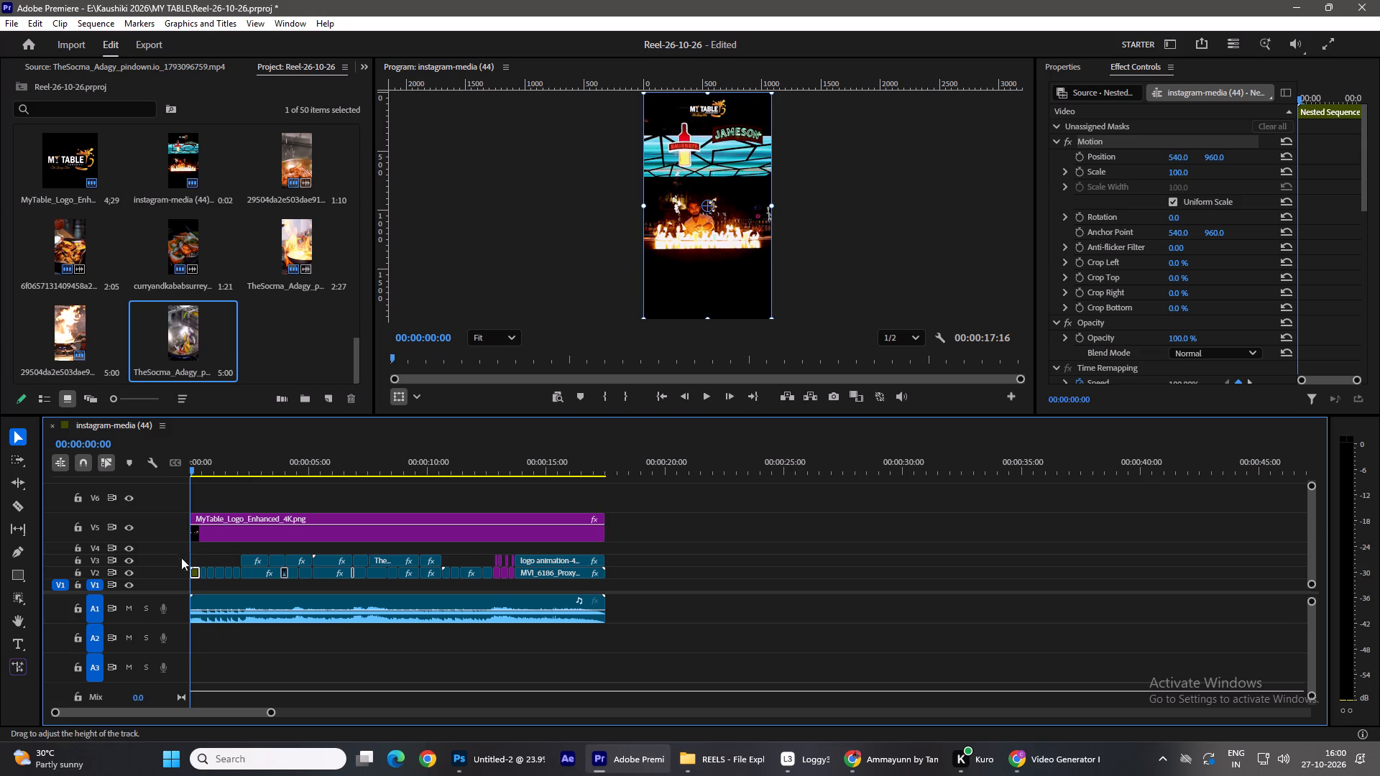
Reopen the nested sequence and delete the two V2 clips beneath the stills at 00:00:00:21 and 00:00:00:22.
double_click(194, 574)
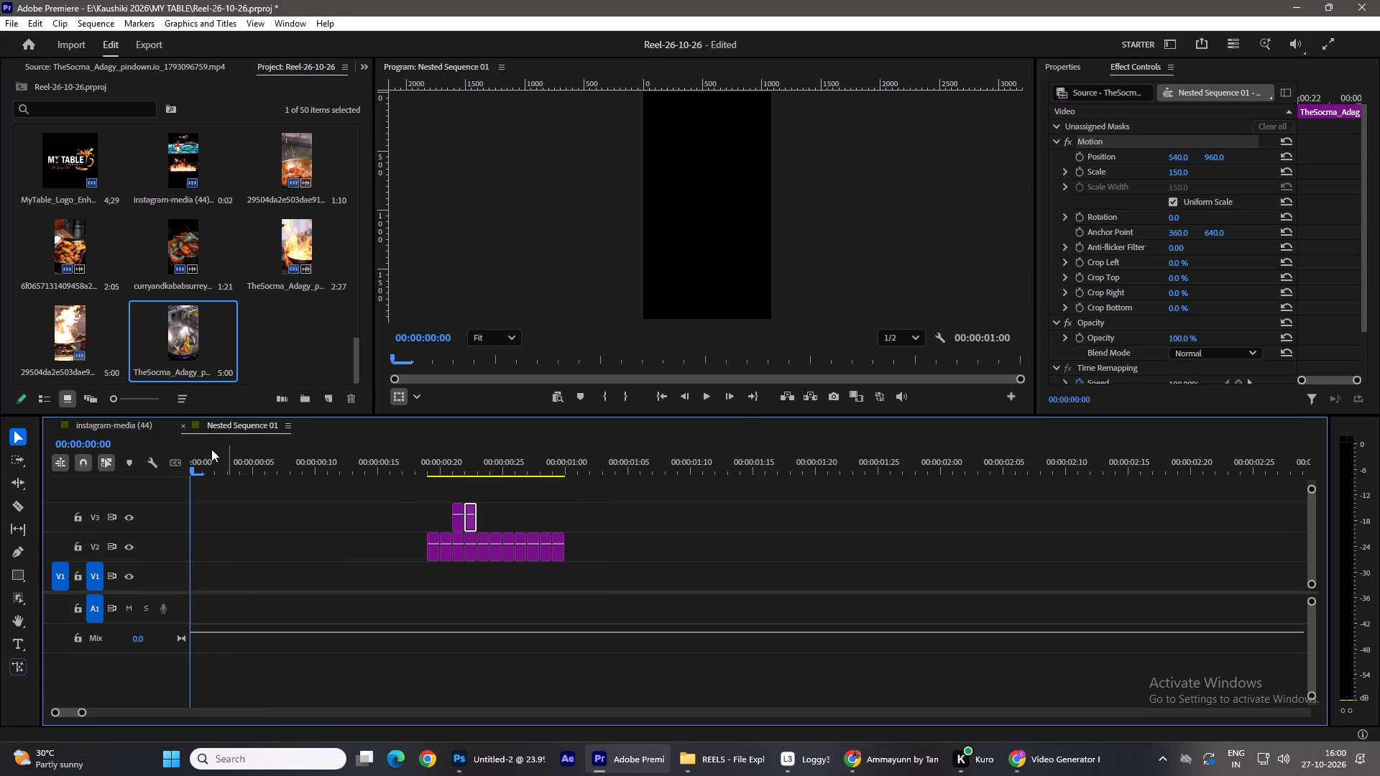
left_click_drag(208, 464, 474, 499)
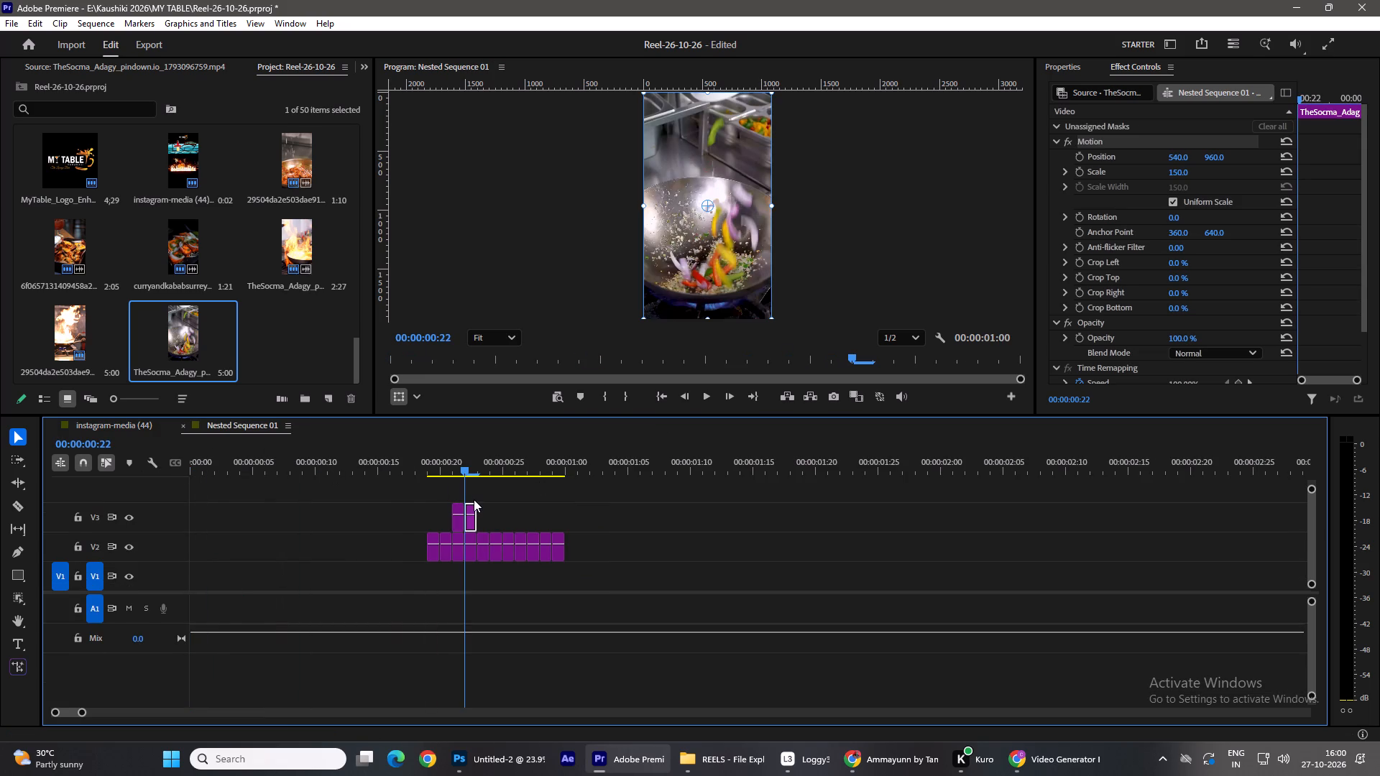
left_click_drag(474, 499, 476, 500)
left_click(457, 555)
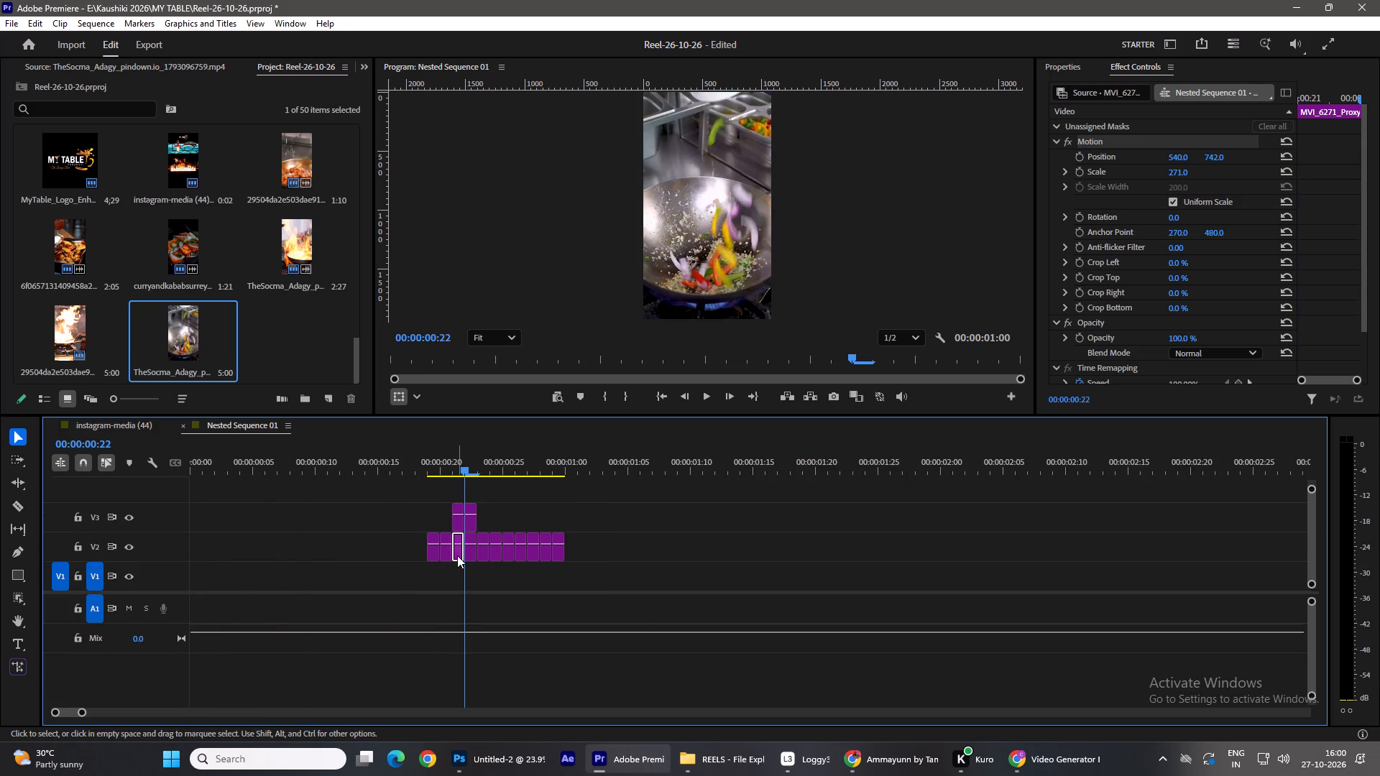
key("Delete")
left_click(468, 552)
key("Delete")
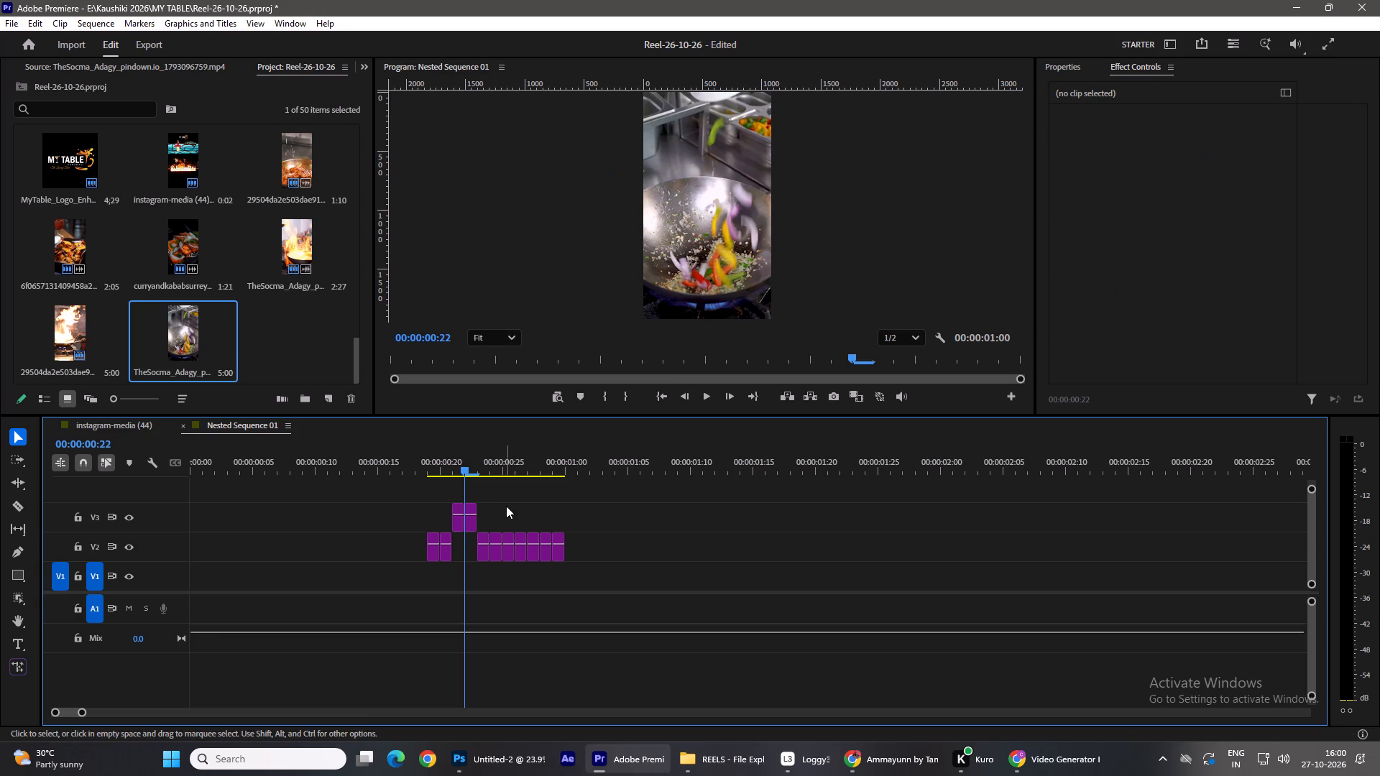
Move both one-frame food stills from V3 down into the gap on V2 and preview the nested sequence.
left_click_drag(508, 499, 452, 502)
left_click_drag(517, 504, 428, 517)
left_click_drag(471, 522, 471, 524)
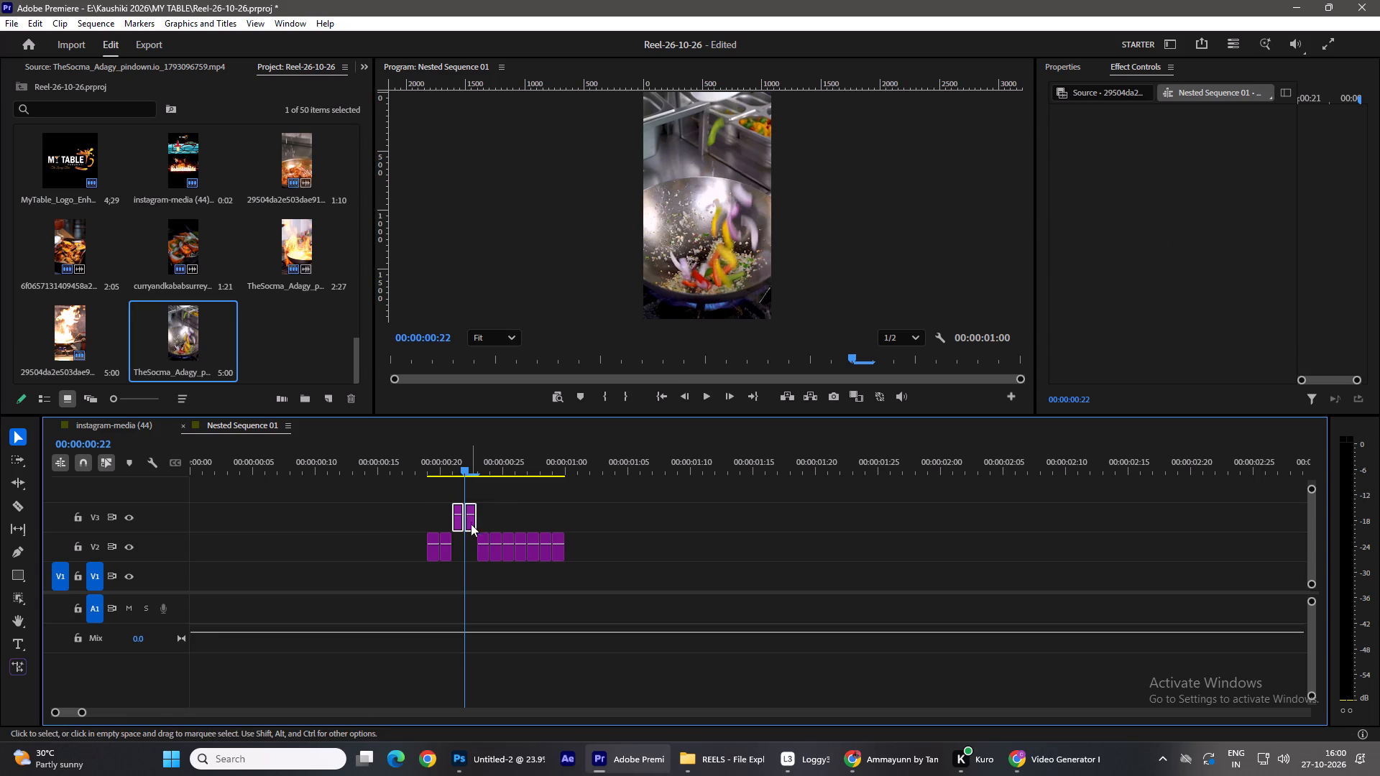
left_click_drag(471, 524, 471, 545)
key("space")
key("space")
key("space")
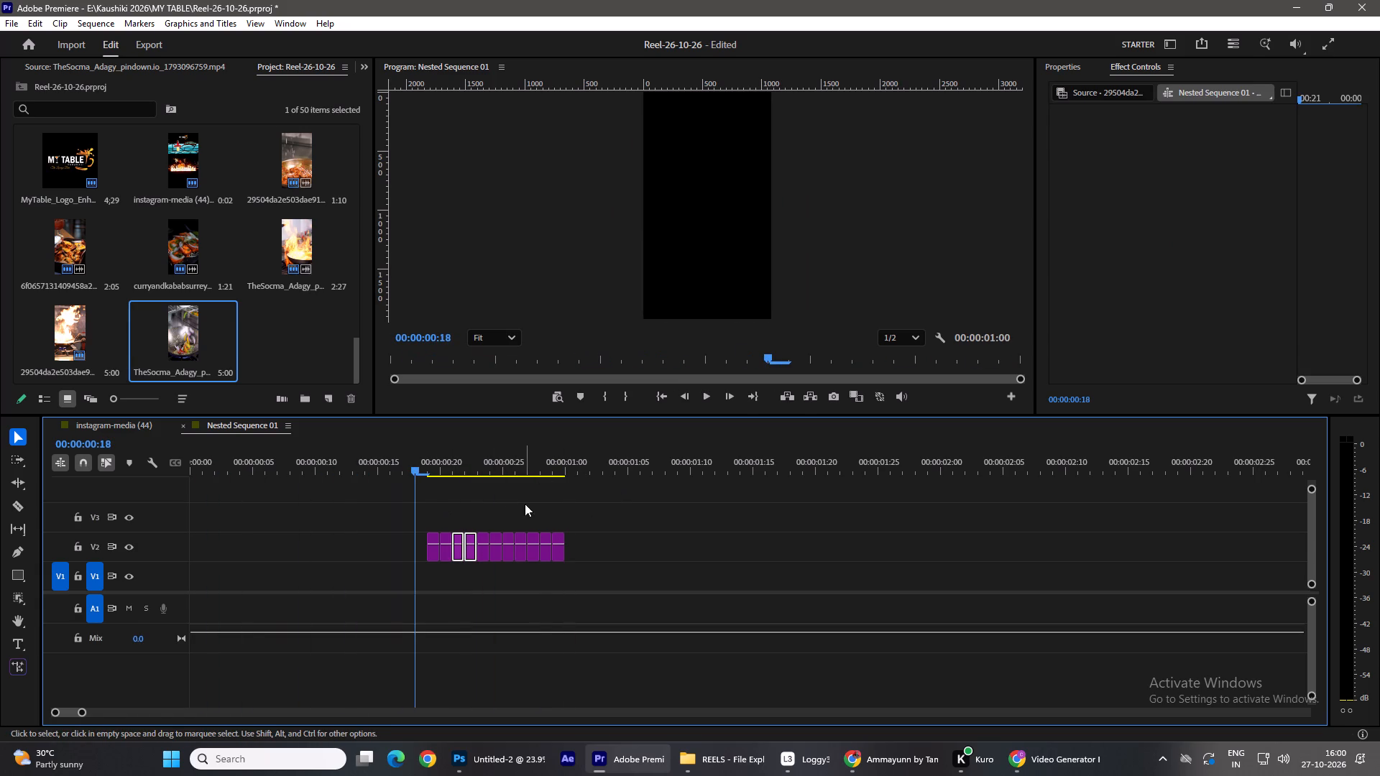
Examine the opening of the instagram-media (44) sequence frame by frame to check how the nested clip shows.
left_click(183, 422)
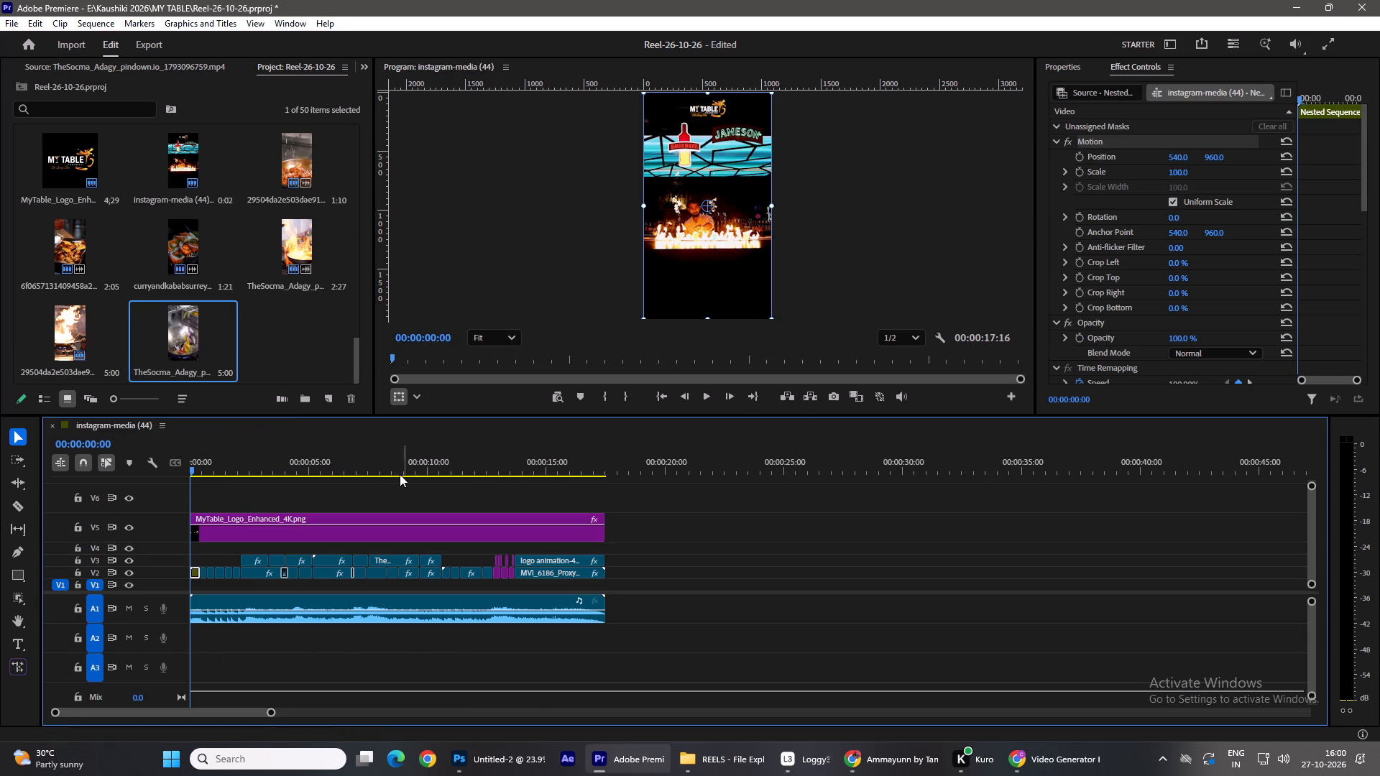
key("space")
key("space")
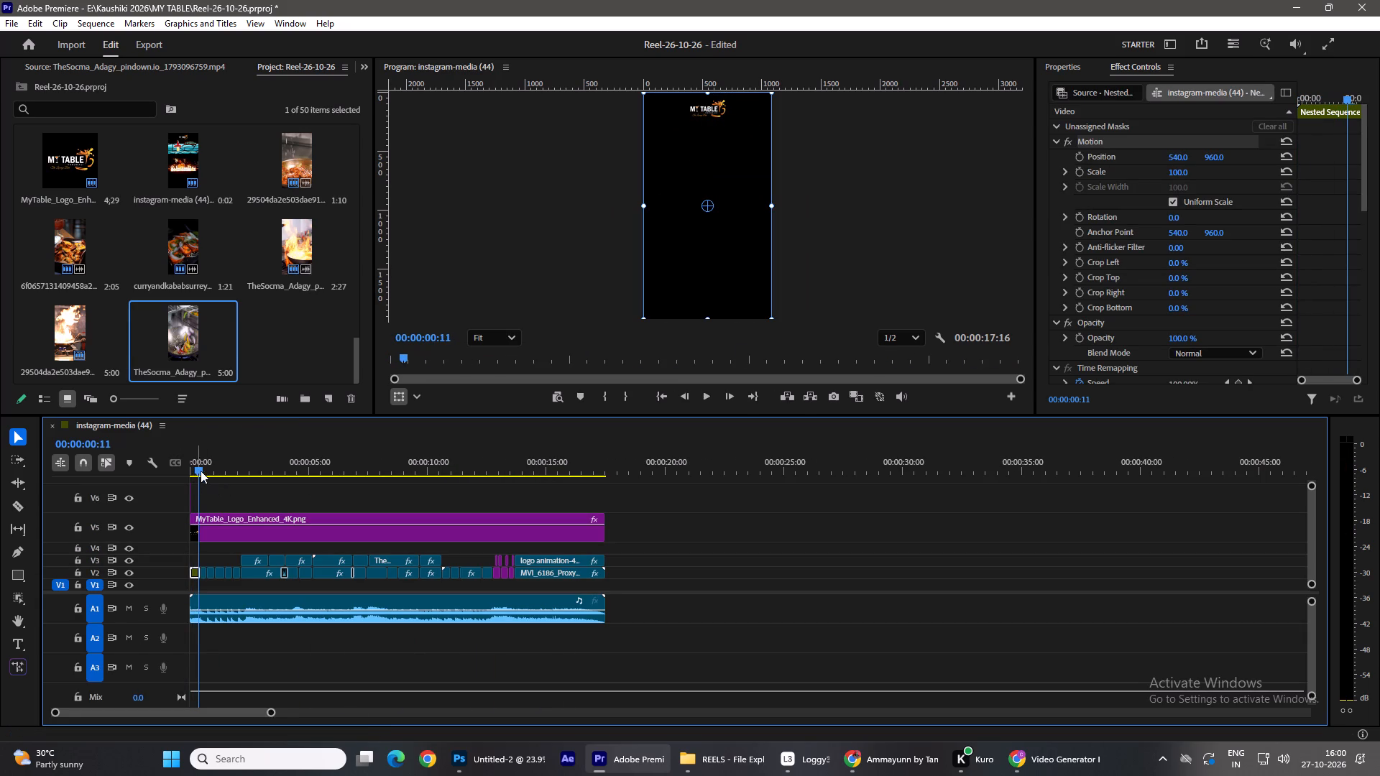
left_click_drag(201, 467, 179, 461)
key("Right")
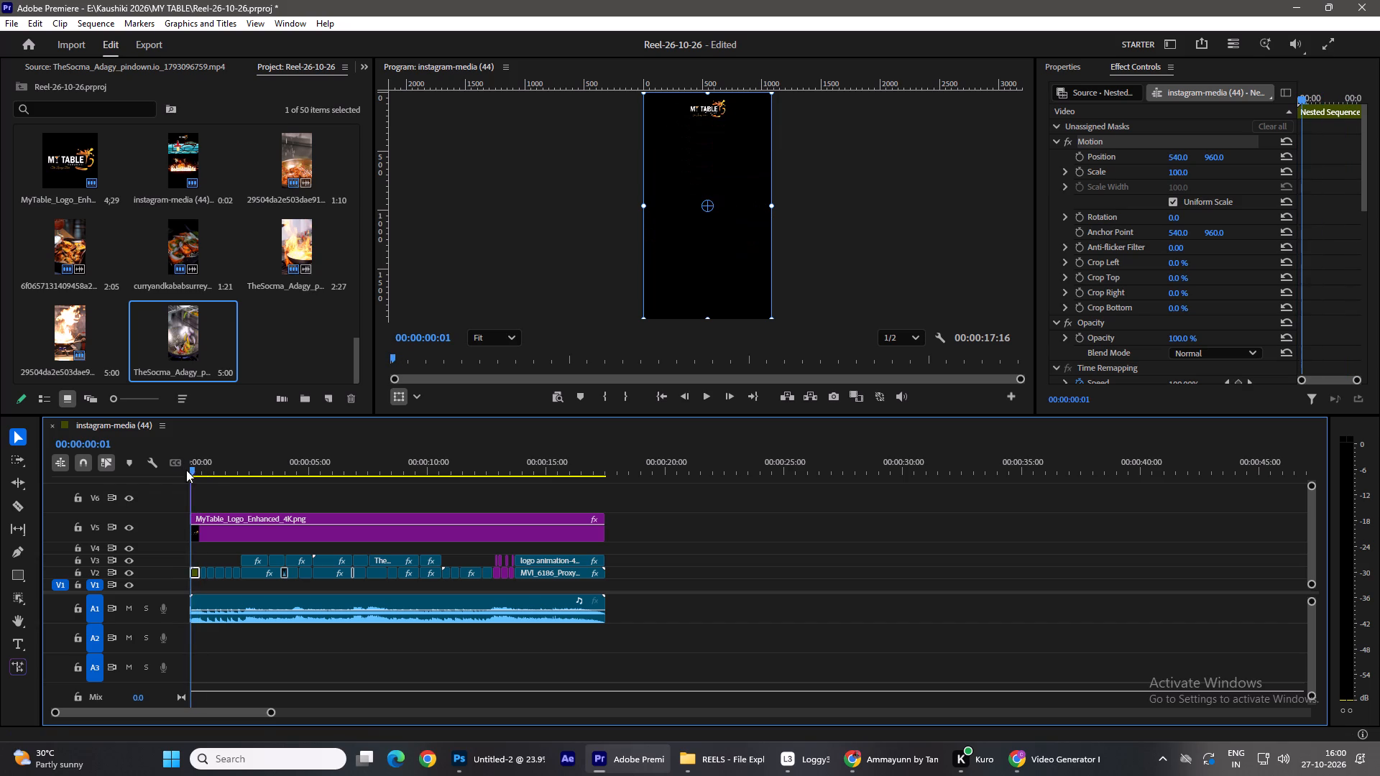
key("Right")
key("Right")
key("Right")
key("Right")
key("Right")
key("Right")
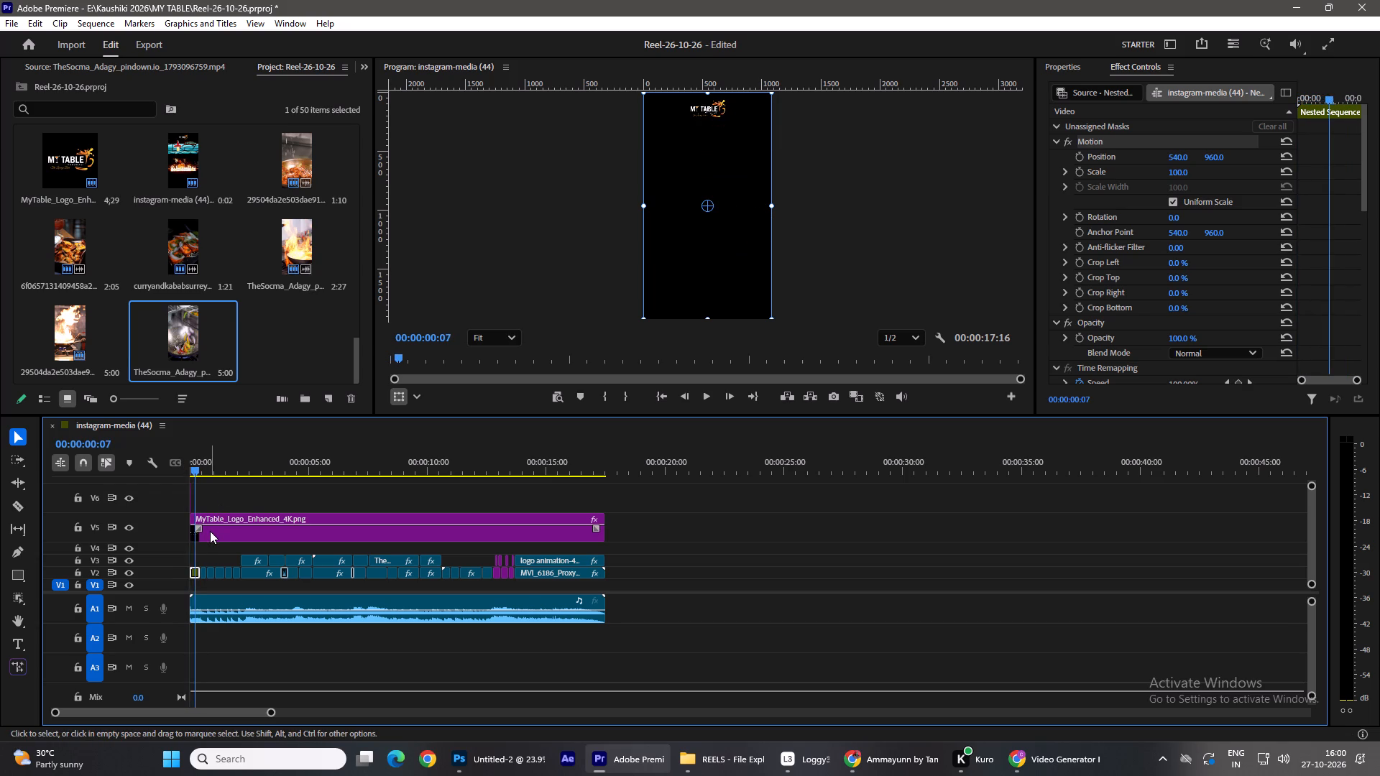
key("Right")
key("Right")
Move all the nested sequence's V2 clips together to start at 00:00:00:00, and return to the start of the instagram-media (44) sequence.
double_click(194, 570)
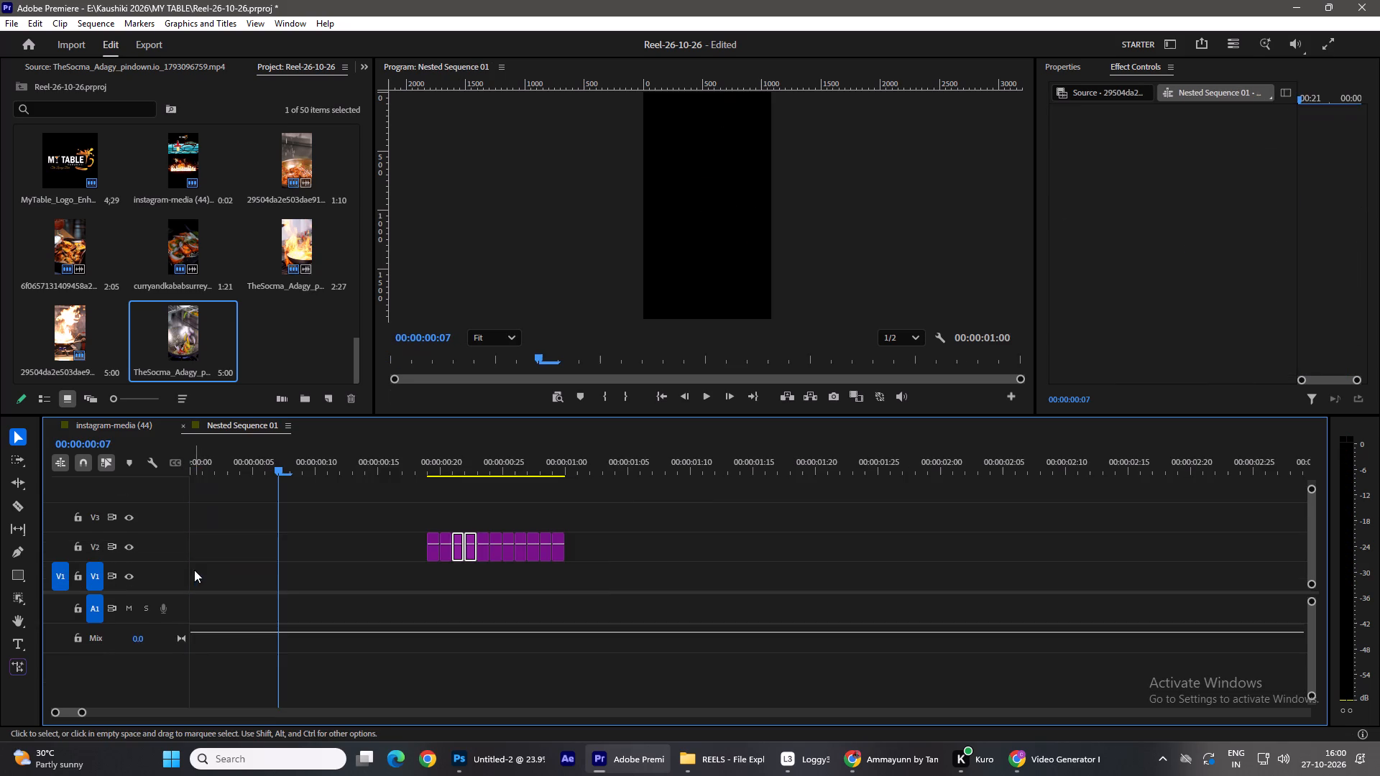
left_click_drag(714, 496, 318, 559)
left_click_drag(470, 555, 230, 539)
left_click_drag(282, 467, 75, 474)
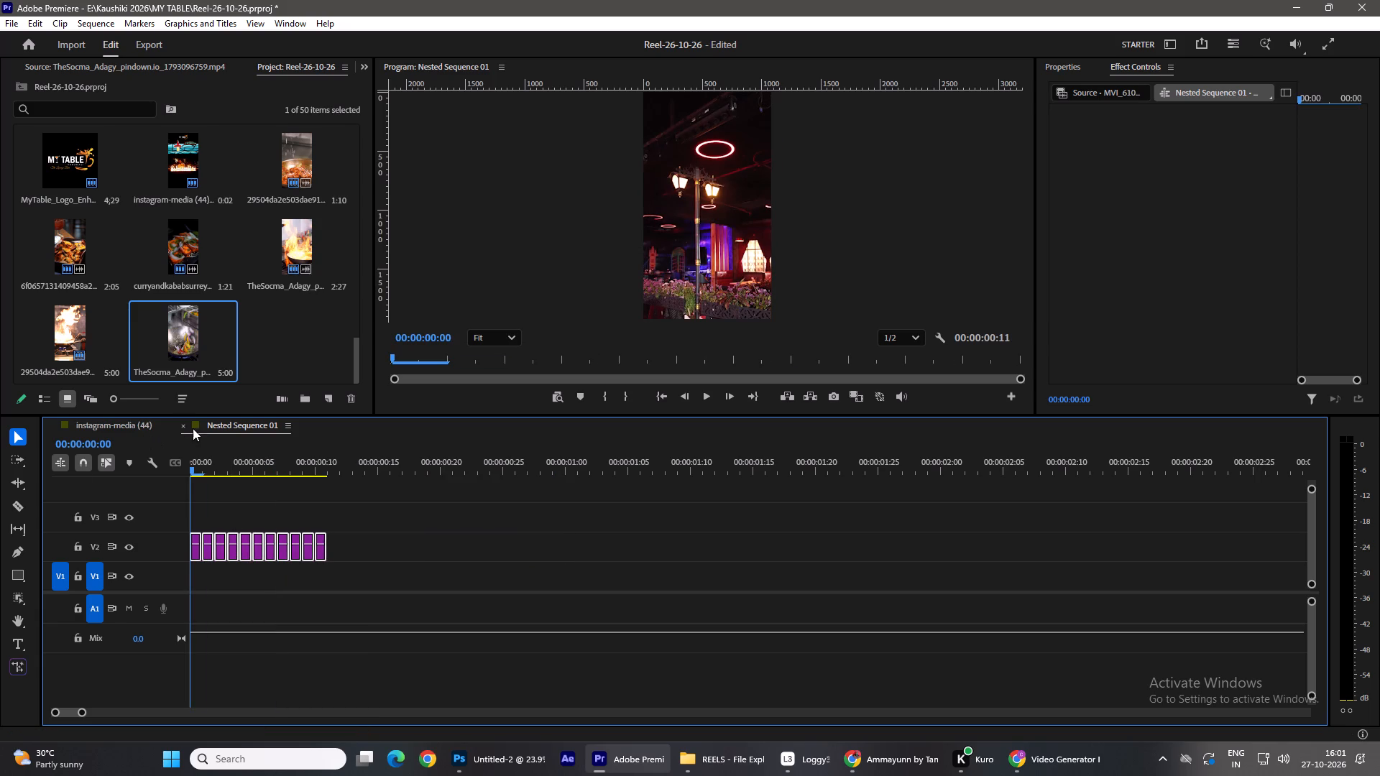
left_click(185, 426)
left_click_drag(203, 466, 110, 458)
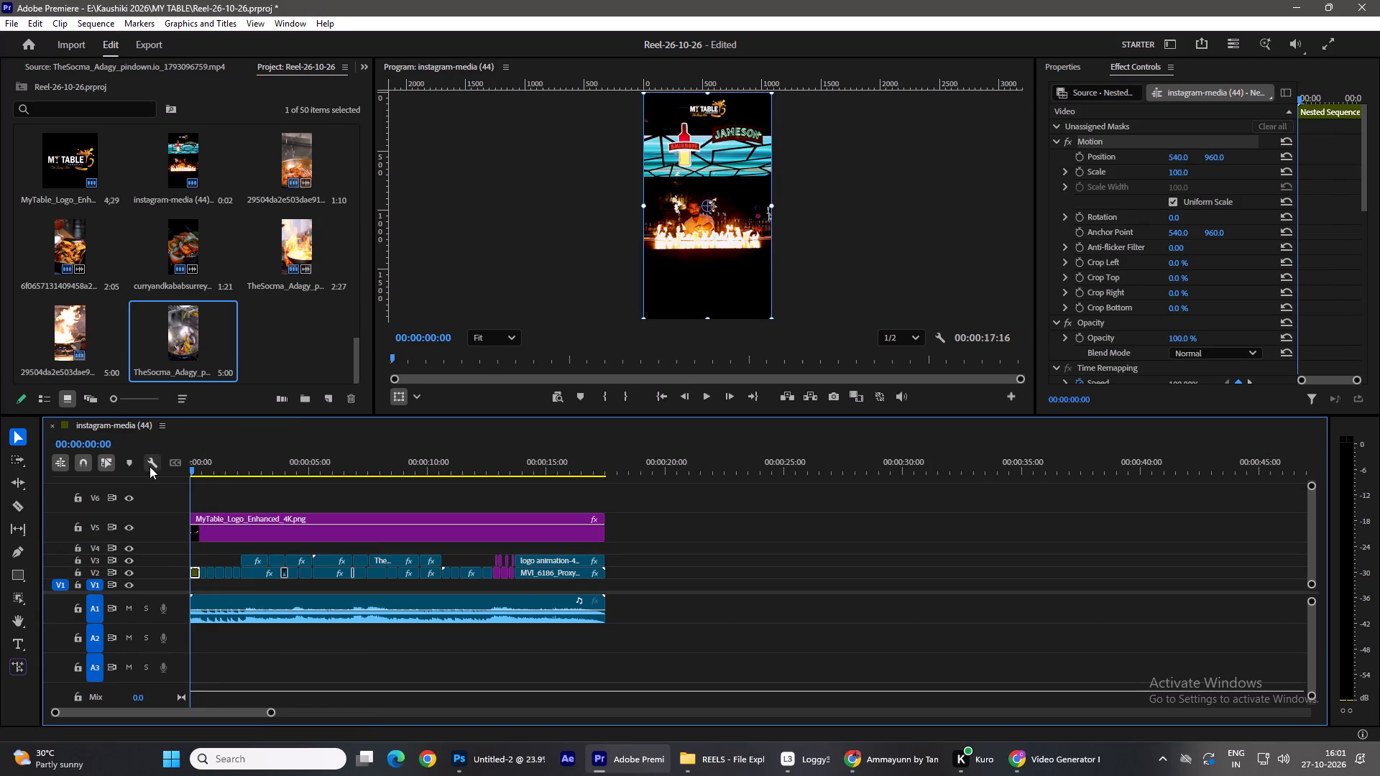
Play the main reel's opening, then mark the flaming-wok shot in the TheSocma_Adagy clip as a 00:00:01:02 range ending at 00:00:18:08.
key("space")
key("space")
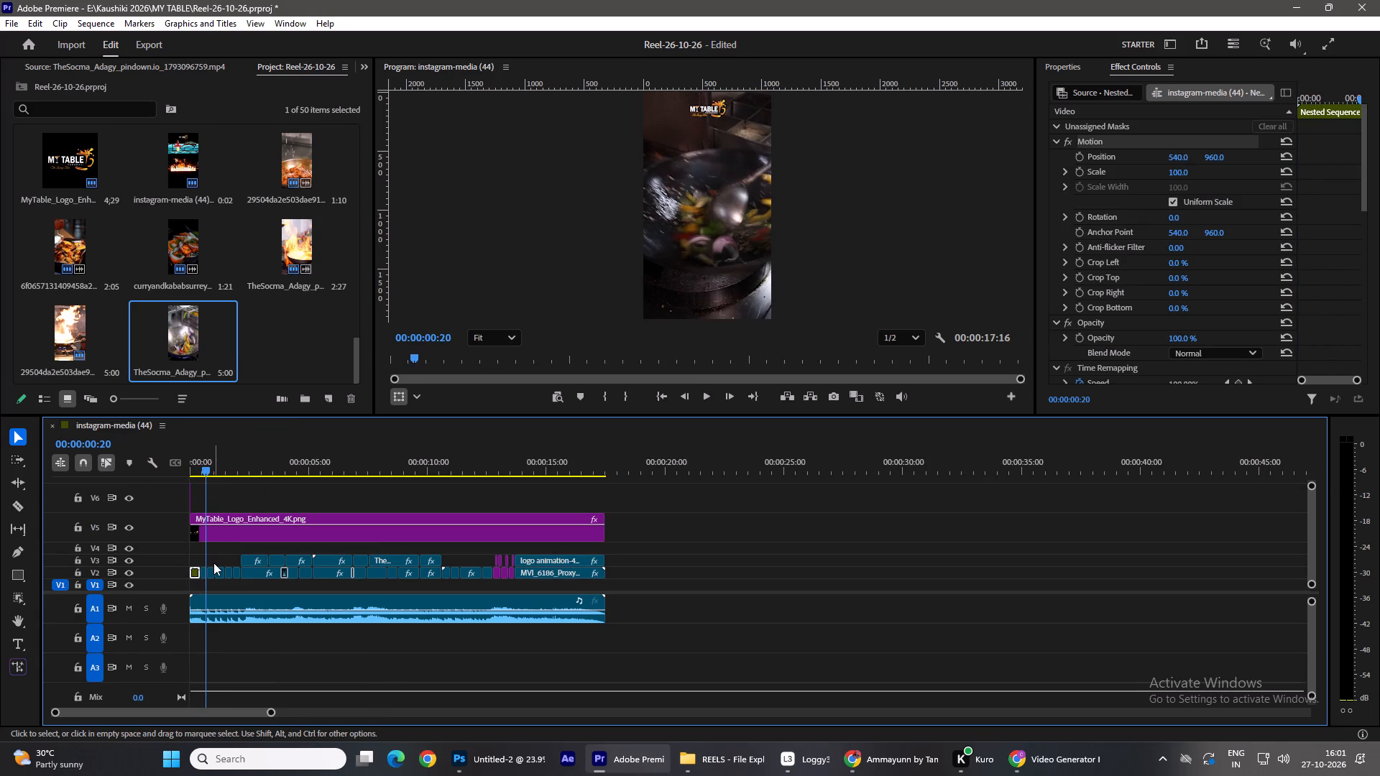
key("space")
key("space")
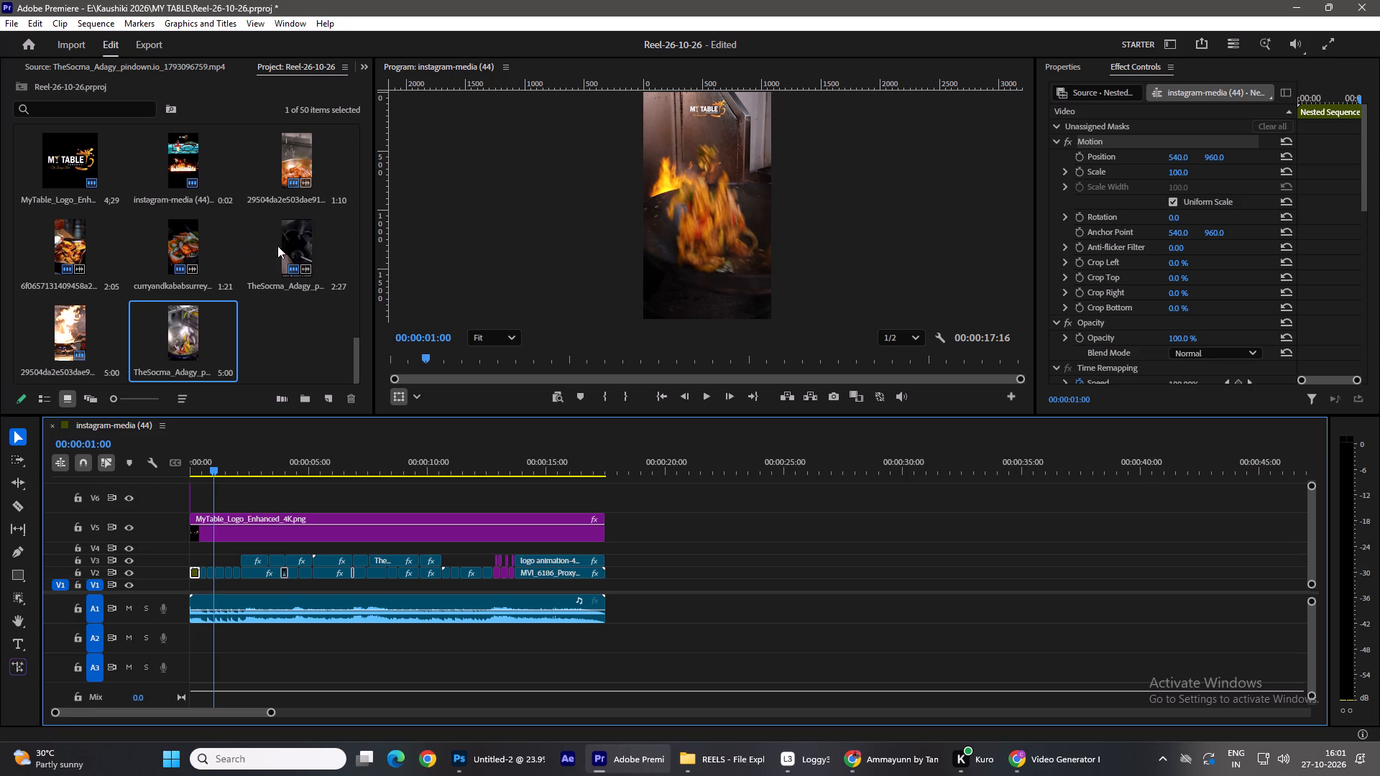
double_click(306, 231)
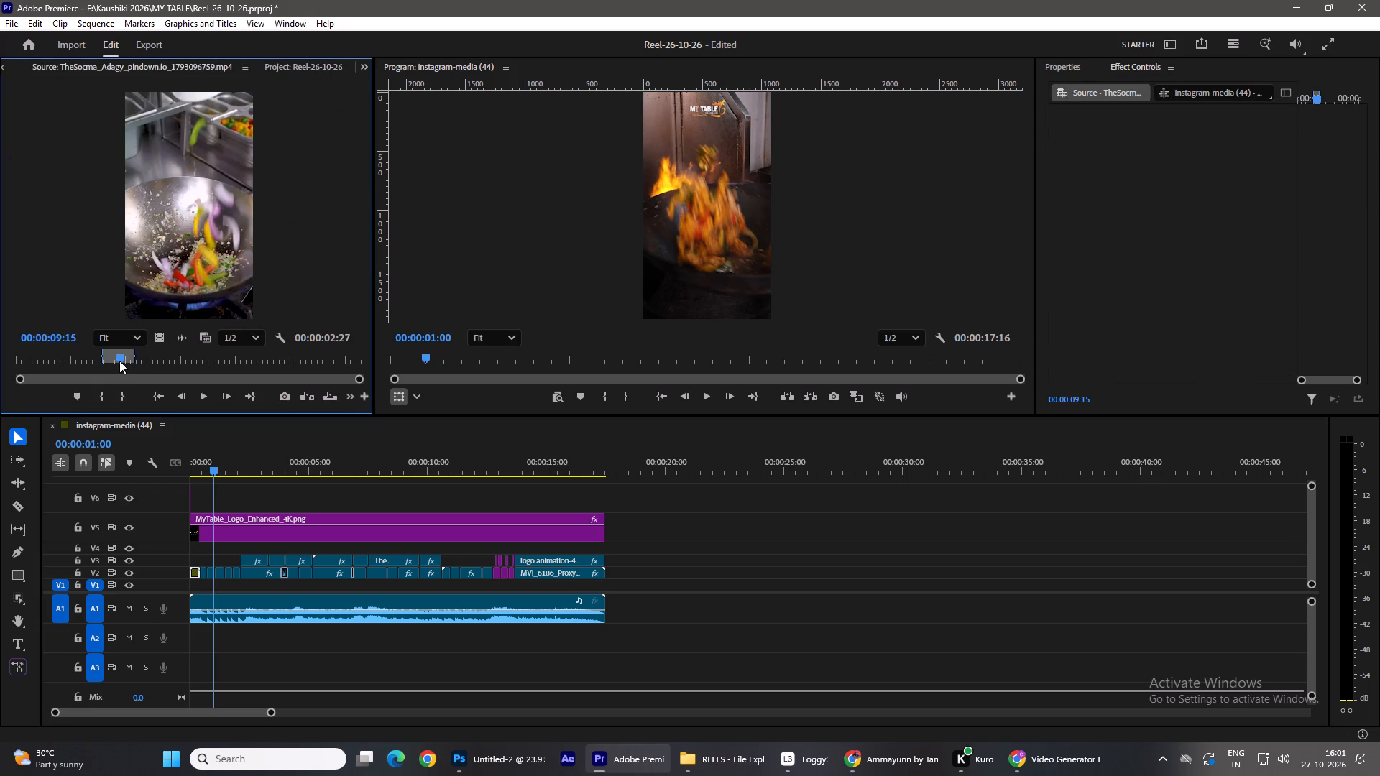
left_click_drag(119, 361, 175, 359)
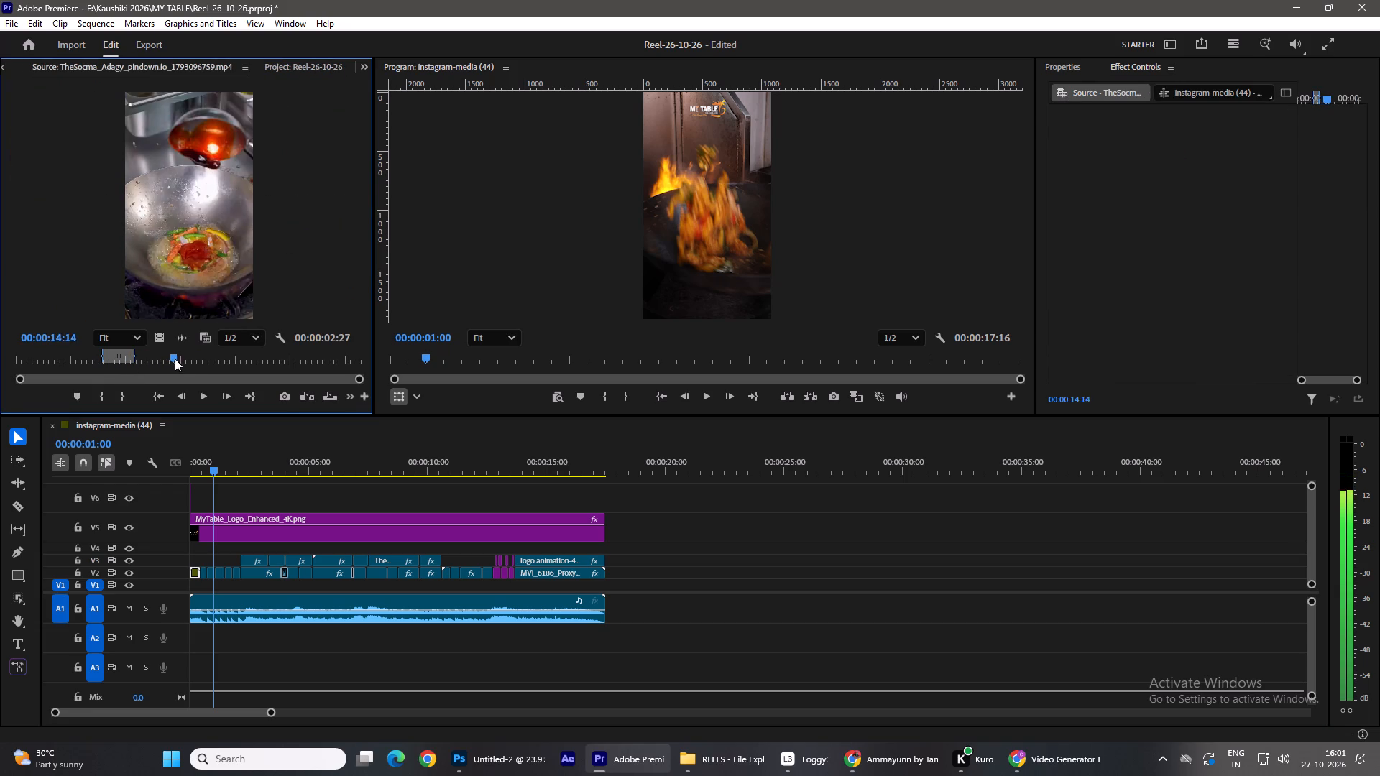
left_click_drag(175, 359, 219, 369)
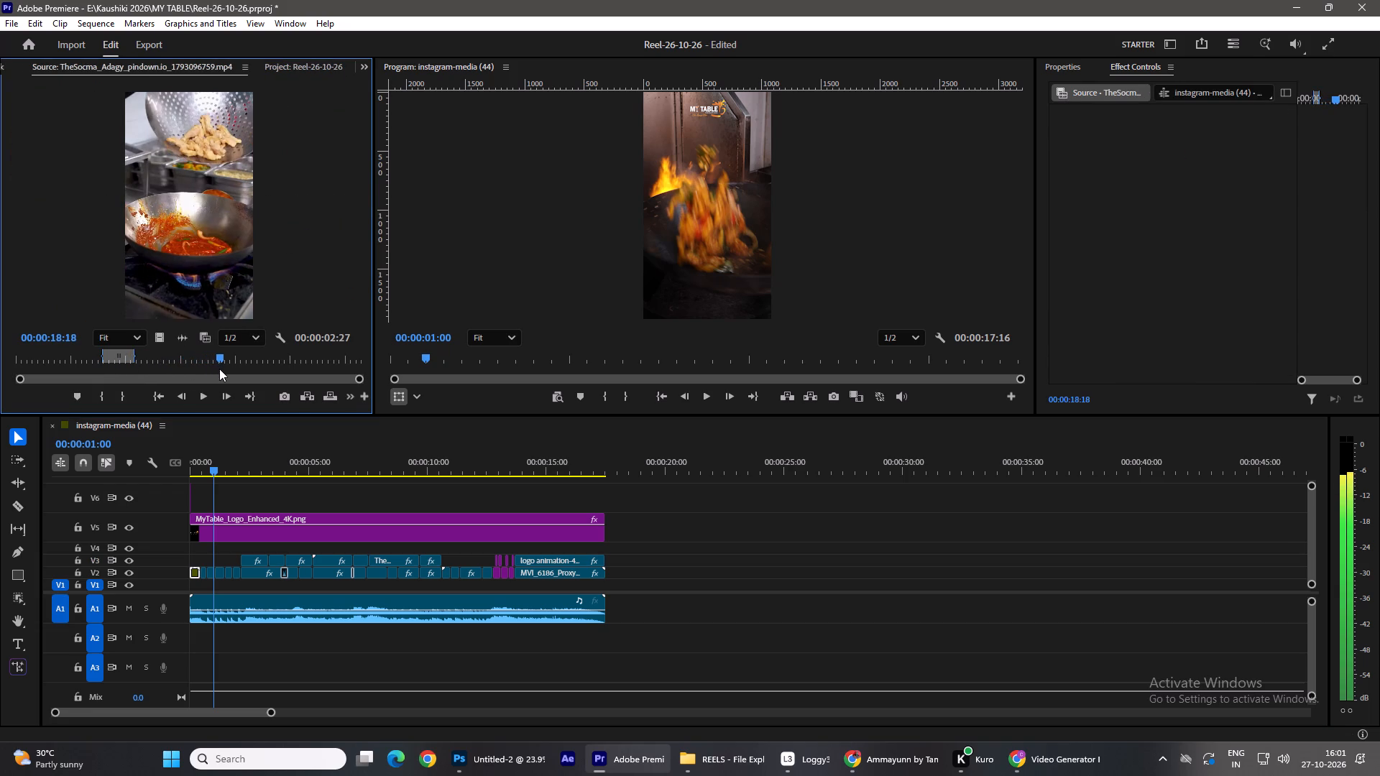
left_click_drag(219, 369, 203, 367)
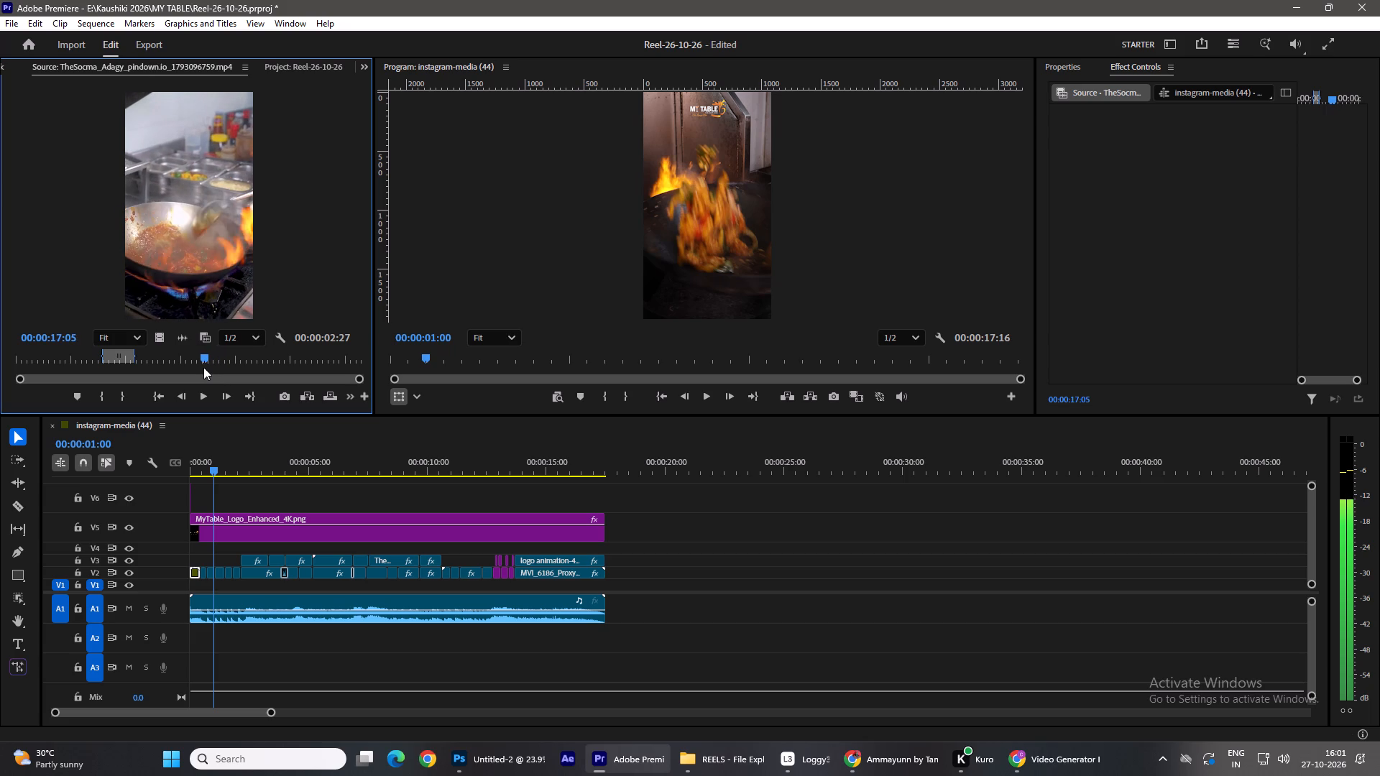
left_click_drag(203, 367, 204, 367)
left_click(105, 403)
left_click_drag(213, 359, 218, 359)
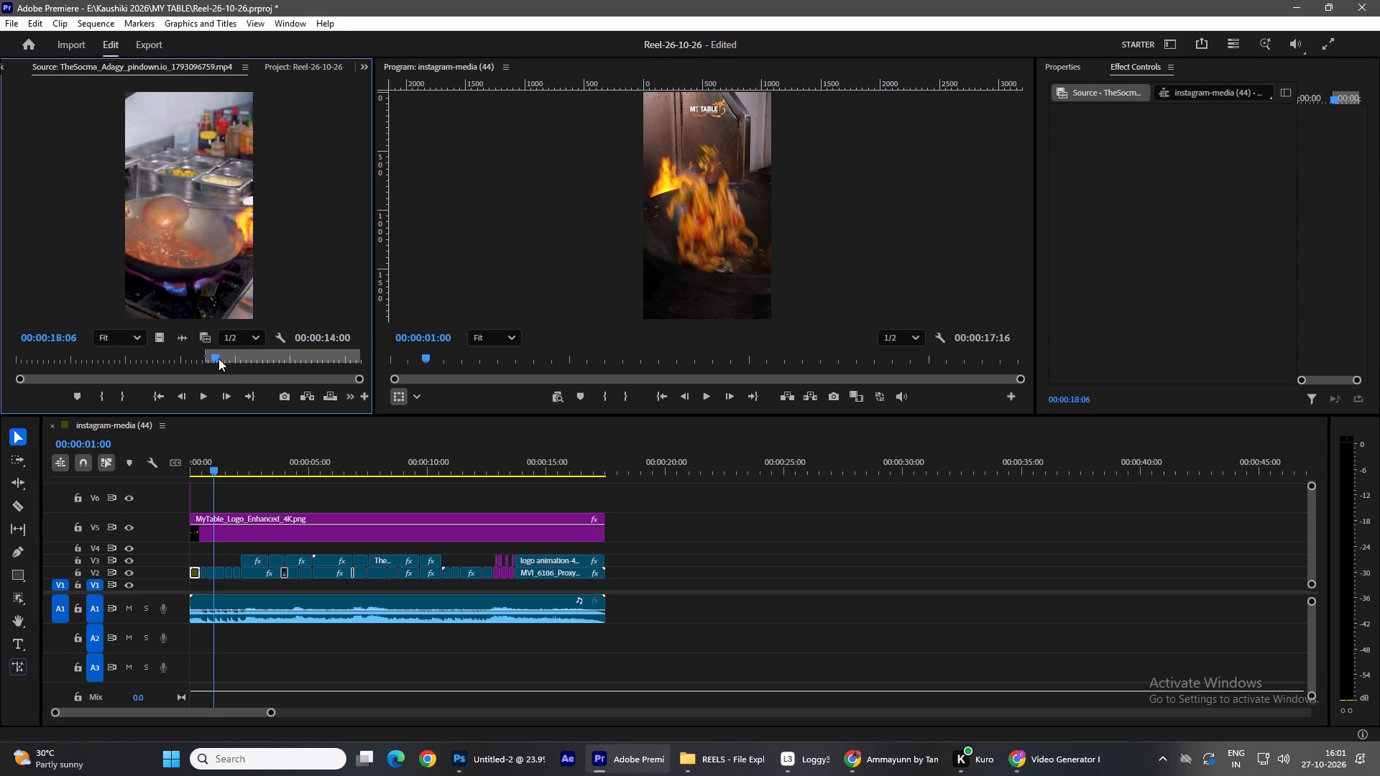
left_click_drag(218, 359, 220, 359)
left_click_drag(224, 352, 218, 354)
left_click(122, 397)
Place the marked wok shot on V3 above the second MVI_6271 clip and fit it to the frame at 150 scale.
left_click_drag(166, 345, 214, 523)
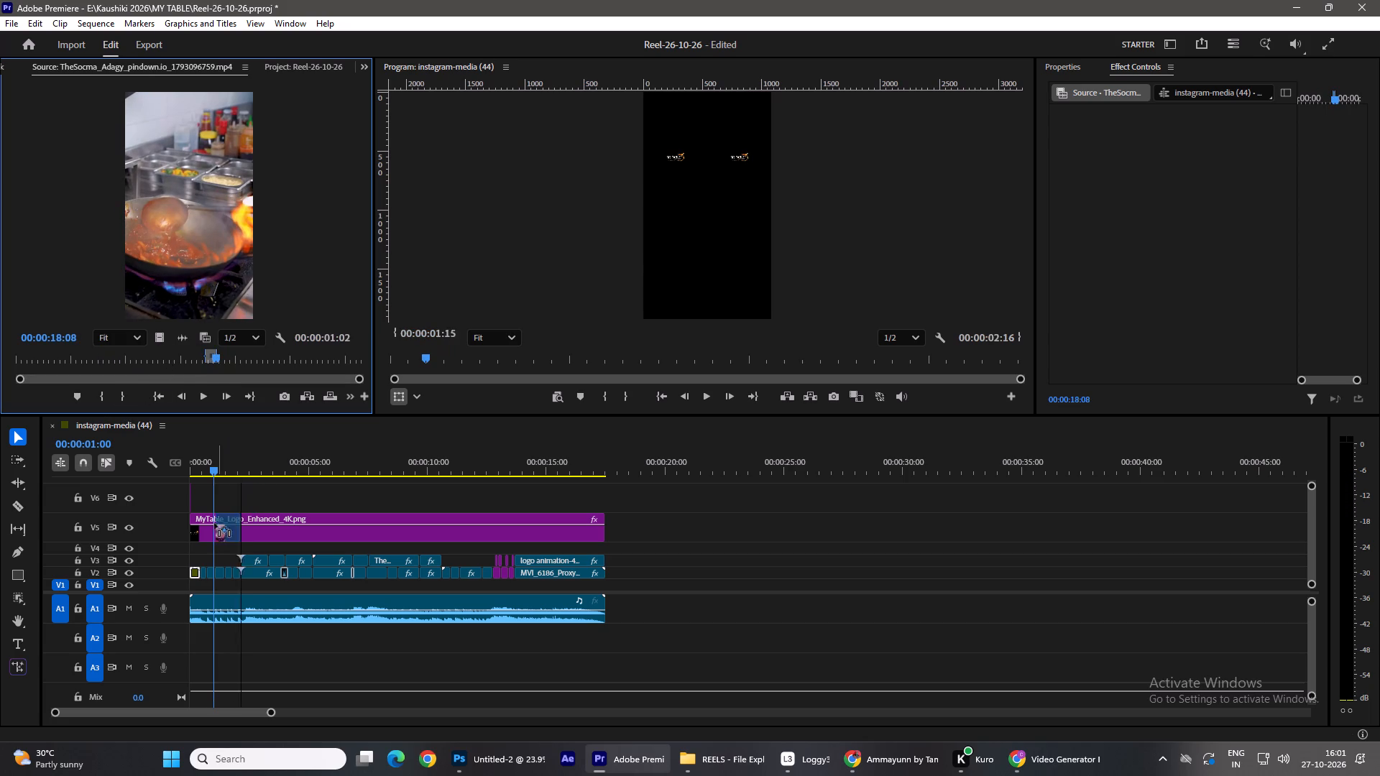
left_click_drag(214, 523, 206, 556)
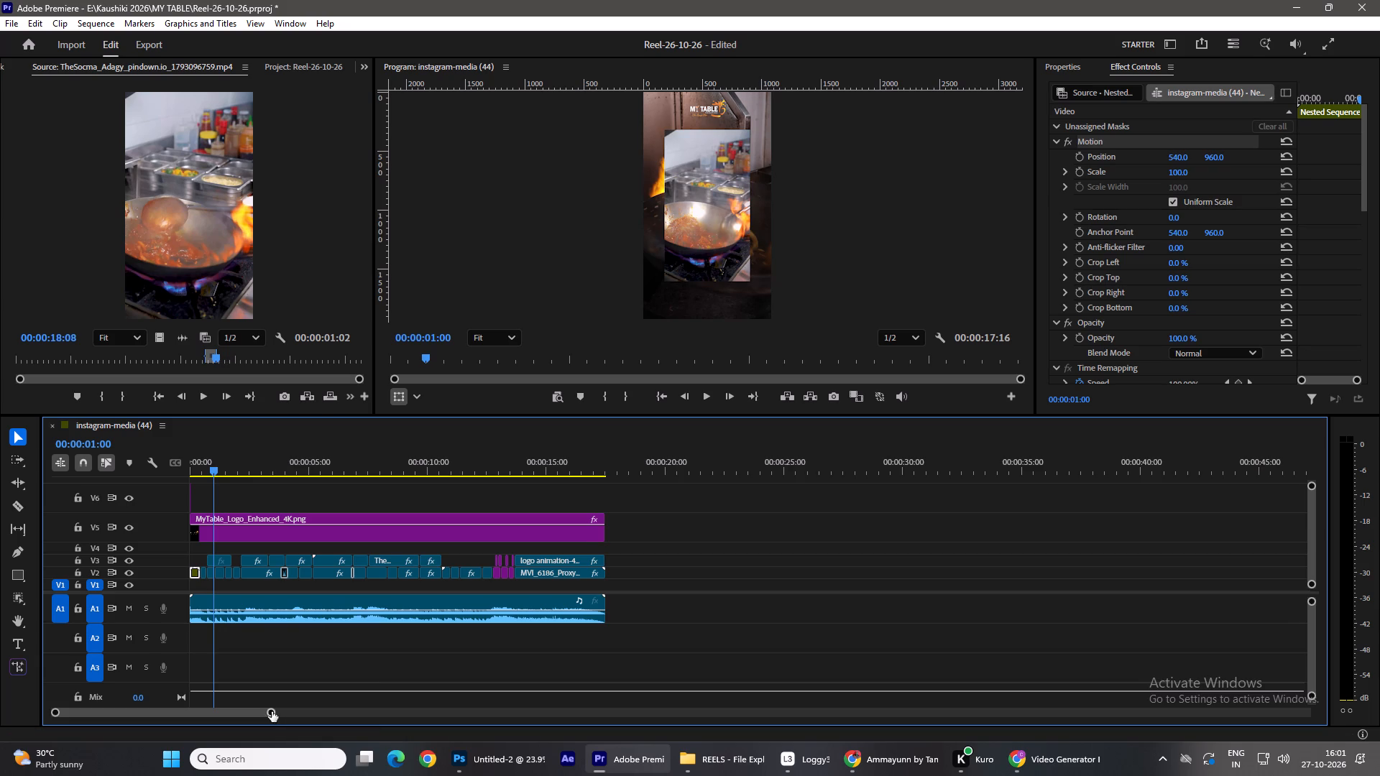
left_click_drag(272, 711, 92, 704)
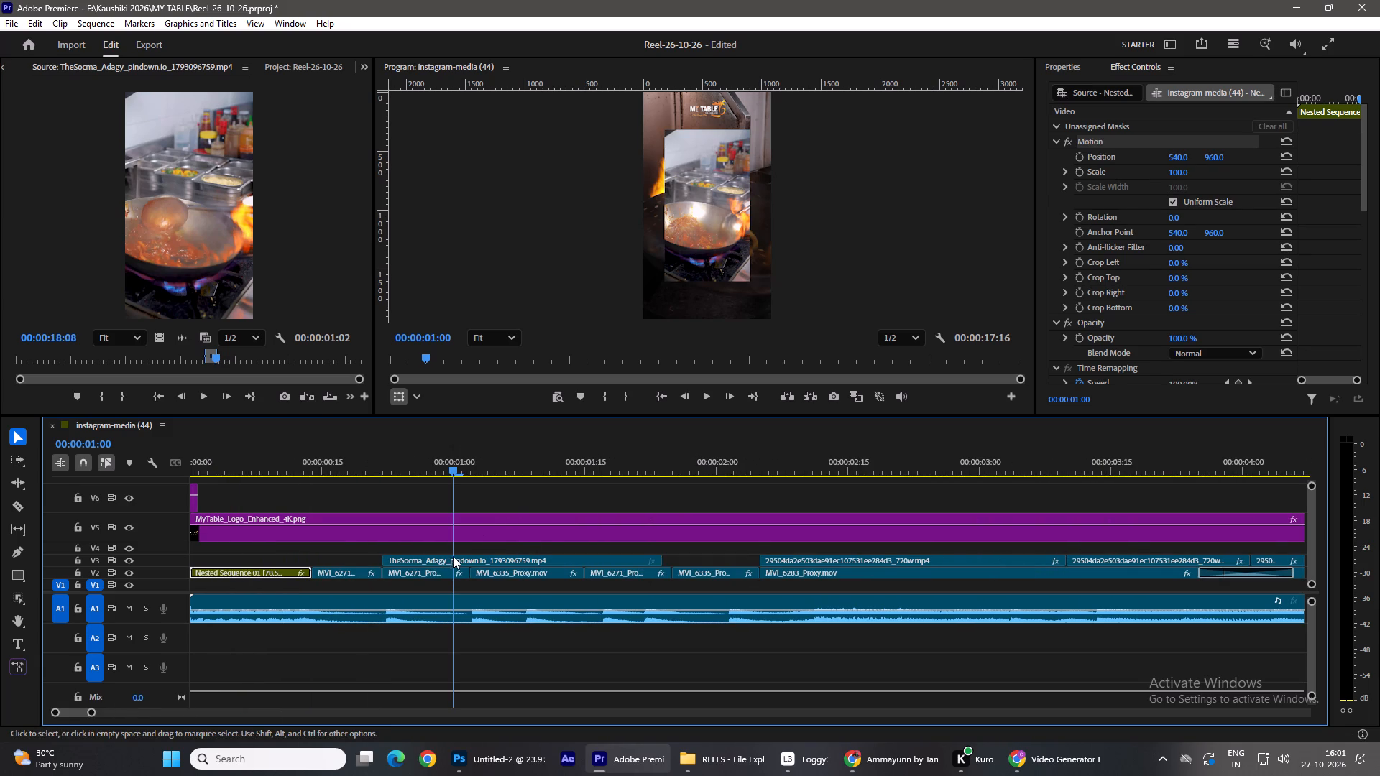
left_click(456, 555)
right_click(456, 555)
left_click(514, 584)
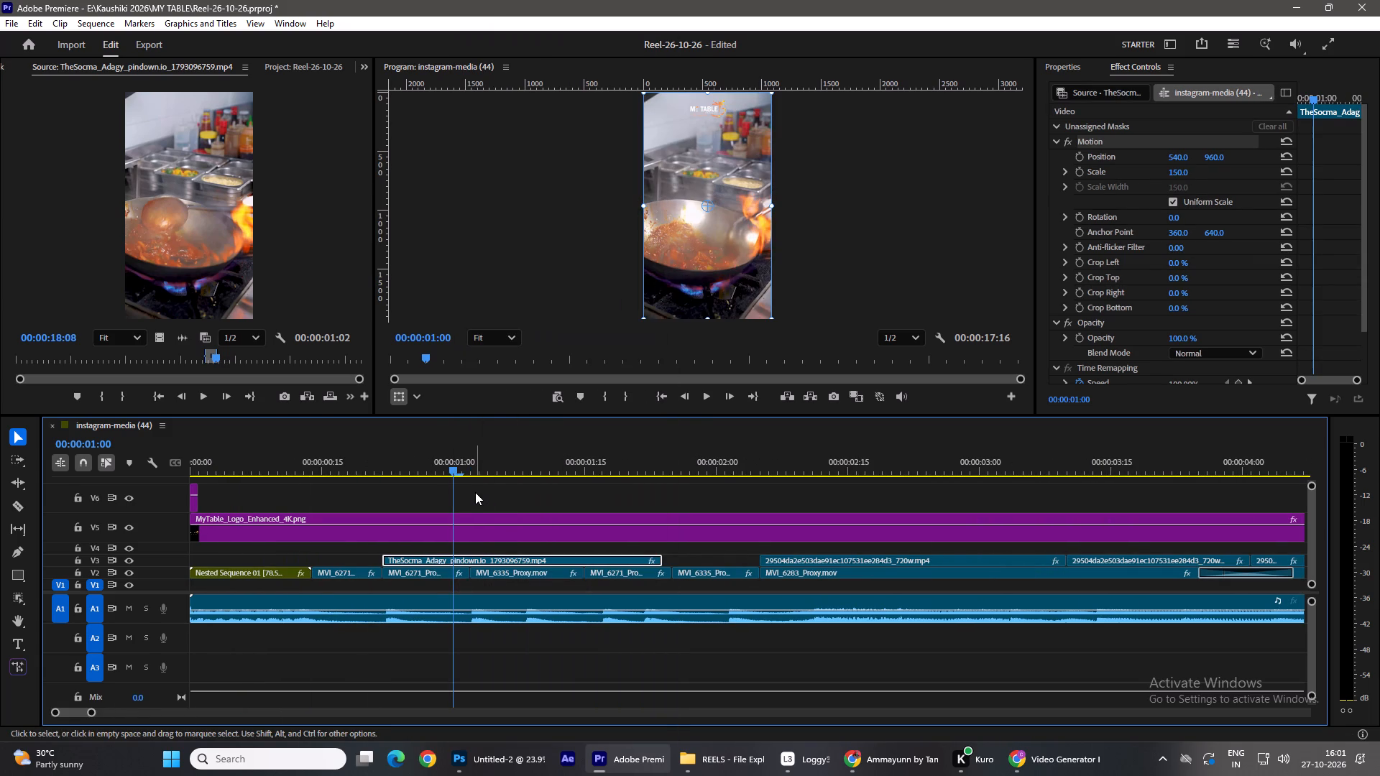
Trim the end of the V3 wok clip to 00:00:01:02, level with the MVI_6271 clip below it.
left_click_drag(454, 463, 432, 507)
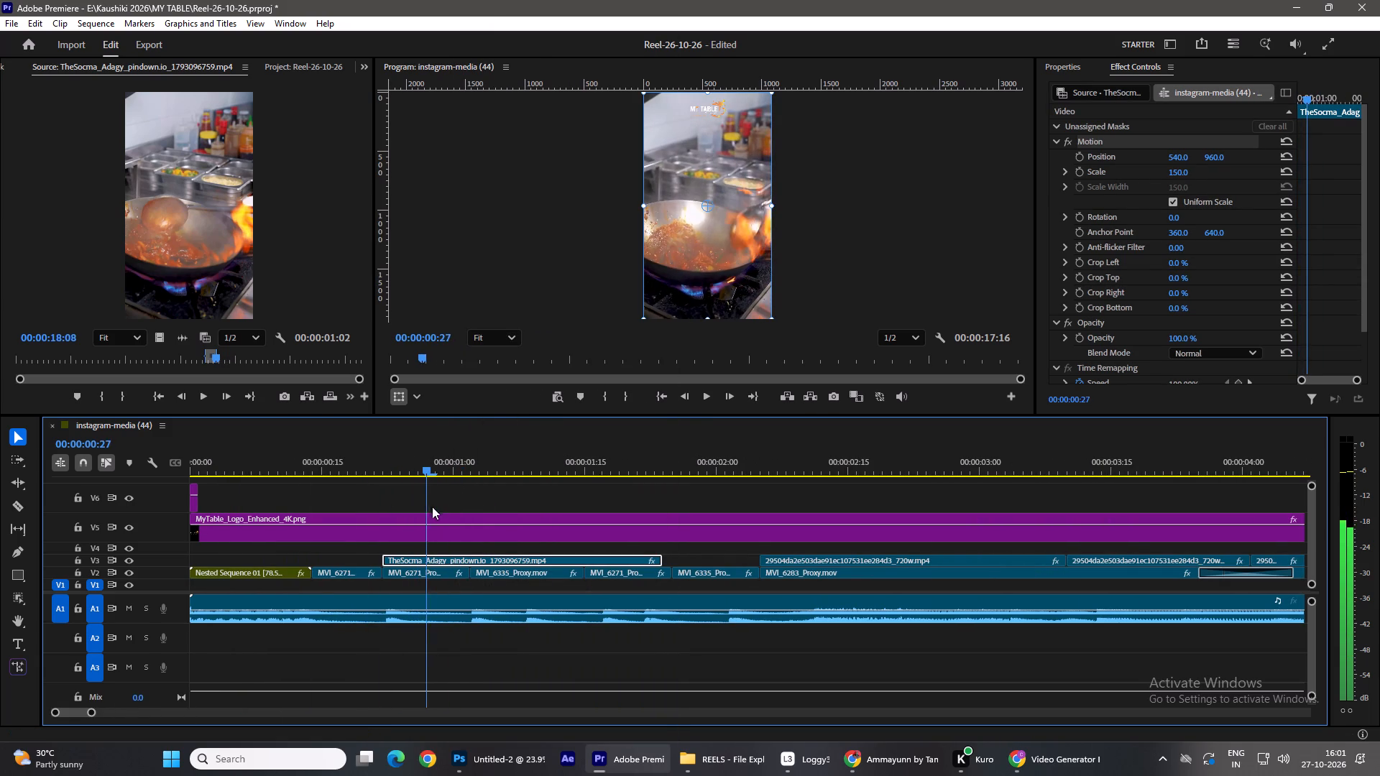
left_click_drag(432, 507, 474, 519)
left_click_drag(669, 560, 515, 571)
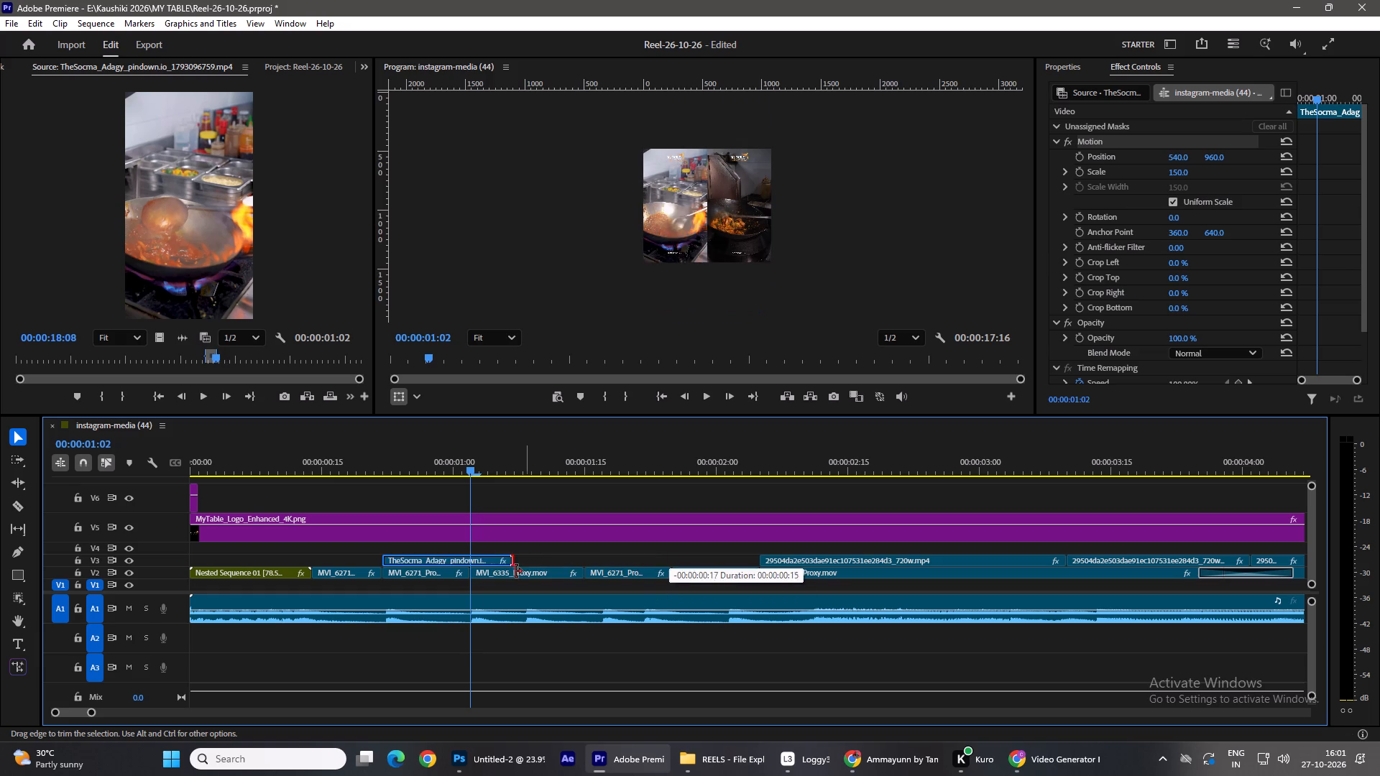
left_click_drag(515, 571, 479, 568)
Mark the high-flame pan shot in the TheSocma_Adagy clip from 00:00:07:22 to 00:00:08:25.
left_click_drag(59, 356, 33, 363)
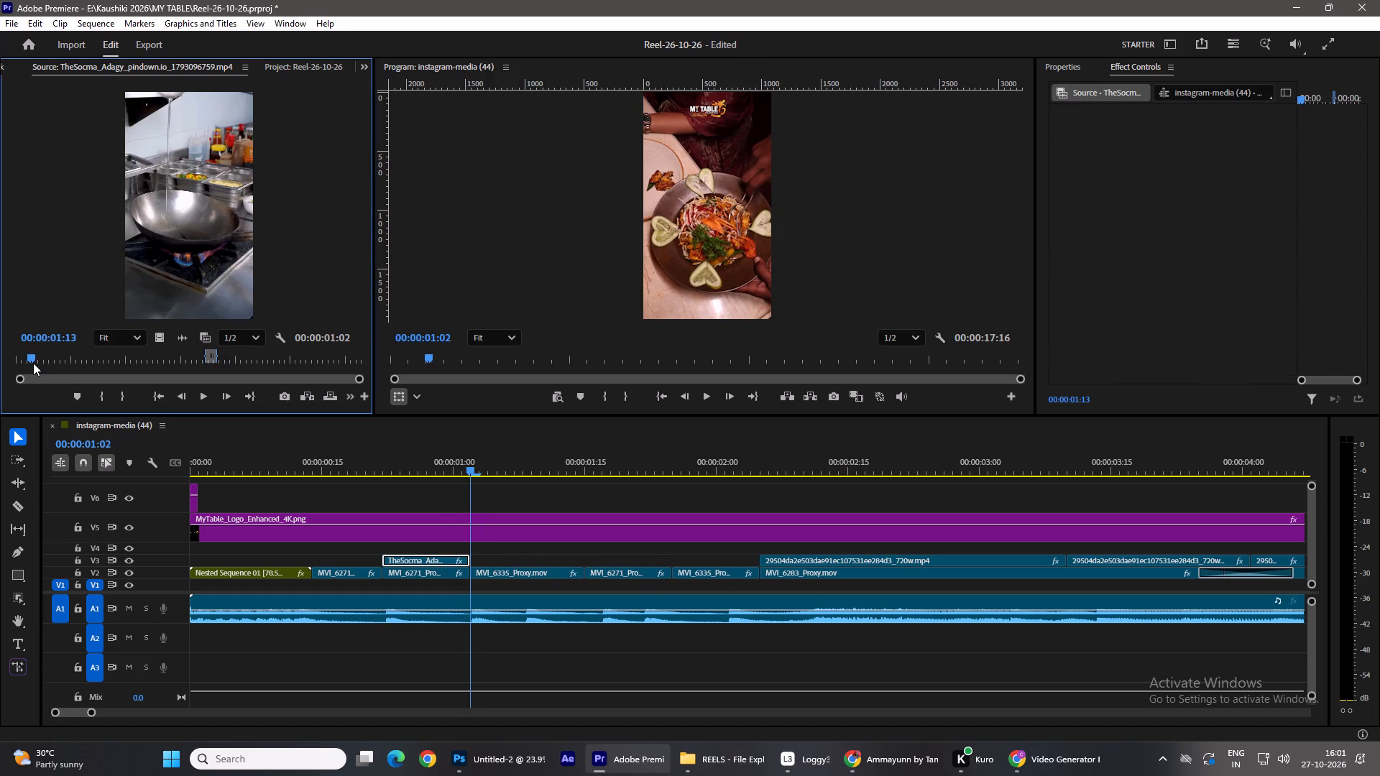
left_click_drag(33, 363, 90, 366)
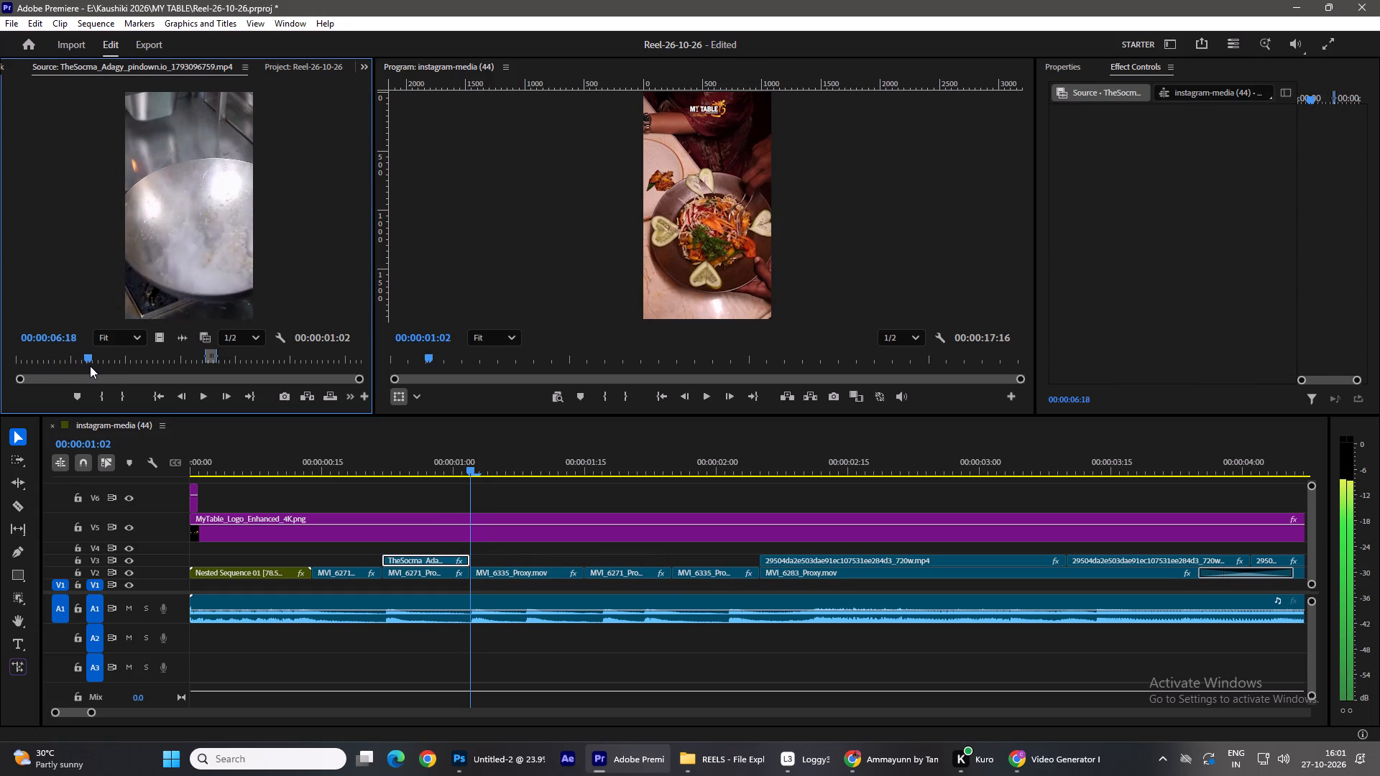
left_click_drag(90, 366, 102, 372)
left_click(93, 395)
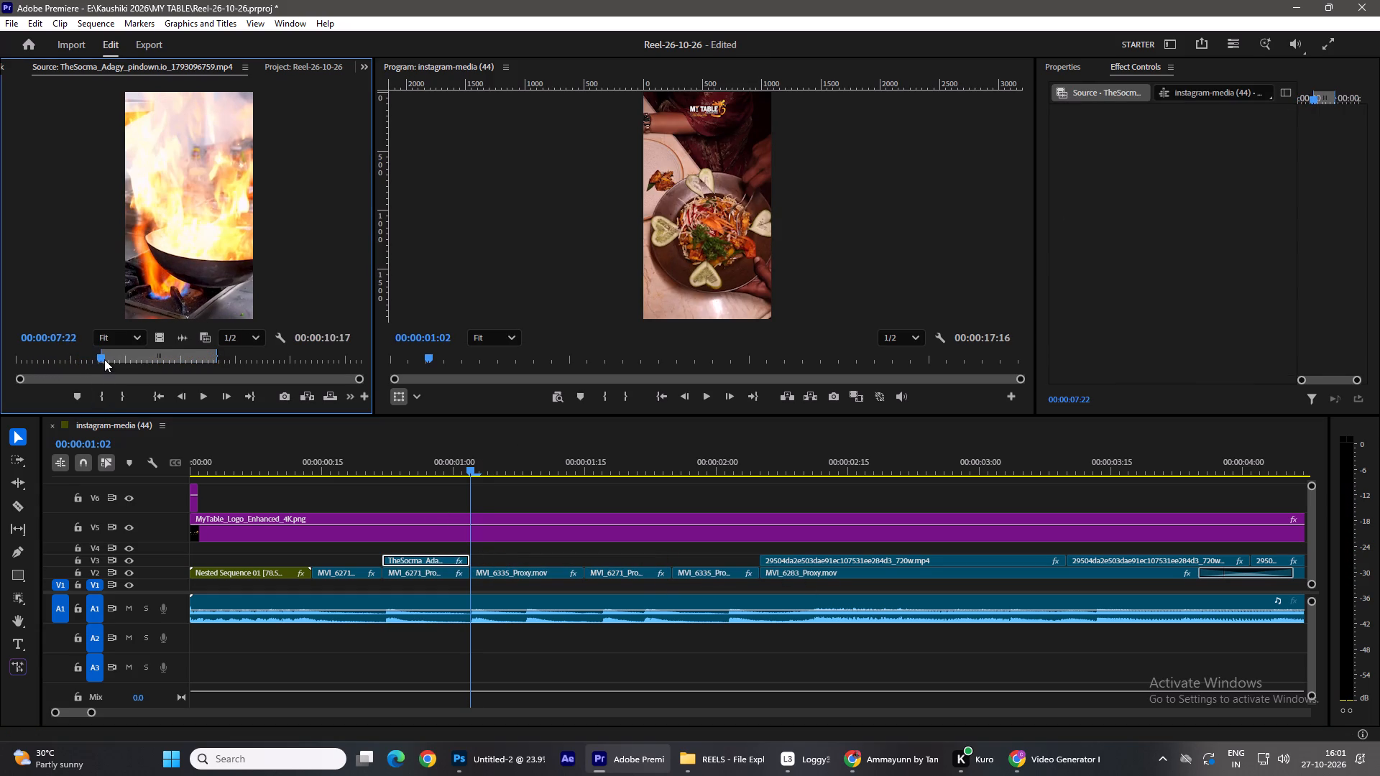
left_click_drag(104, 359, 119, 362)
left_click_drag(121, 356, 114, 356)
left_click(129, 390)
Place the flame shot on V3 at 00:00:01:02, trim it to the end of MVI_6335, and extend the following V3 clip's start back over MVI_6283.
left_click_drag(165, 341, 472, 553)
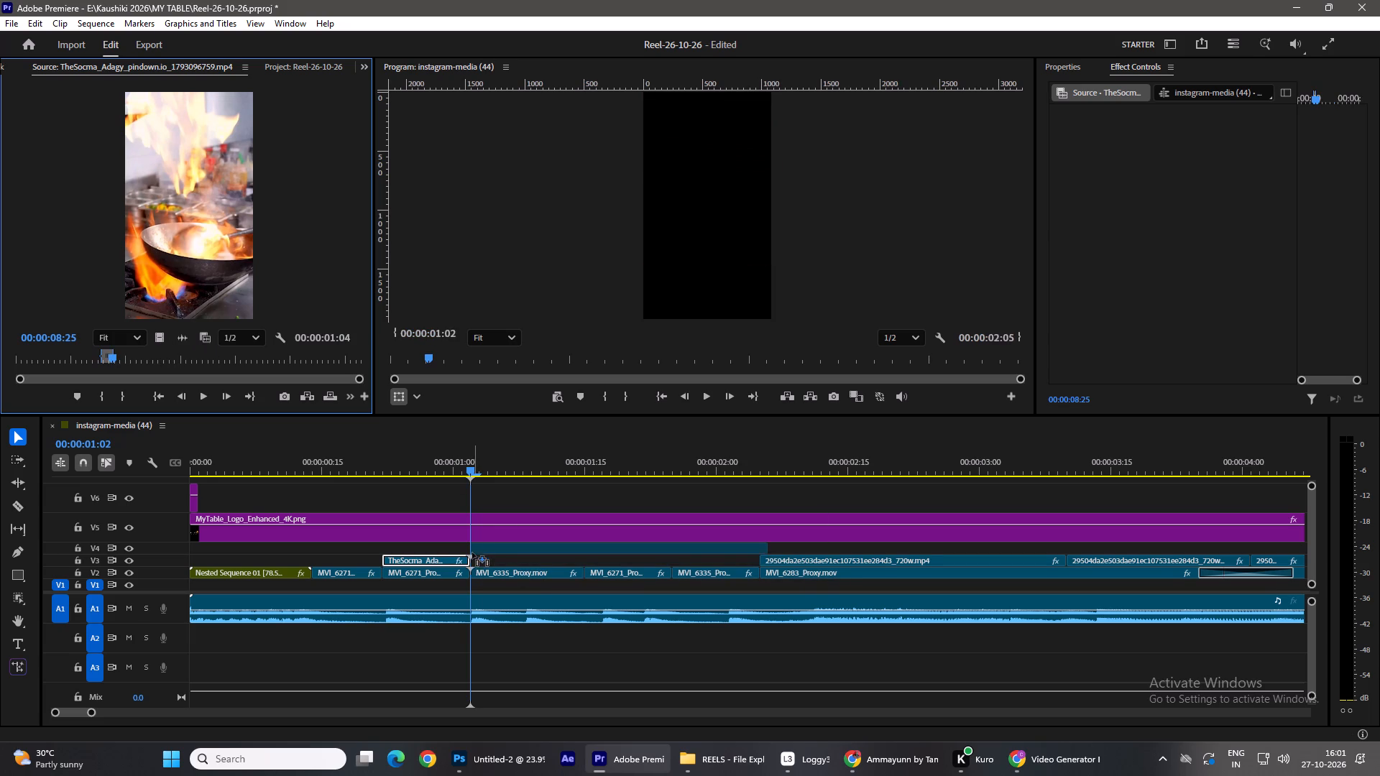
left_click_drag(472, 553, 472, 558)
left_click(603, 556)
left_click_drag(767, 558, 584, 565)
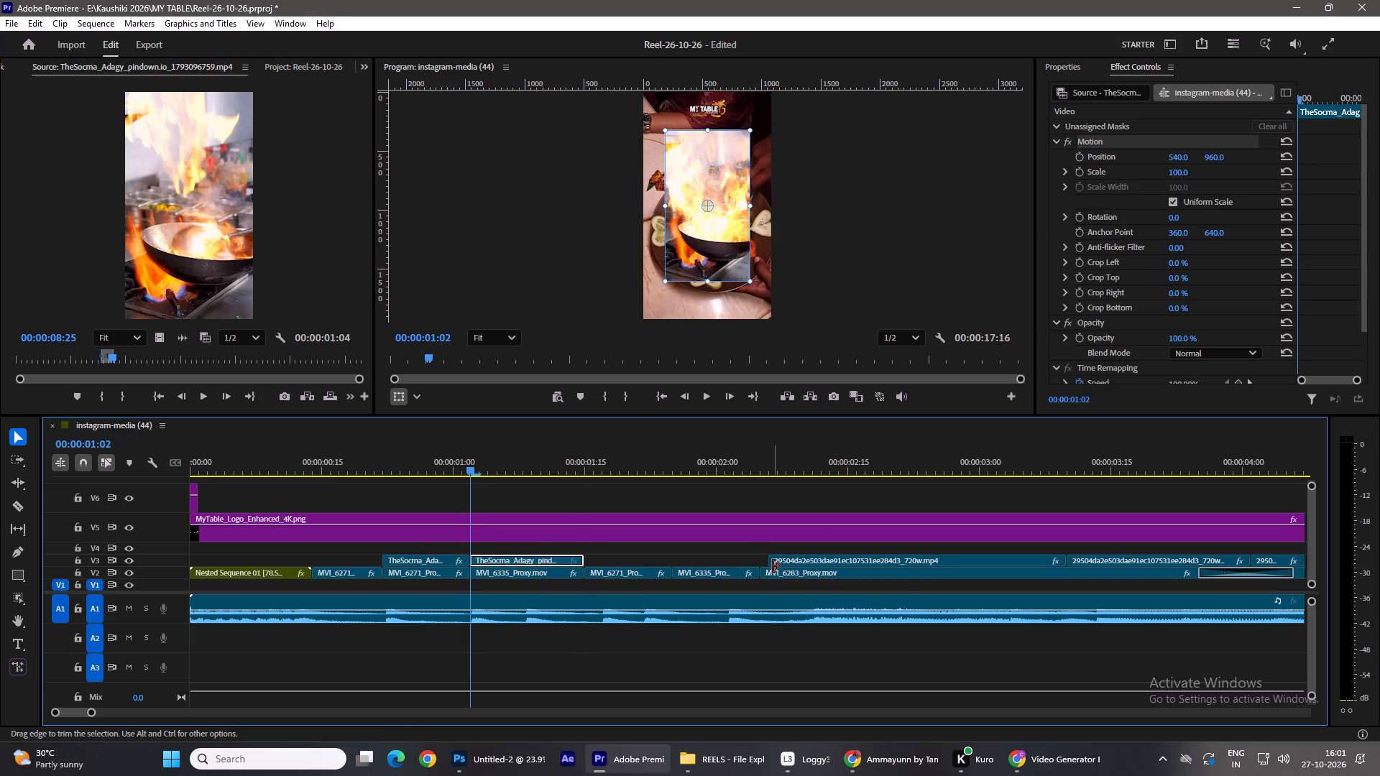
left_click_drag(774, 565, 765, 563)
Mark the 20-frame vegetable-tossing shot ending at 00:00:10:06 and place it on V3 directly after the flame clip.
left_click(118, 358)
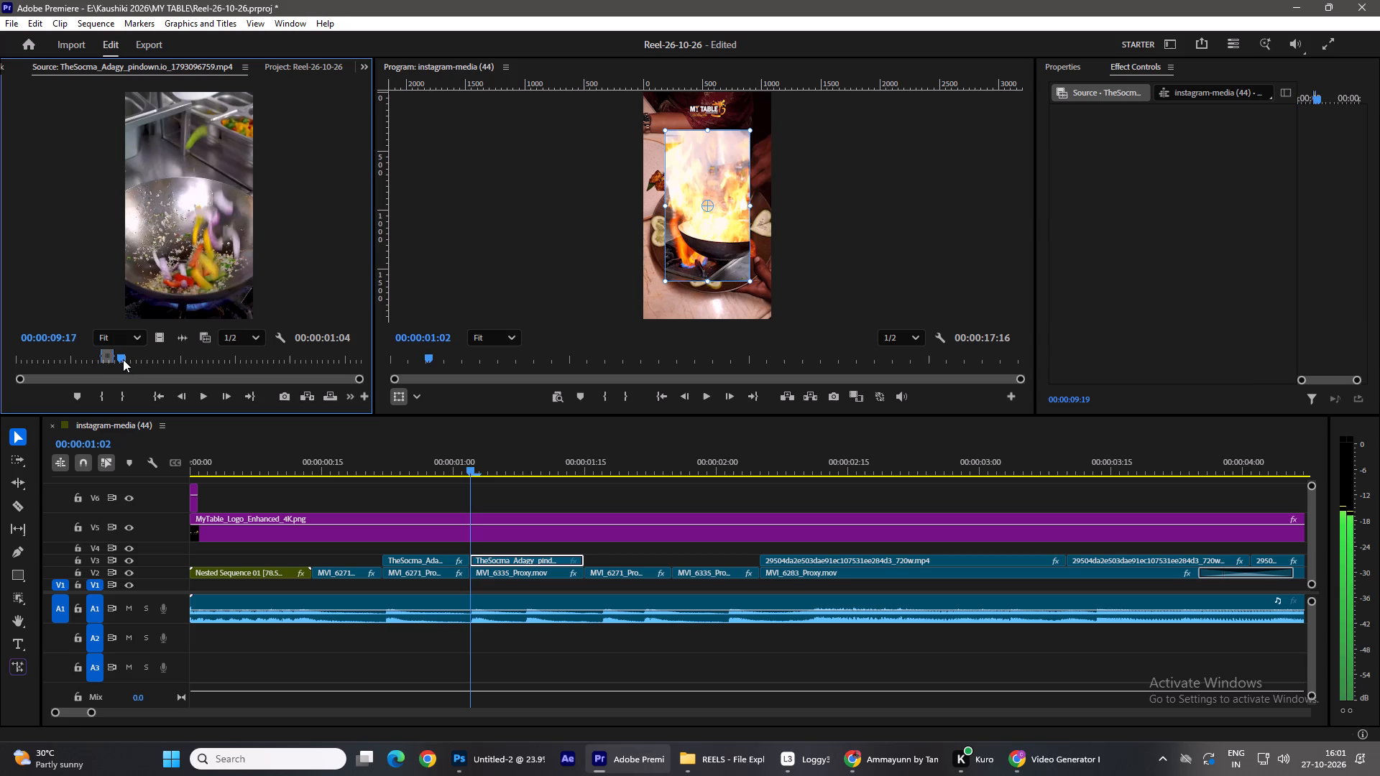
left_click(104, 392)
left_click_drag(122, 359, 129, 361)
left_click(124, 387)
left_click(116, 403)
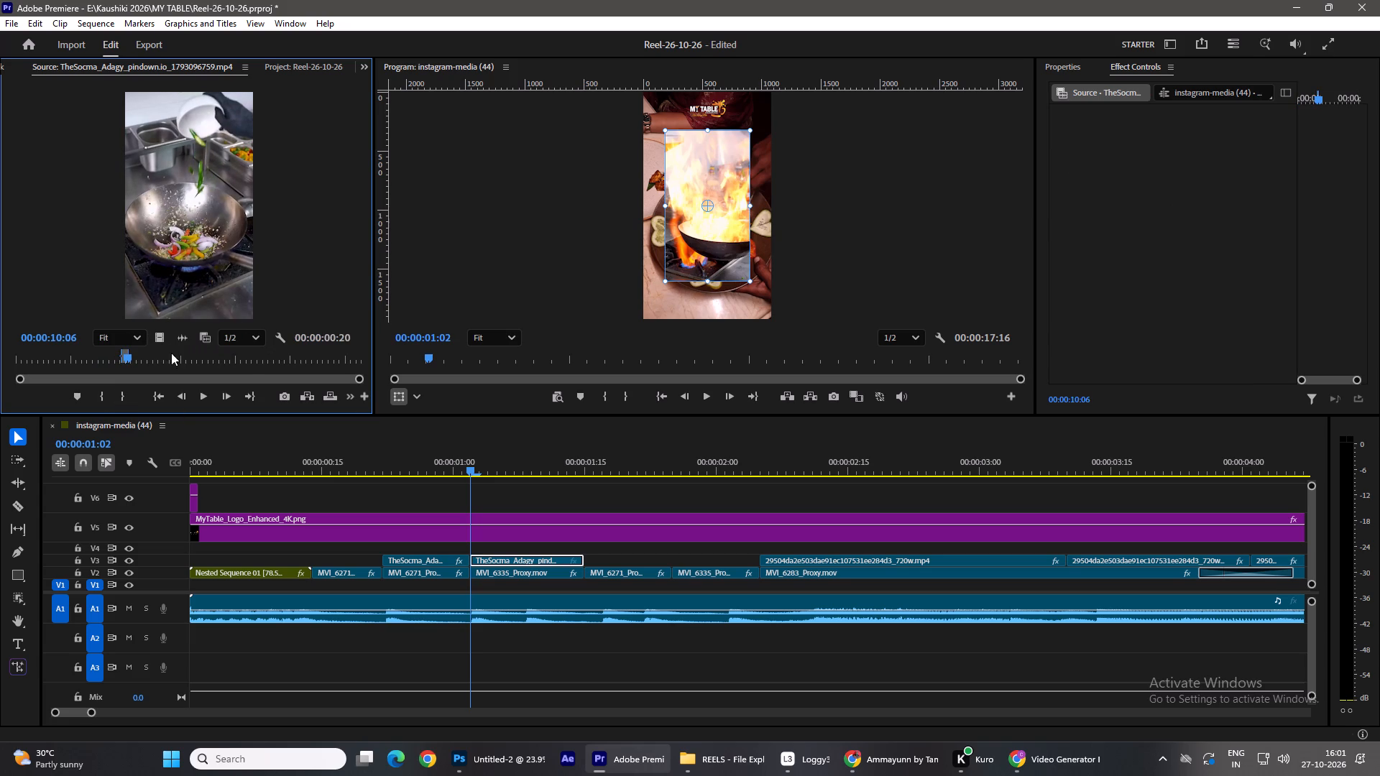
left_click_drag(165, 338, 578, 553)
left_click_drag(640, 552, 638, 563)
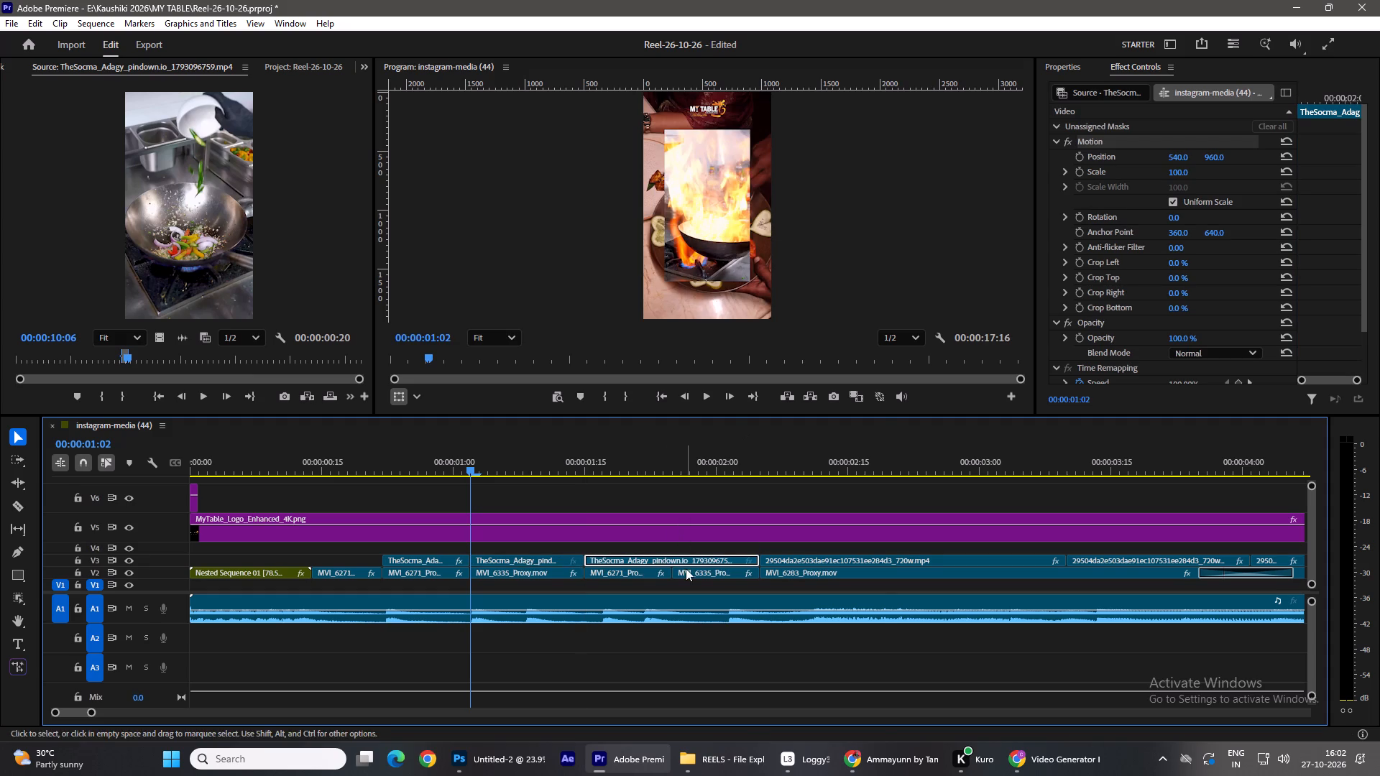
Fit the new vegetable and flame clips on V3 to the frame at 150 scale and play them back from 00:00:01:02.
right_click(665, 561)
left_click(709, 585)
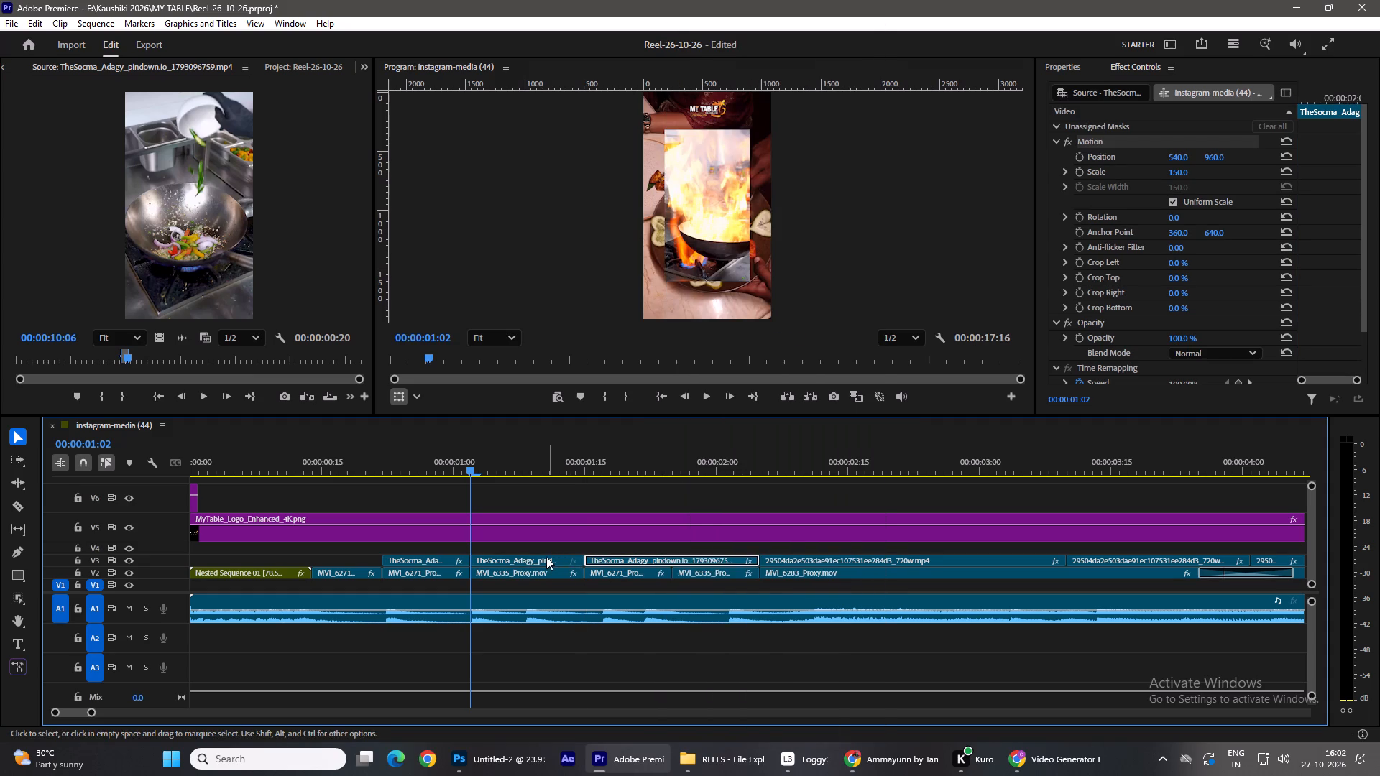
left_click(546, 557)
right_click(546, 557)
left_click(582, 584)
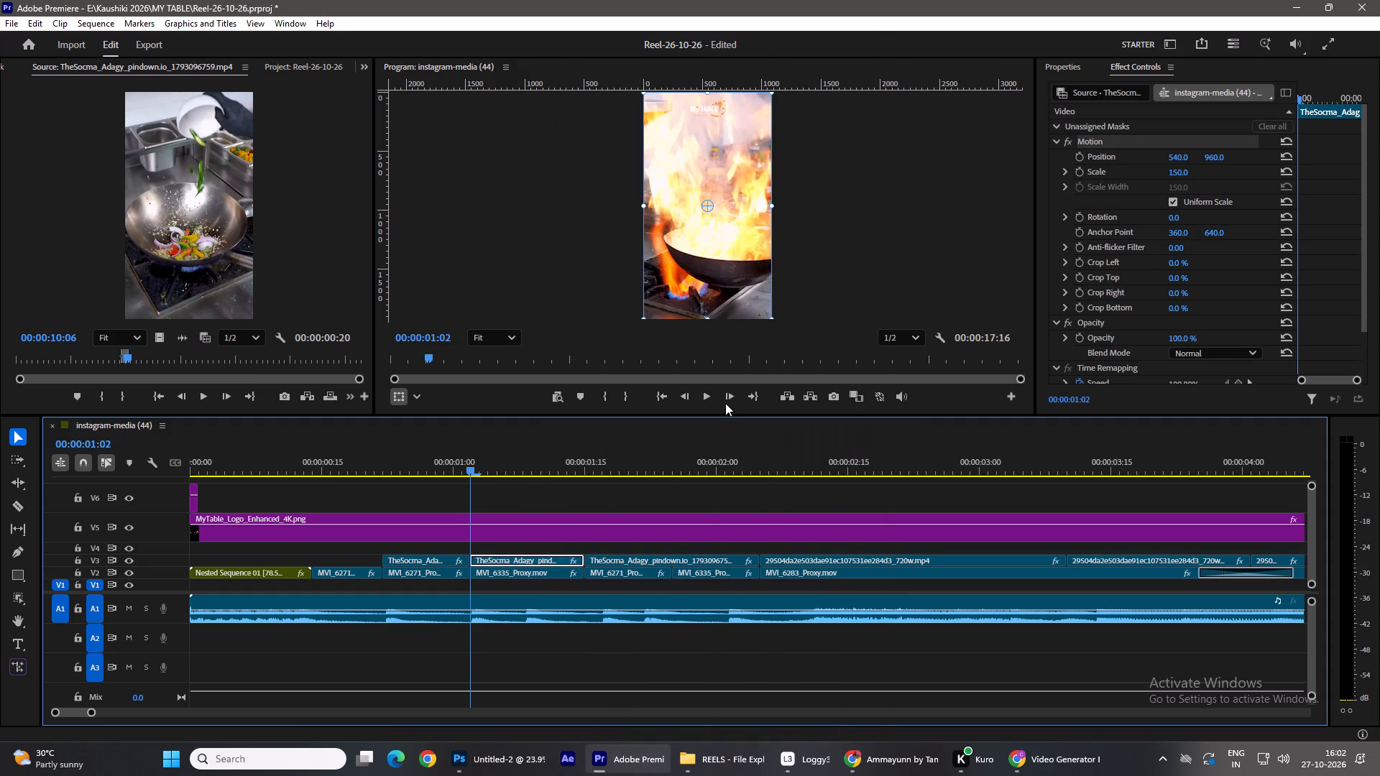
left_click(706, 394)
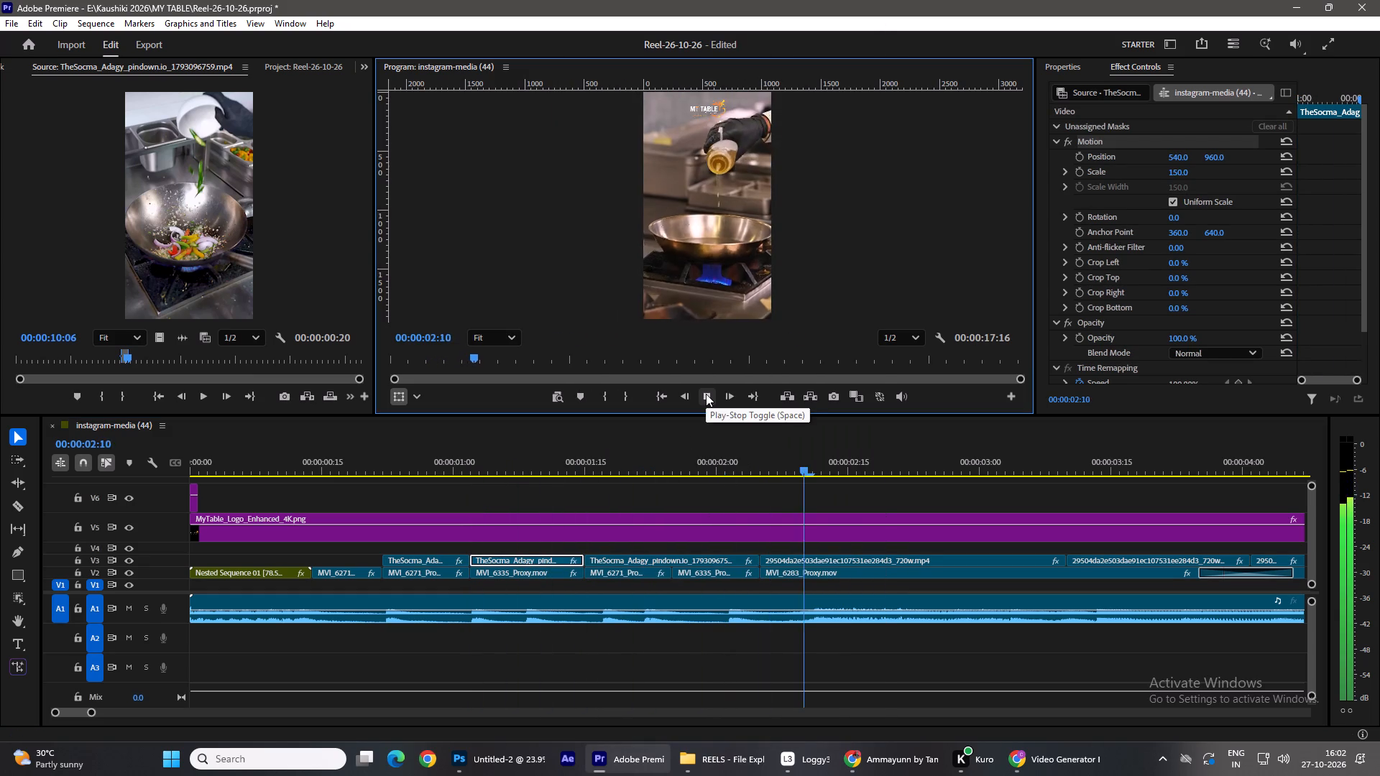
left_click(706, 394)
Check the reel's opening at 00:00:00:18 and mark a 13-frame vegetable close-up ending at 00:00:11:18 in the TheSocma_Adagy clip.
left_click_drag(91, 714, 181, 716)
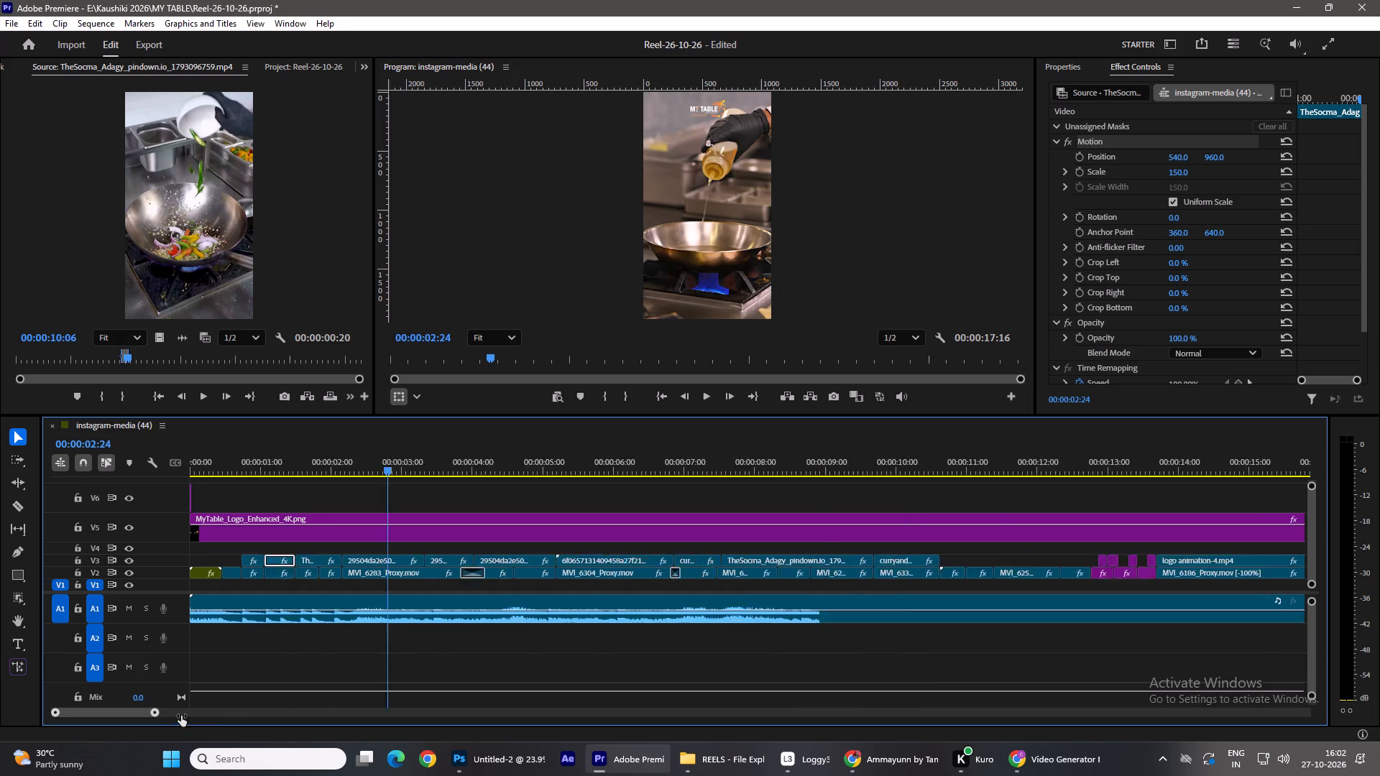
left_click_drag(181, 716, 222, 715)
left_click_drag(286, 471, 211, 481)
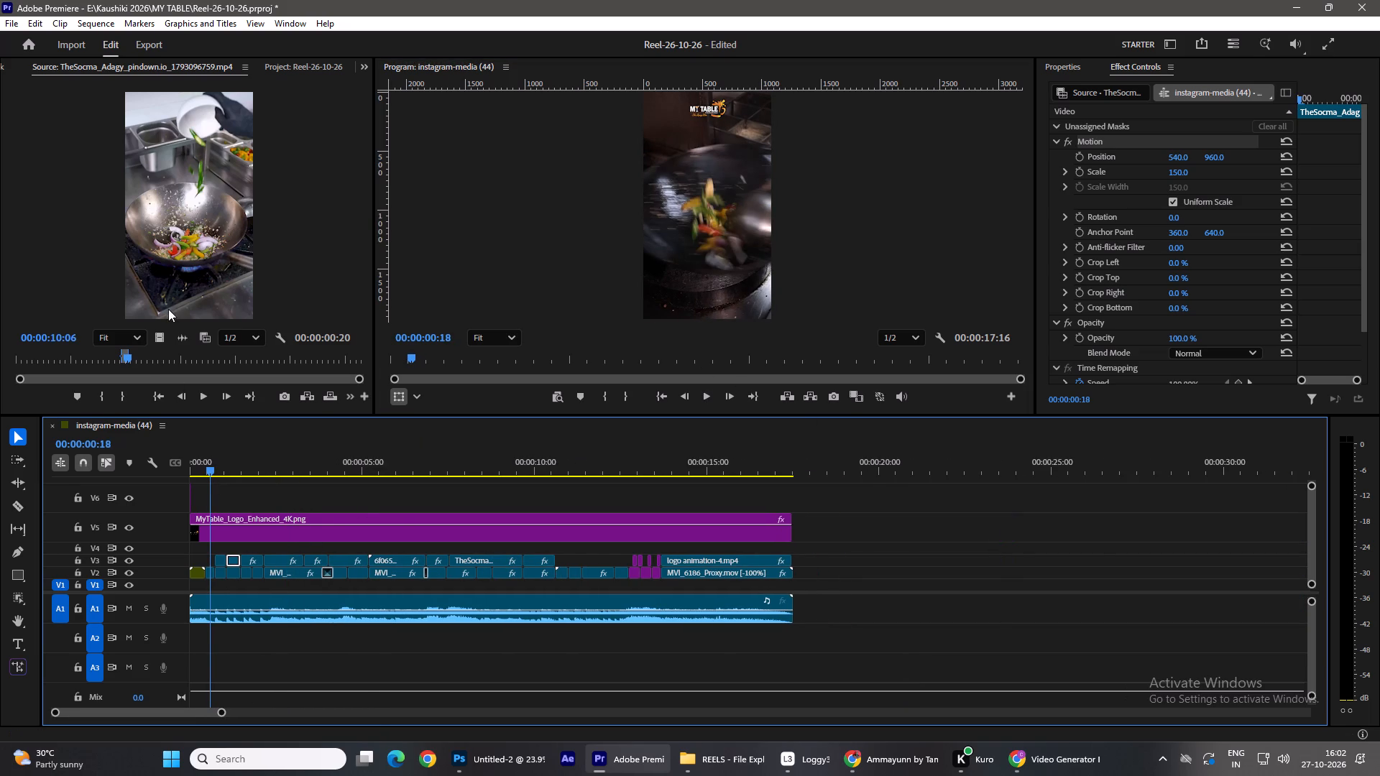
left_click(141, 355)
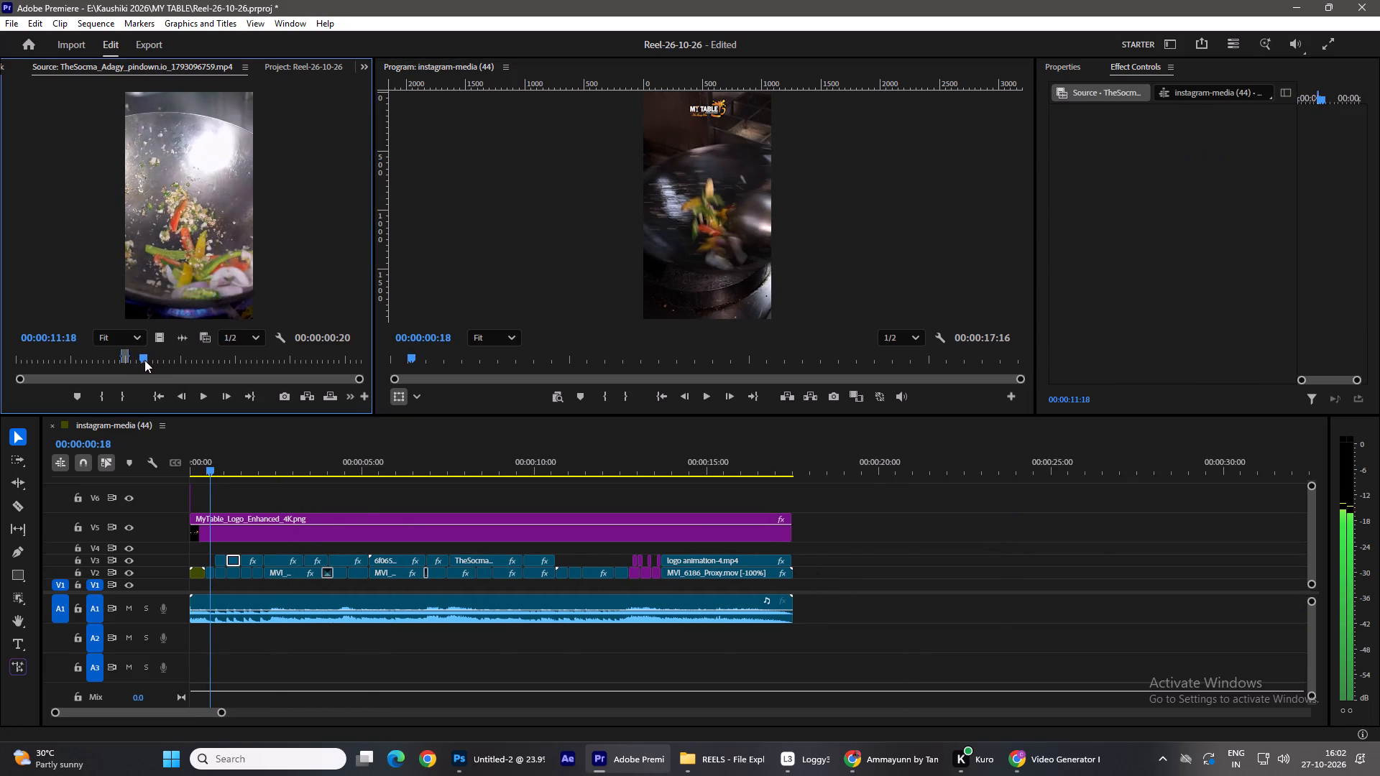
left_click(98, 394)
left_click(142, 363)
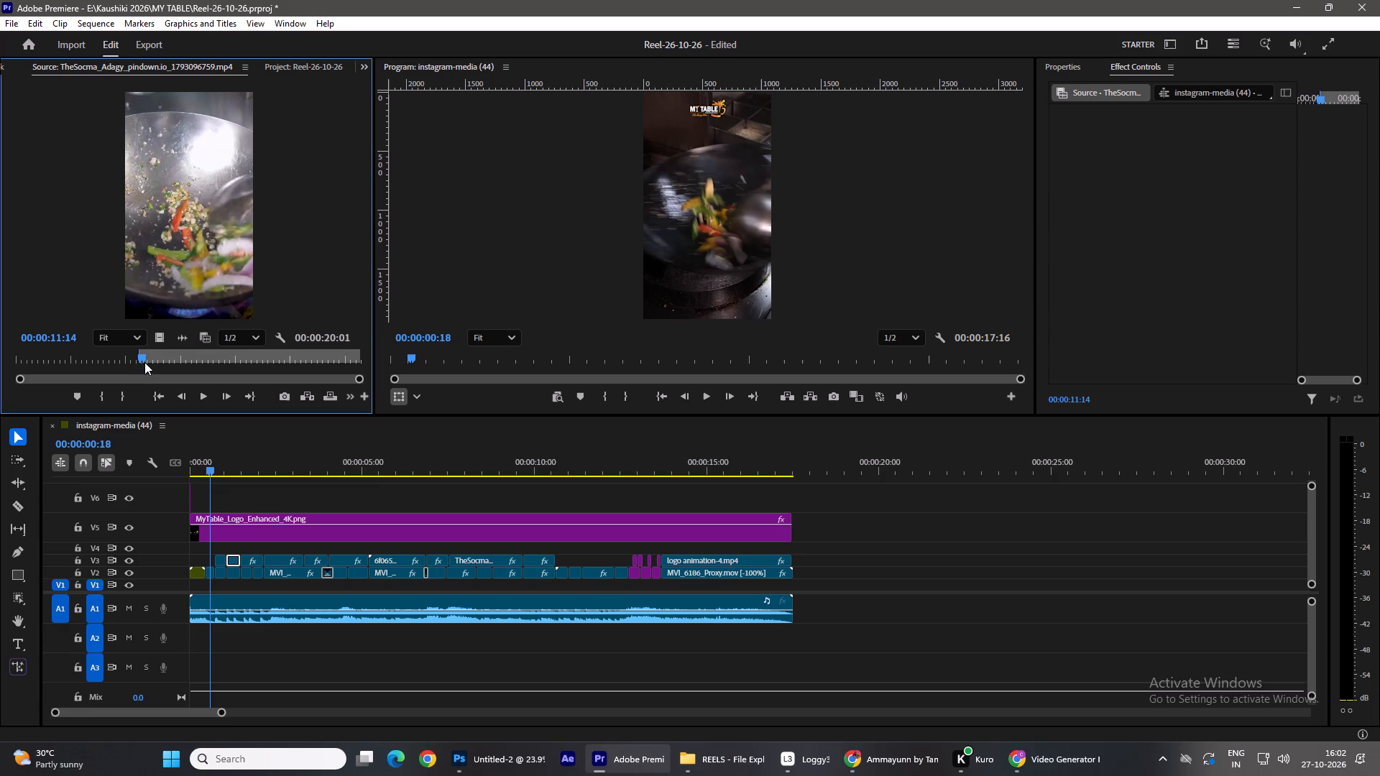
left_click(128, 391)
Place the vegetable close-up on V3 before the wok clip and trim its start to the end of the nested sequence.
left_click_drag(163, 340, 198, 545)
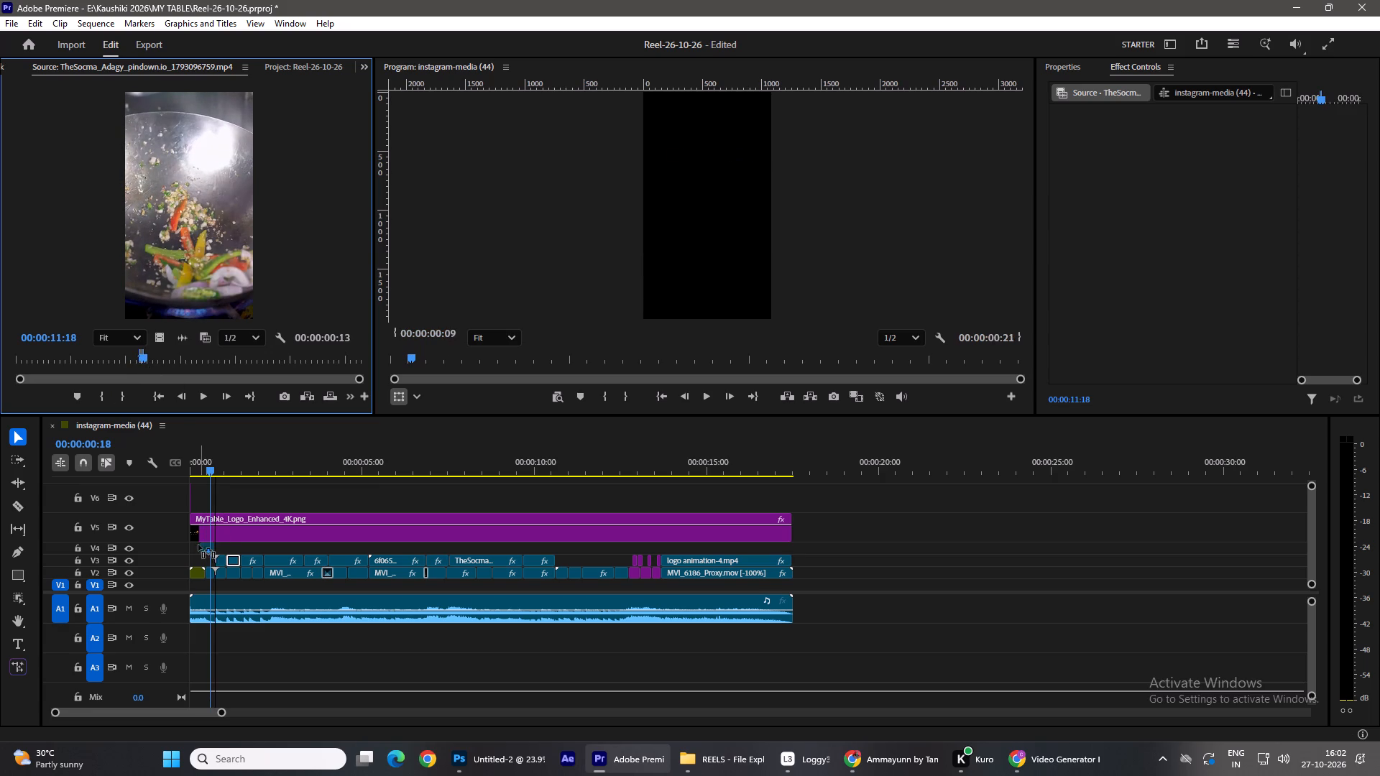
left_click_drag(198, 545, 199, 558)
left_click(206, 461)
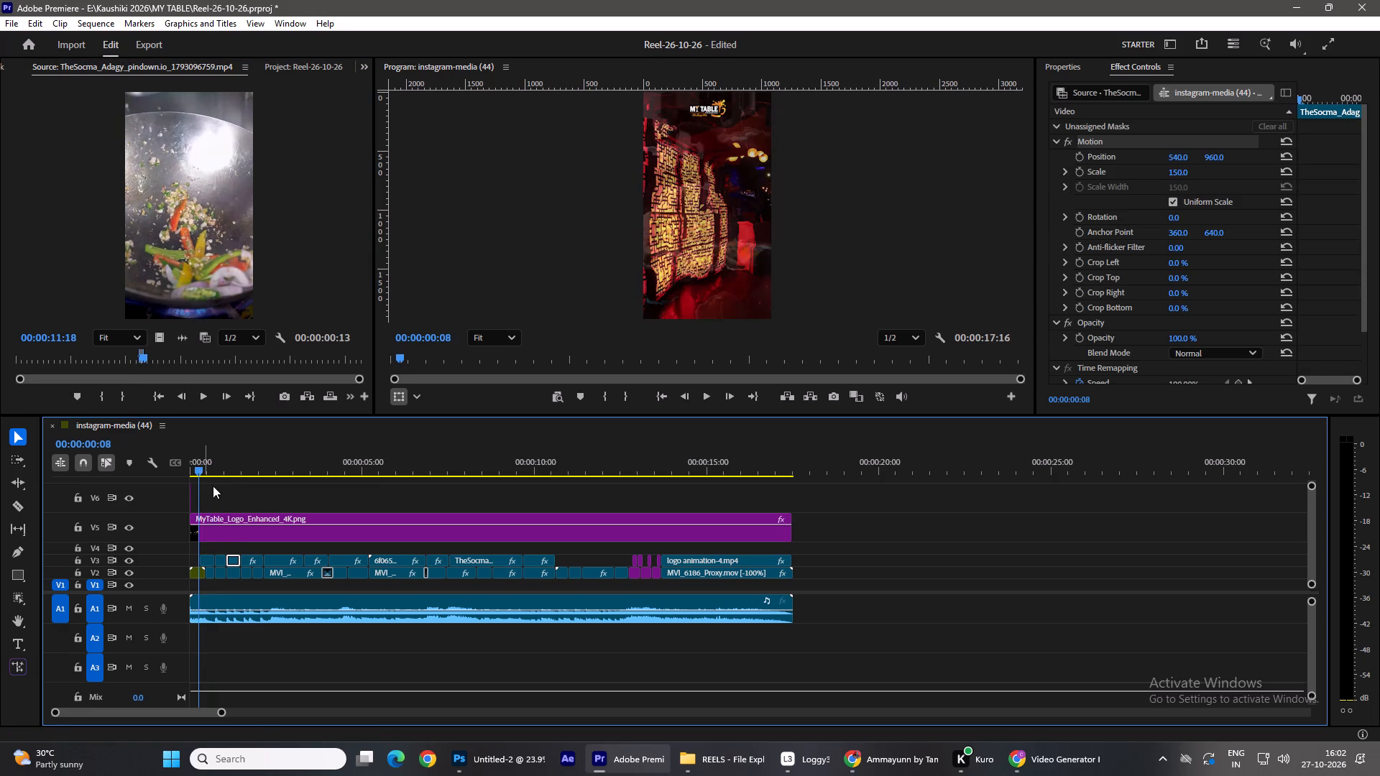
left_click_drag(227, 715, 220, 713)
left_click_drag(233, 712, 97, 711)
left_click_drag(221, 712, 100, 702)
left_click(272, 558)
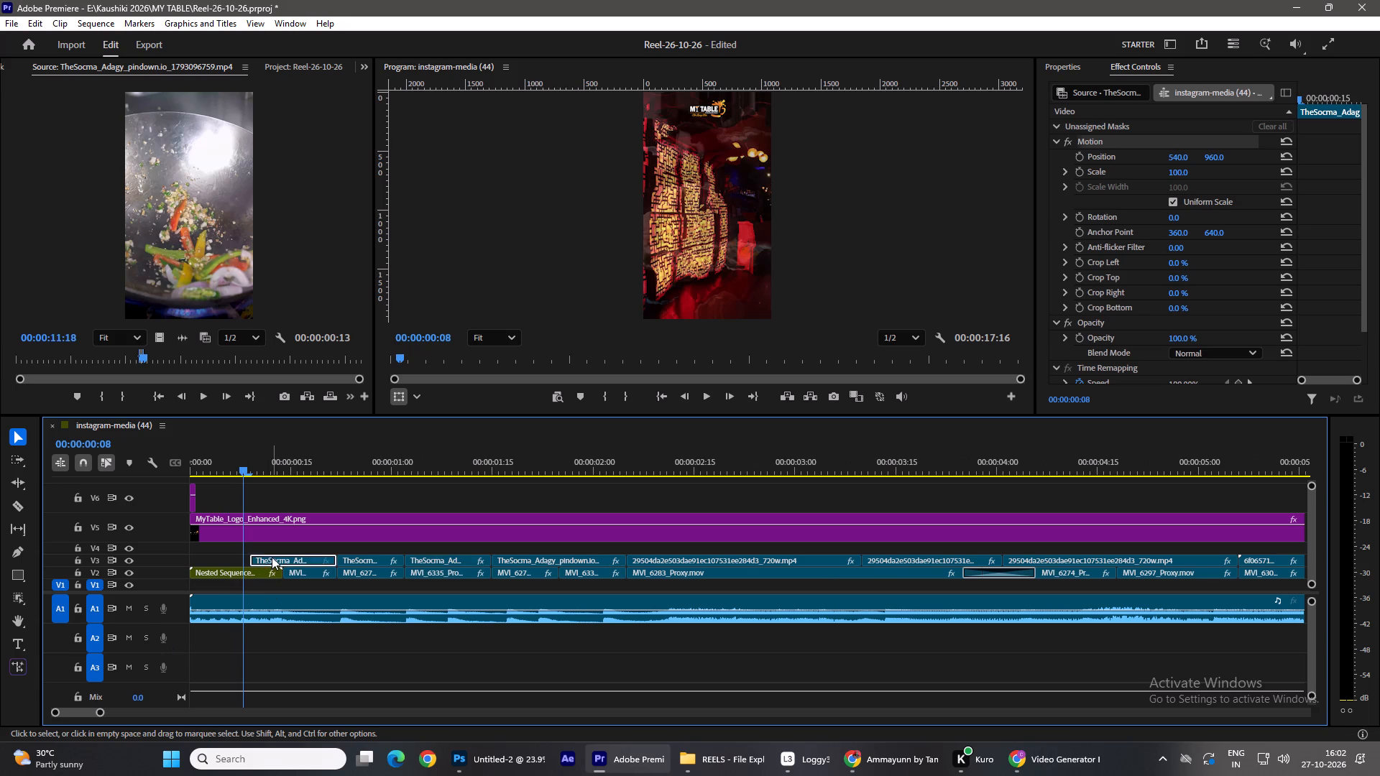
left_click_drag(255, 558, 285, 564)
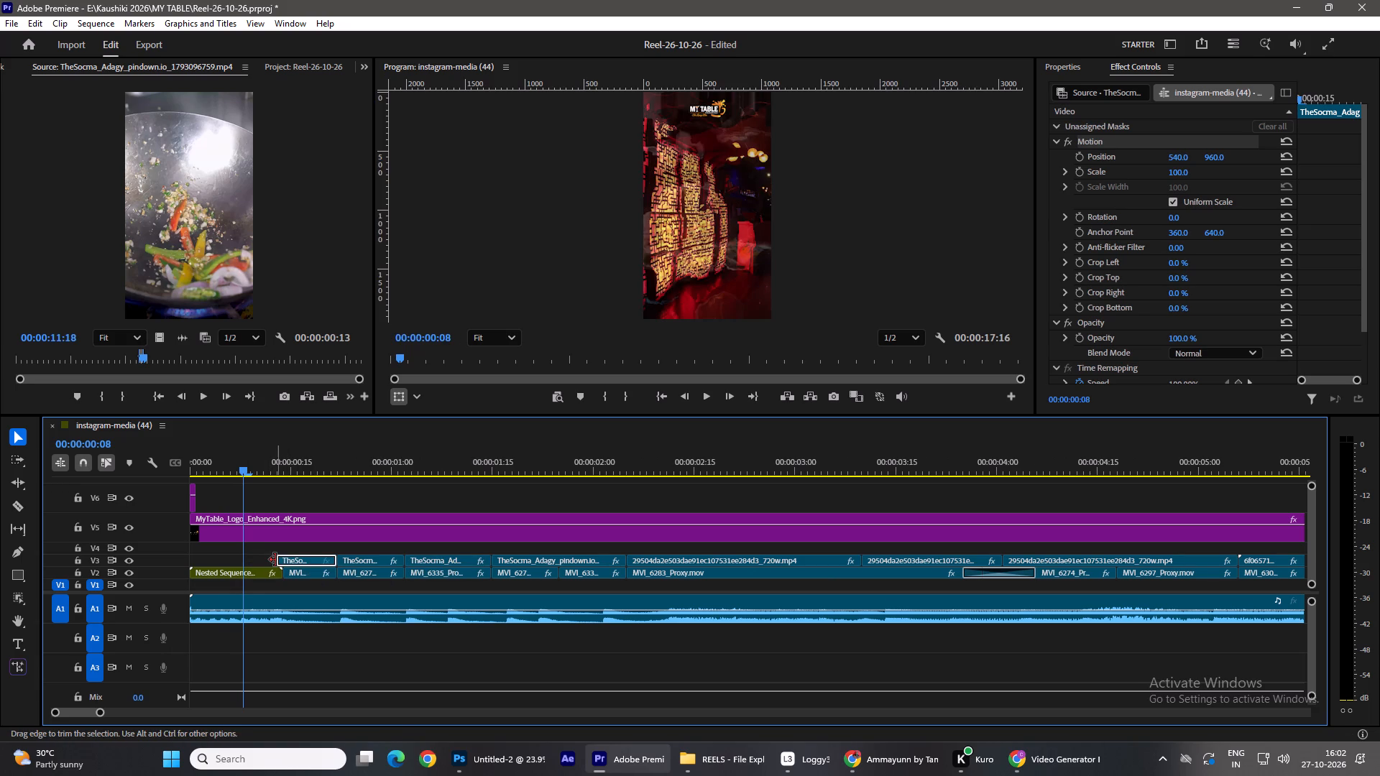
left_click(275, 560)
Fit the trimmed vegetable close-up on V3 to the frame at 150 scale.
right_click(297, 561)
left_click(346, 583)
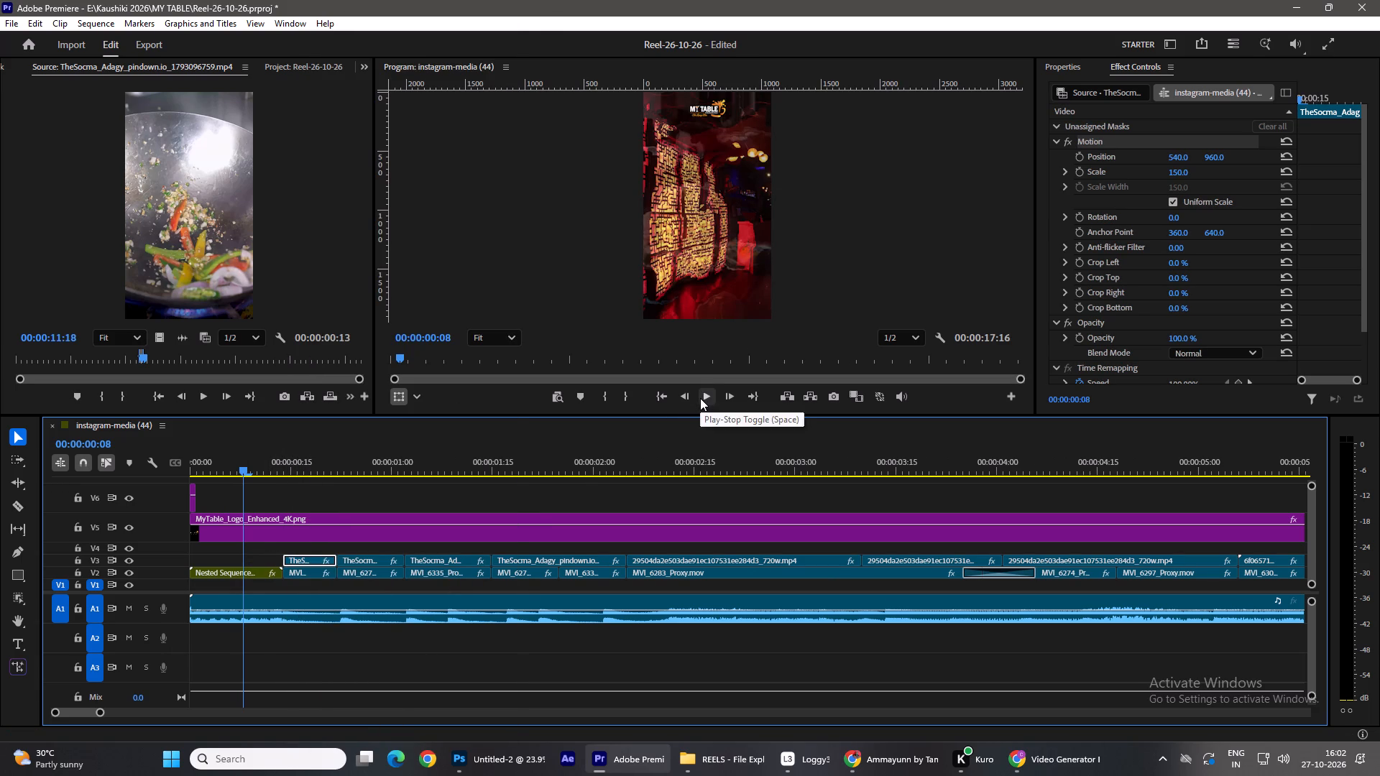
Play back the reel from 00:00:00:08 through to the closing logo animation to review the edit.
left_click(700, 398)
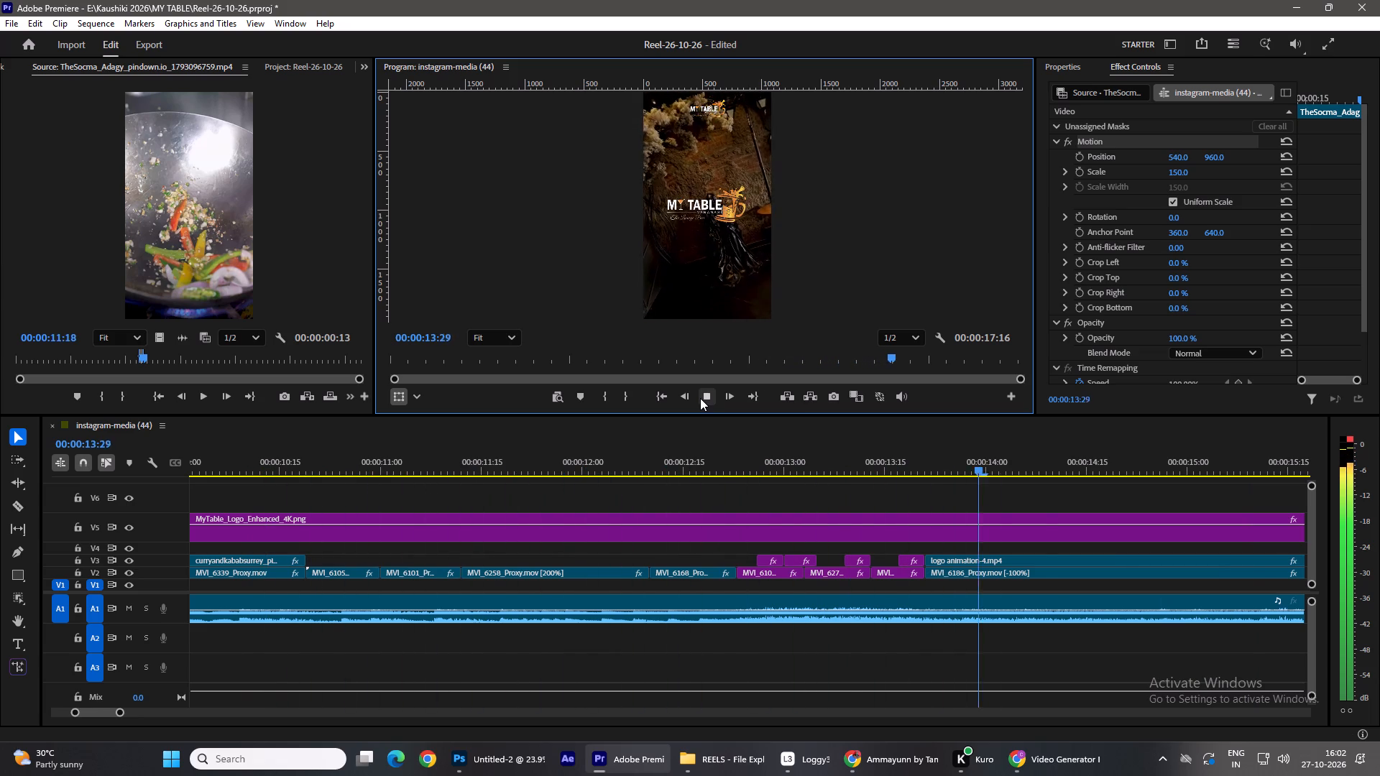
left_click(700, 398)
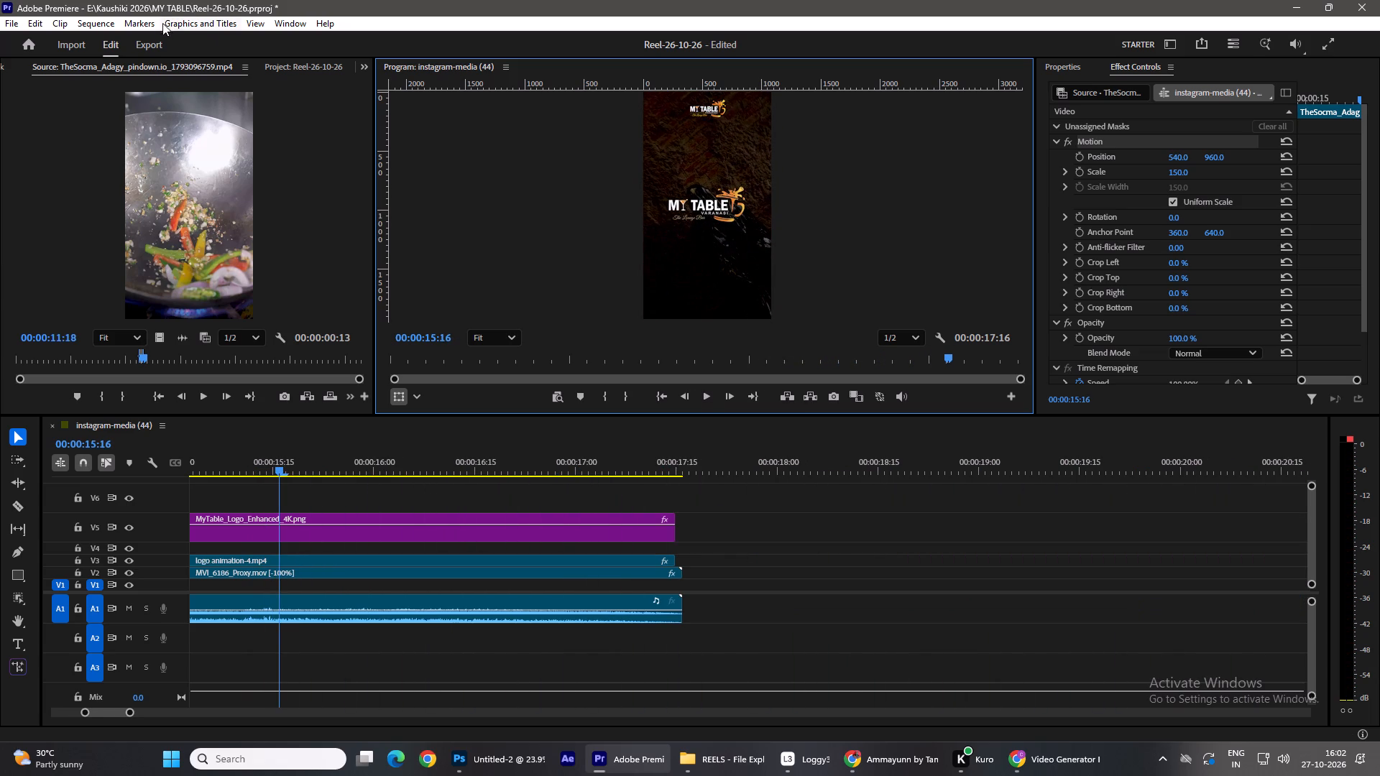
Bring the instagram-media (44) sequence into the export settings and set the export range's out point at 00:00:17:13.
left_click(156, 51)
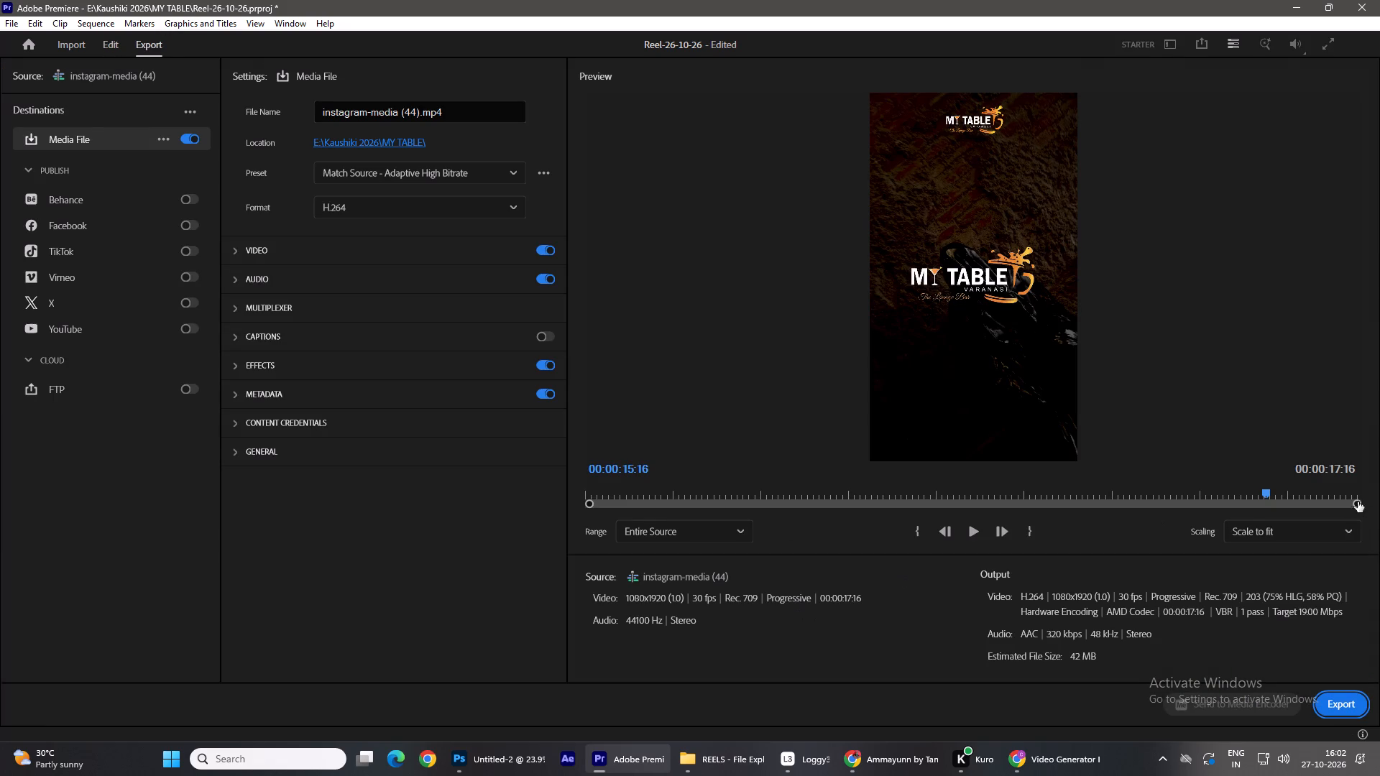
left_click_drag(1284, 496, 1347, 496)
left_click(1030, 525)
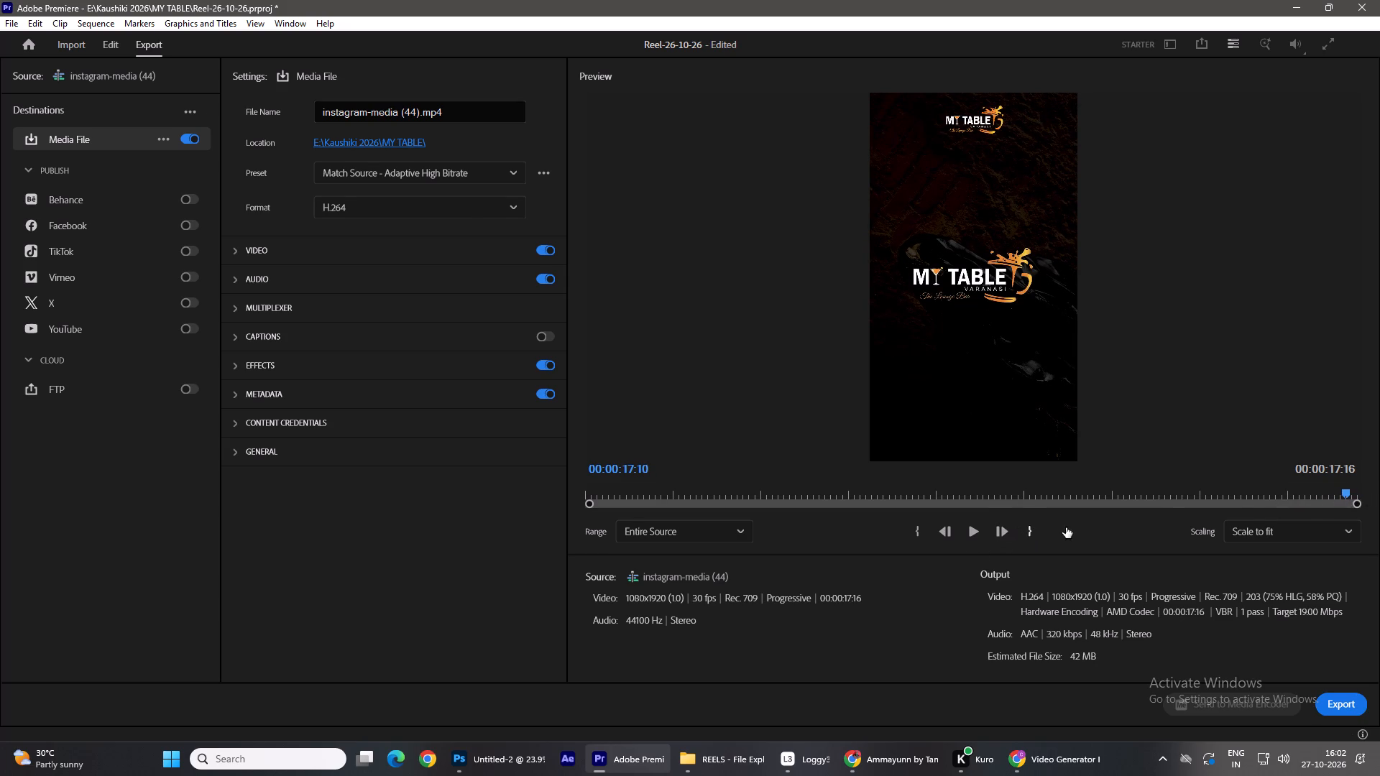
left_click_drag(1339, 489, 1317, 493)
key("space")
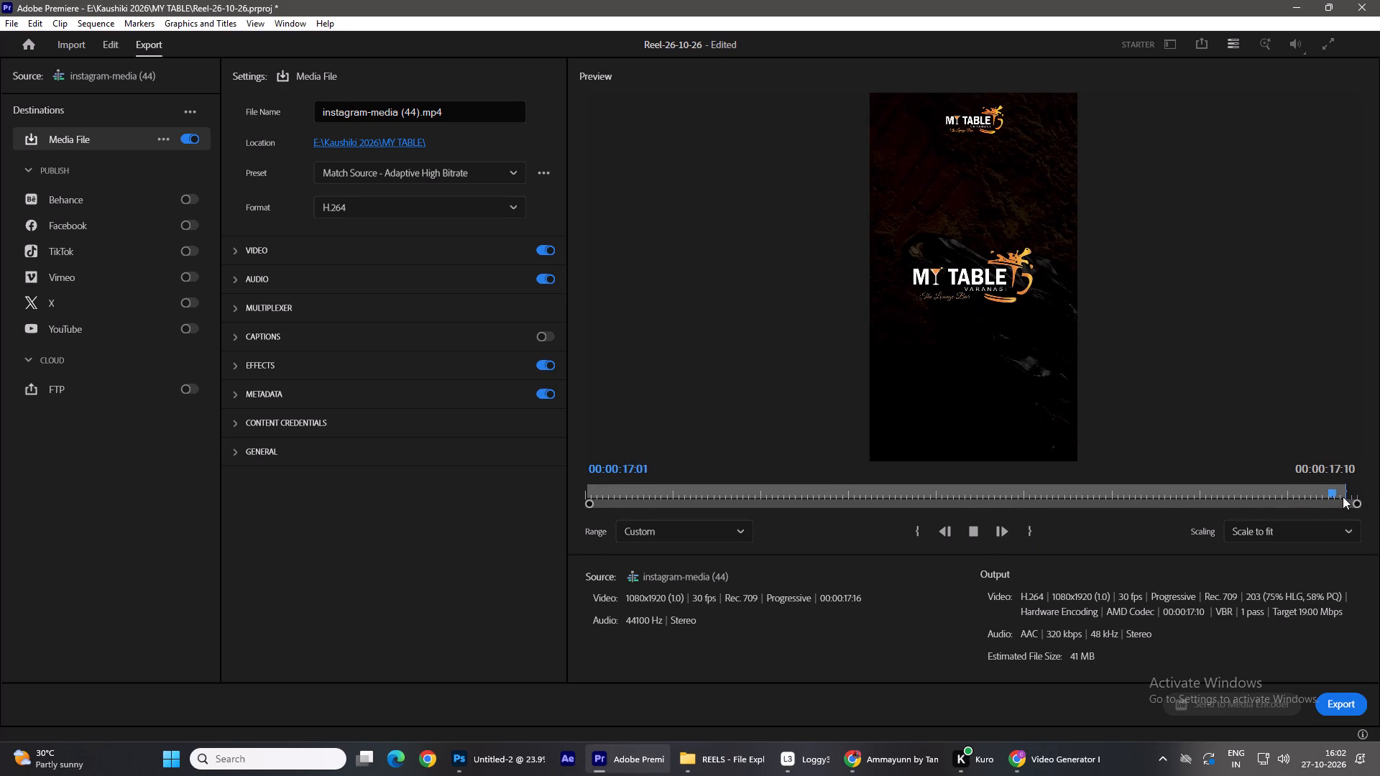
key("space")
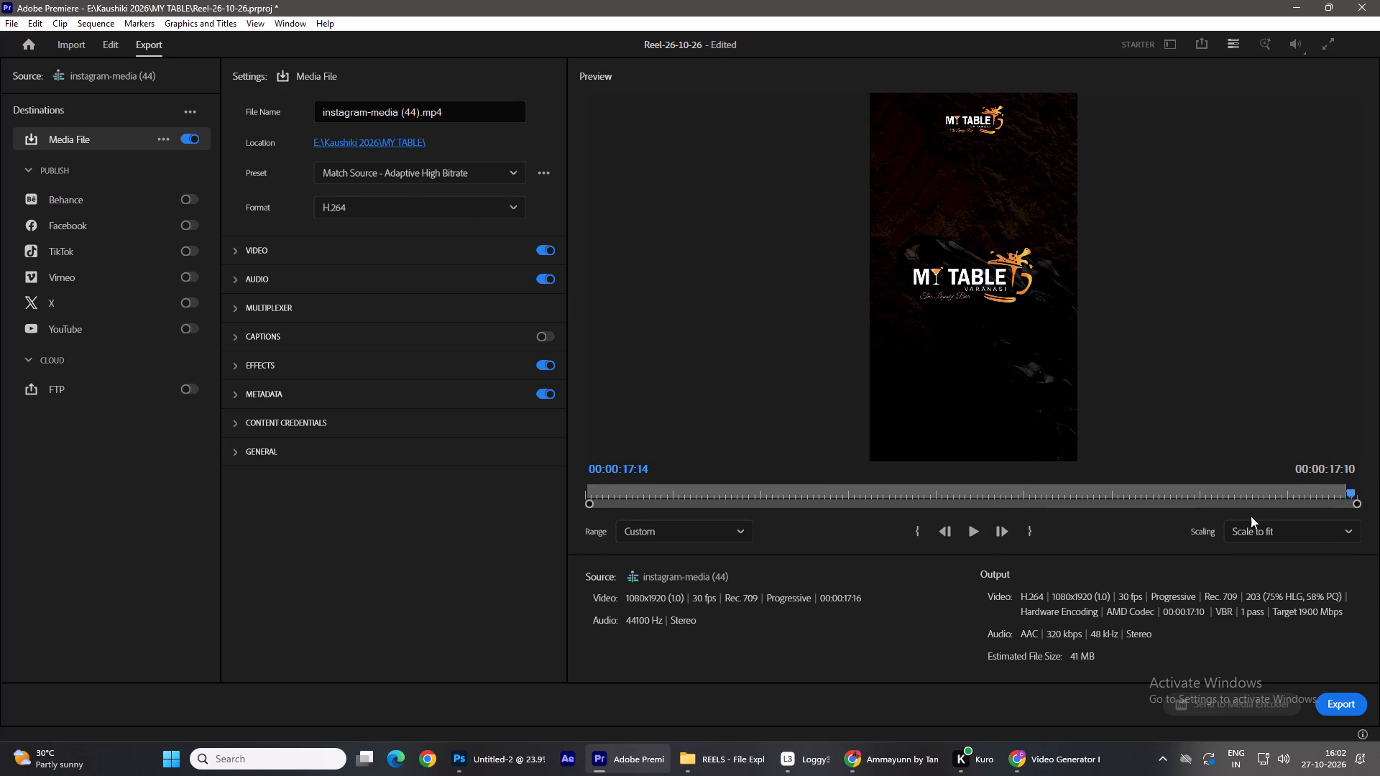
left_click(1036, 530)
left_click(1348, 489)
left_click(1030, 532)
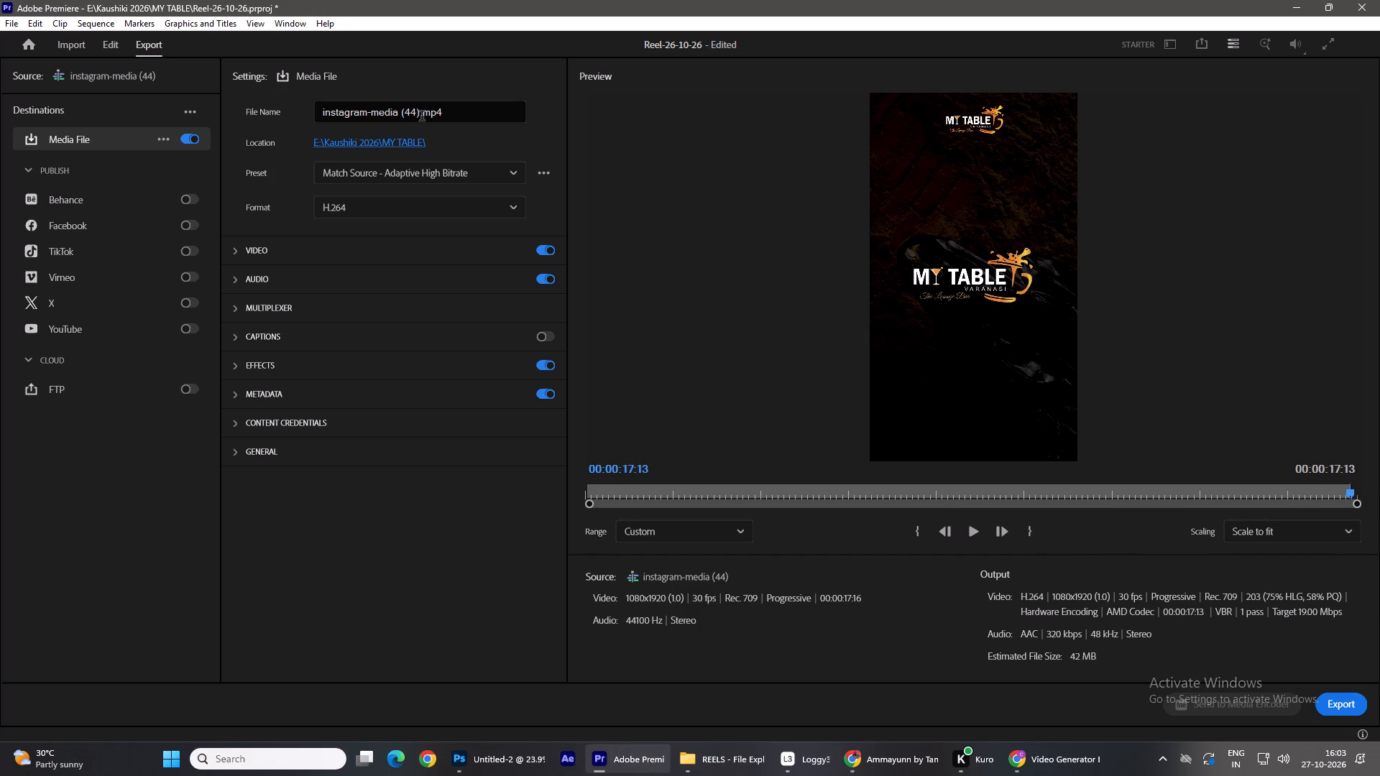
Name the output file reel-27-10-26-01 and export the reel.
triple_click(425, 114)
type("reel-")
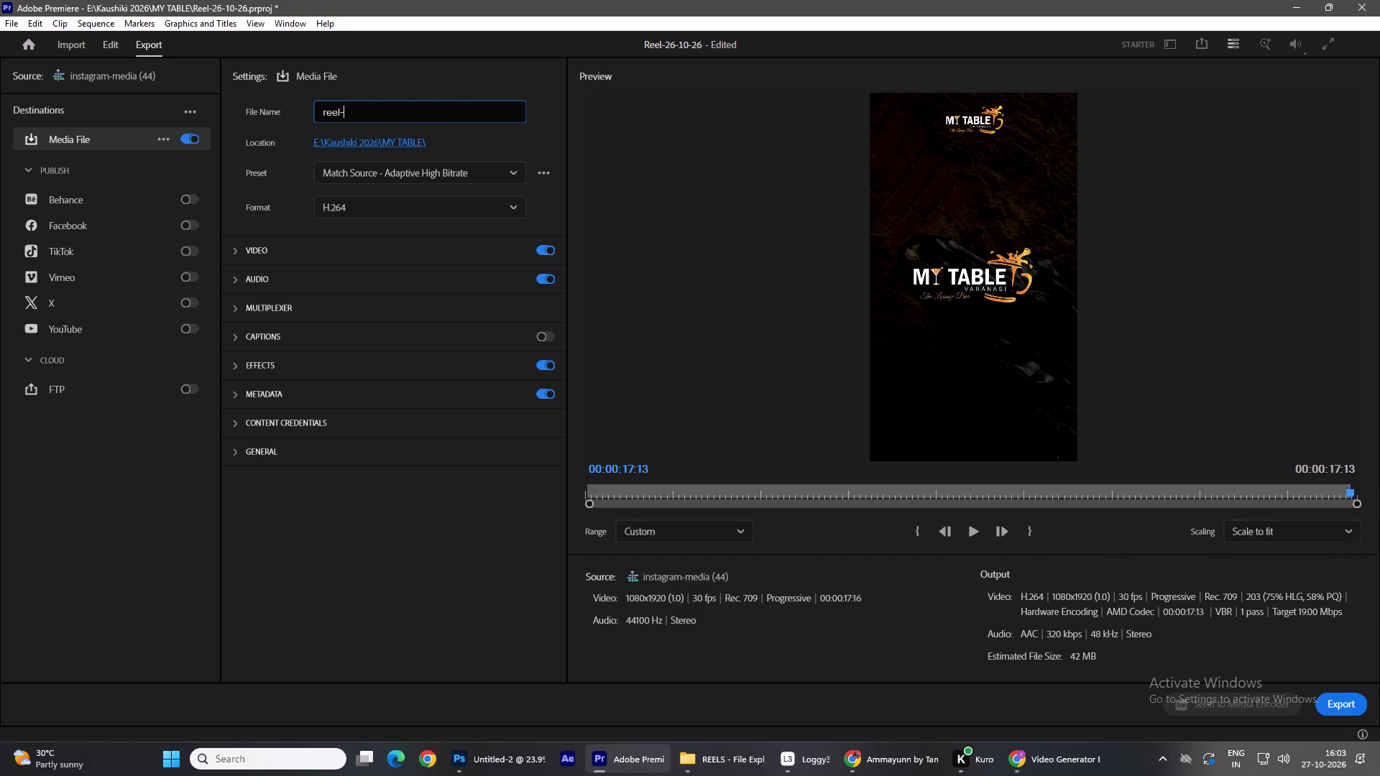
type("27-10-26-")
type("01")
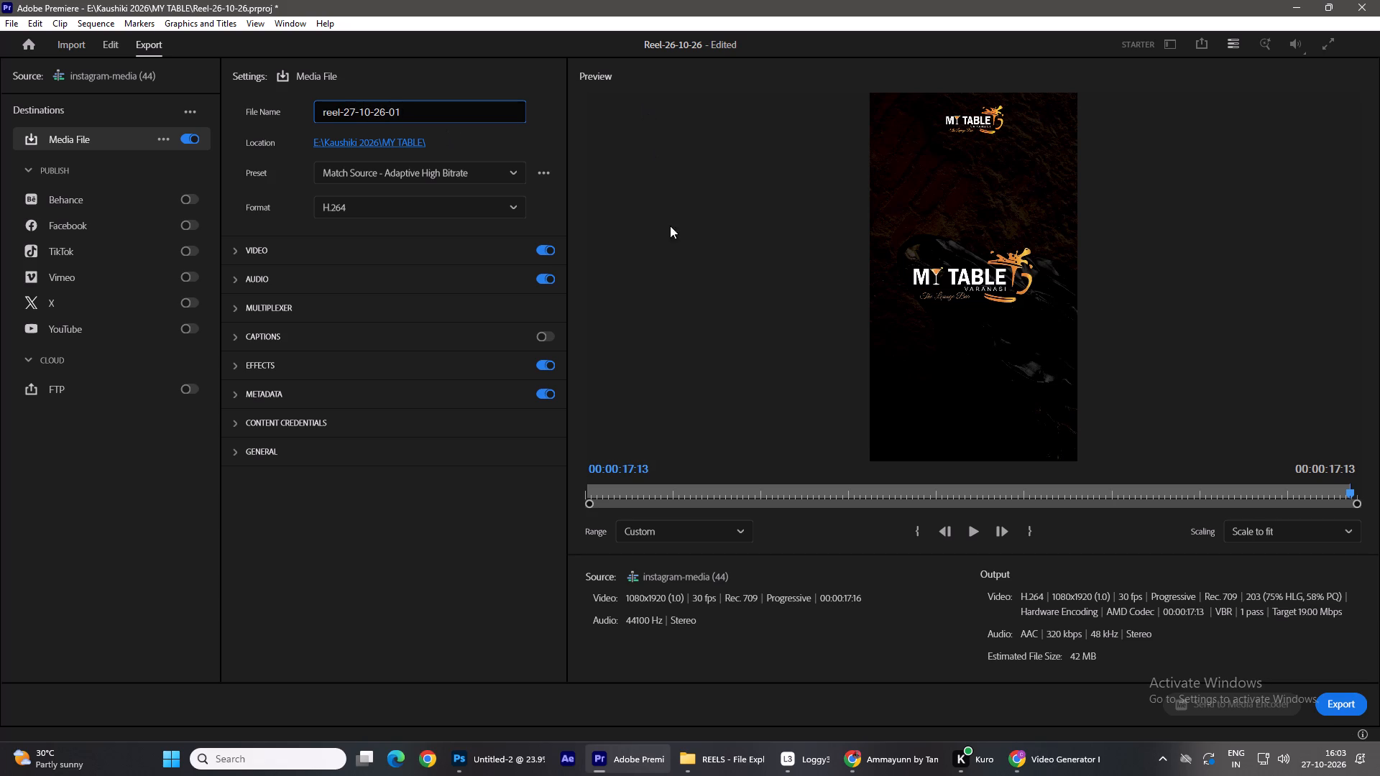
left_click(669, 241)
left_click(1348, 703)
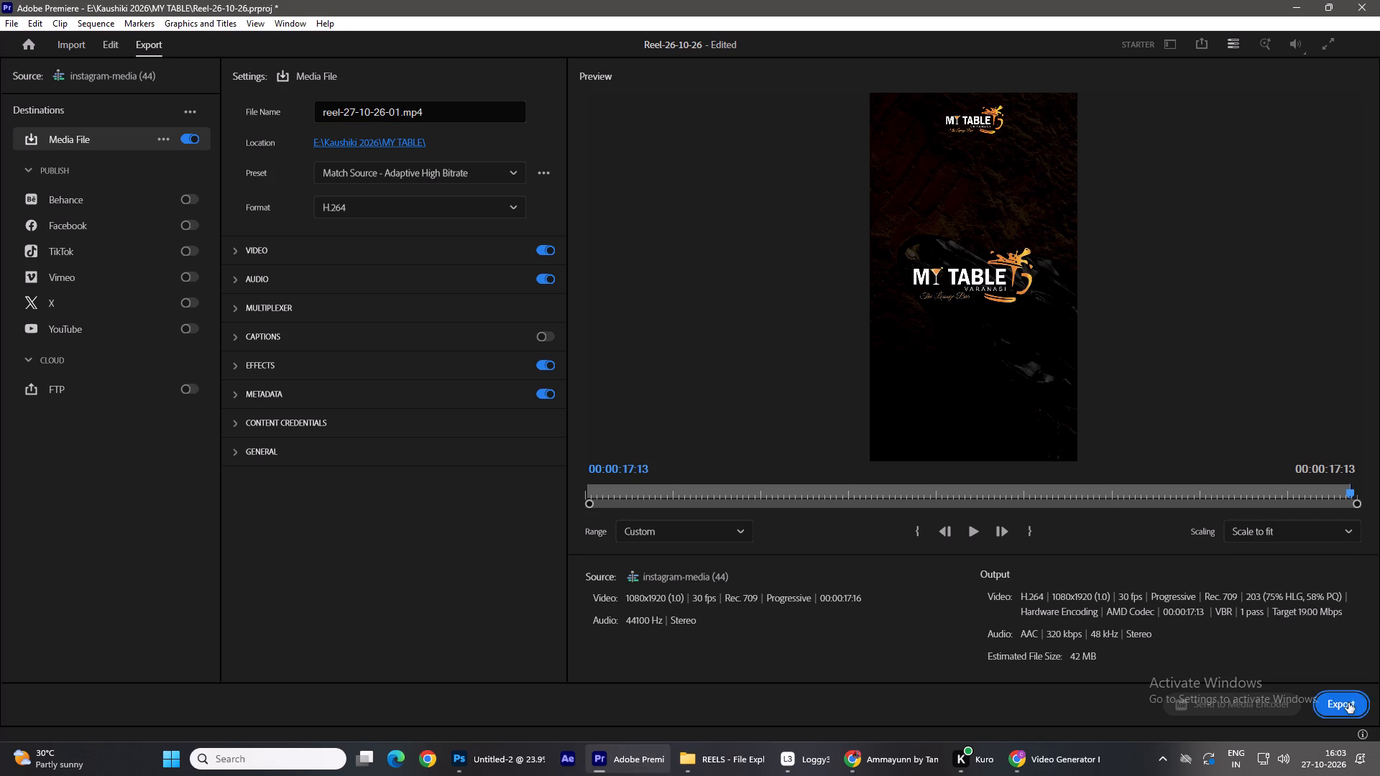